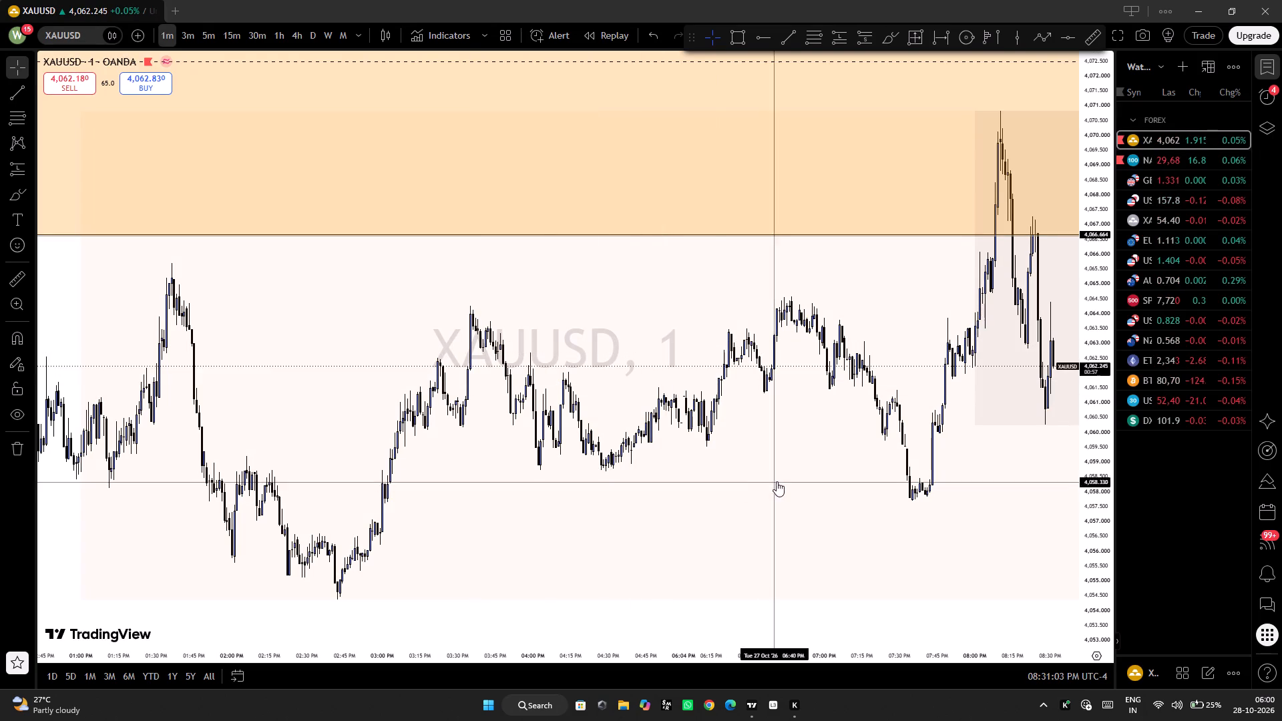
Examine recent XAUUSD price action on the 1-minute chart, including the earlier swings below the orange zone.
scroll(779, 480, up, 3)
scroll(735, 433, up, 4)
drag(780, 396, 620, 434)
click(620, 434)
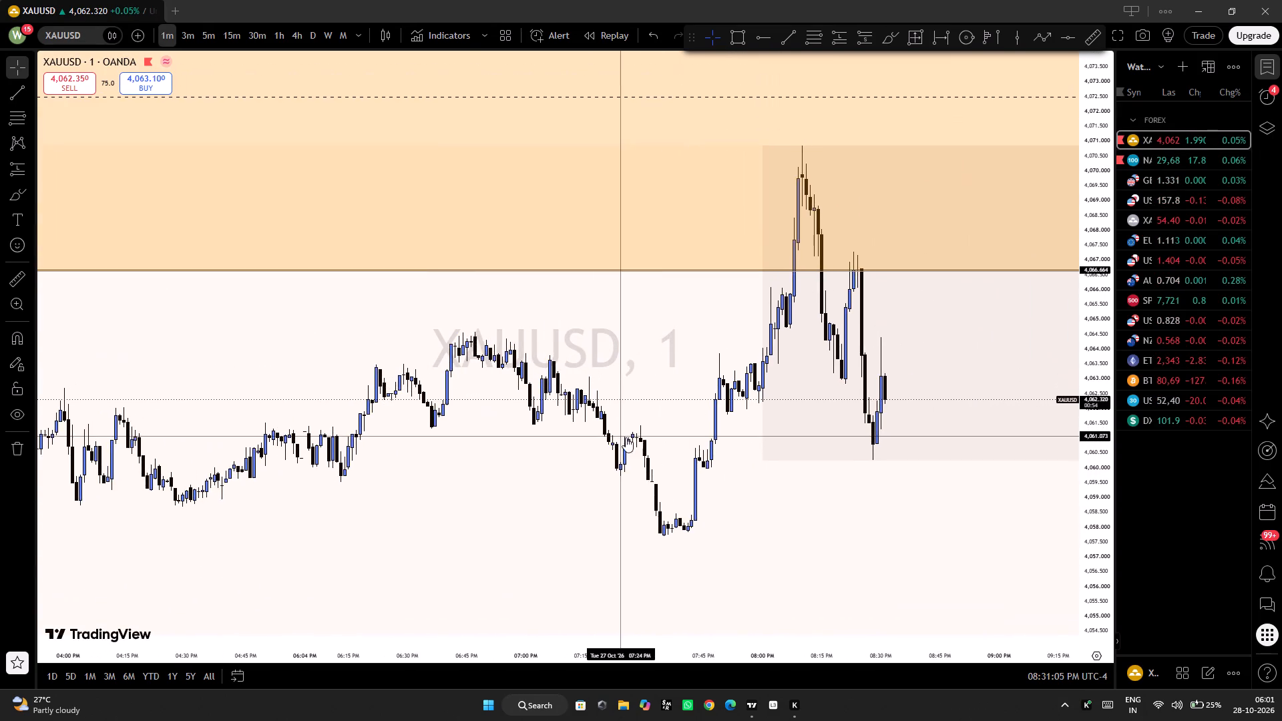
scroll(663, 443, up, 2)
scroll(664, 417, down, 10)
scroll(734, 419, down, 2)
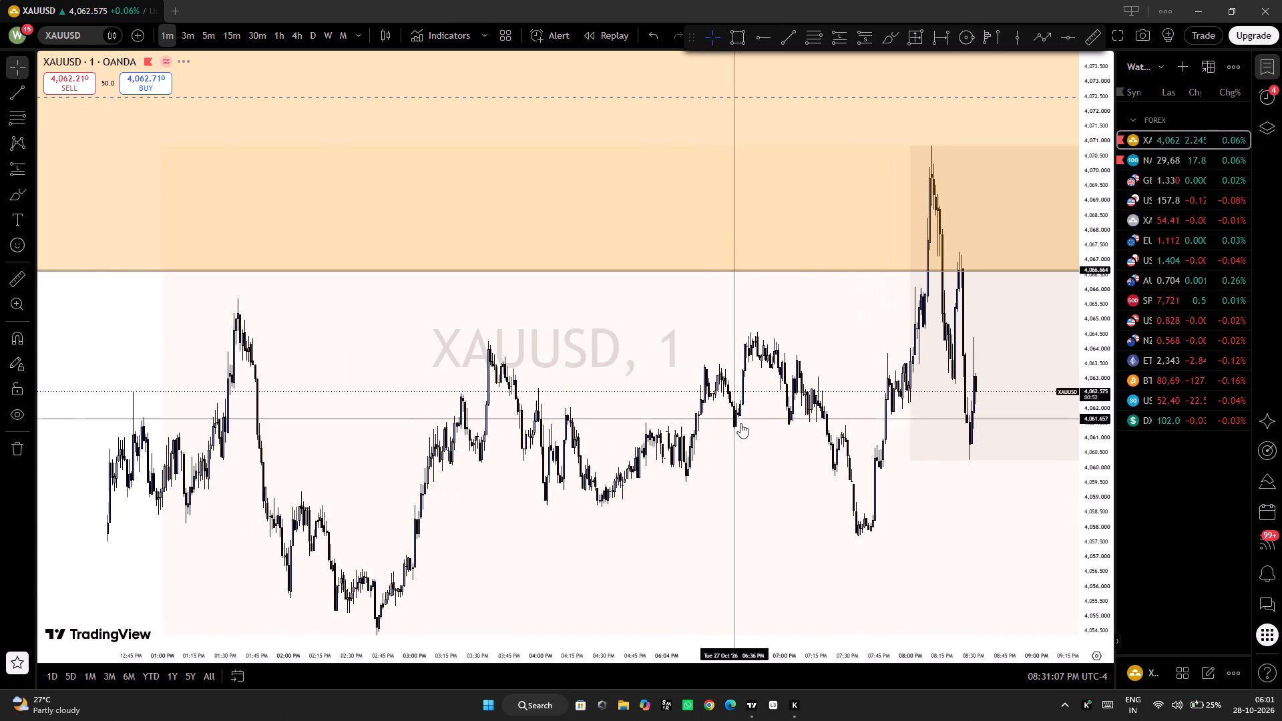
scroll(740, 423, down, 5)
drag(810, 446, 751, 525)
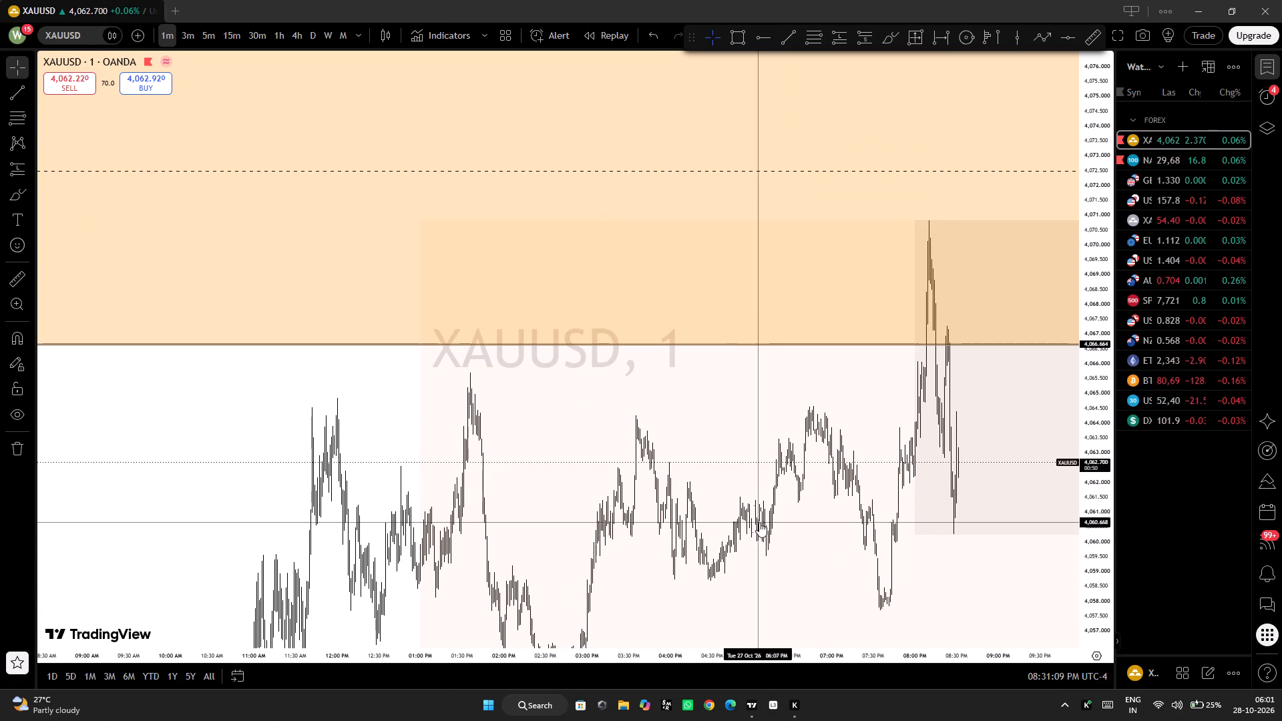
drag(793, 511, 826, 386)
drag(827, 385, 863, 242)
click(863, 242)
click(863, 238)
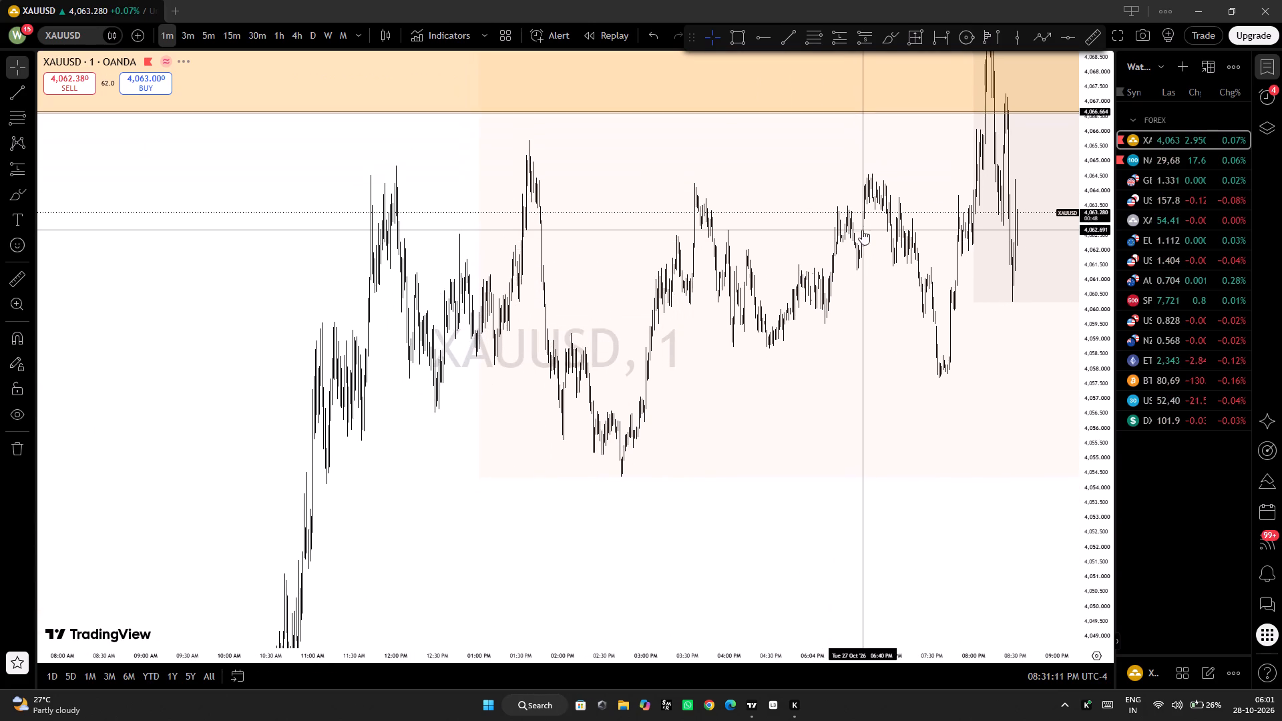
drag(875, 262, 818, 327)
Switch the XAUUSD chart to the 15-minute timeframe and examine the rally into the orange zone and the marked zones below.
click(222, 34)
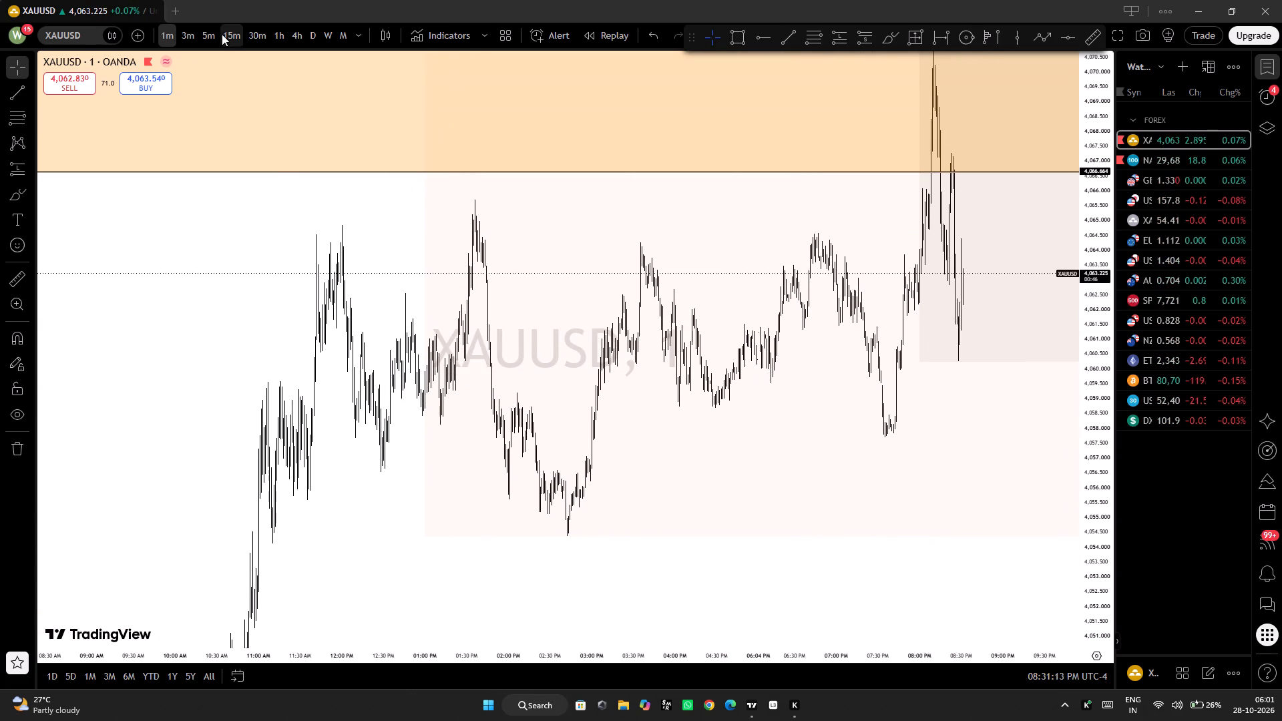
scroll(925, 302, down, 1)
drag(1092, 164, 1041, 657)
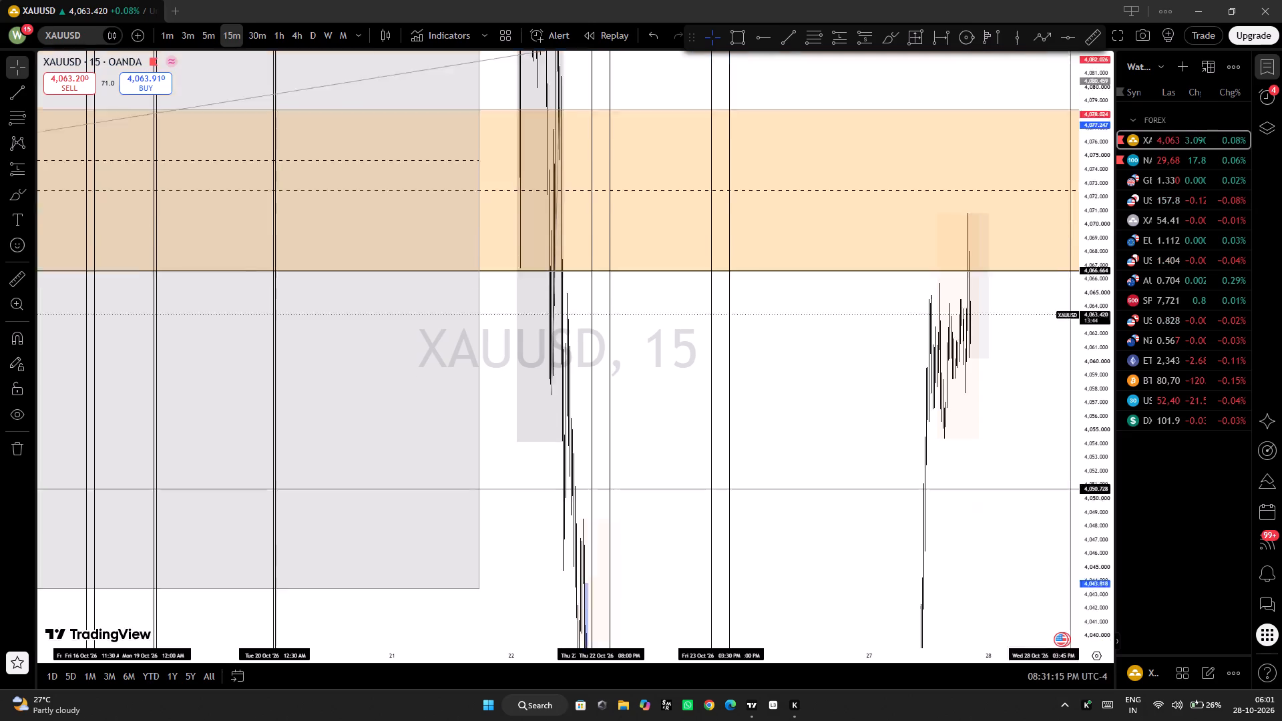
drag(1041, 657, 1011, 720)
scroll(921, 682, up, 5)
scroll(927, 563, up, 10)
drag(932, 469, 937, 440)
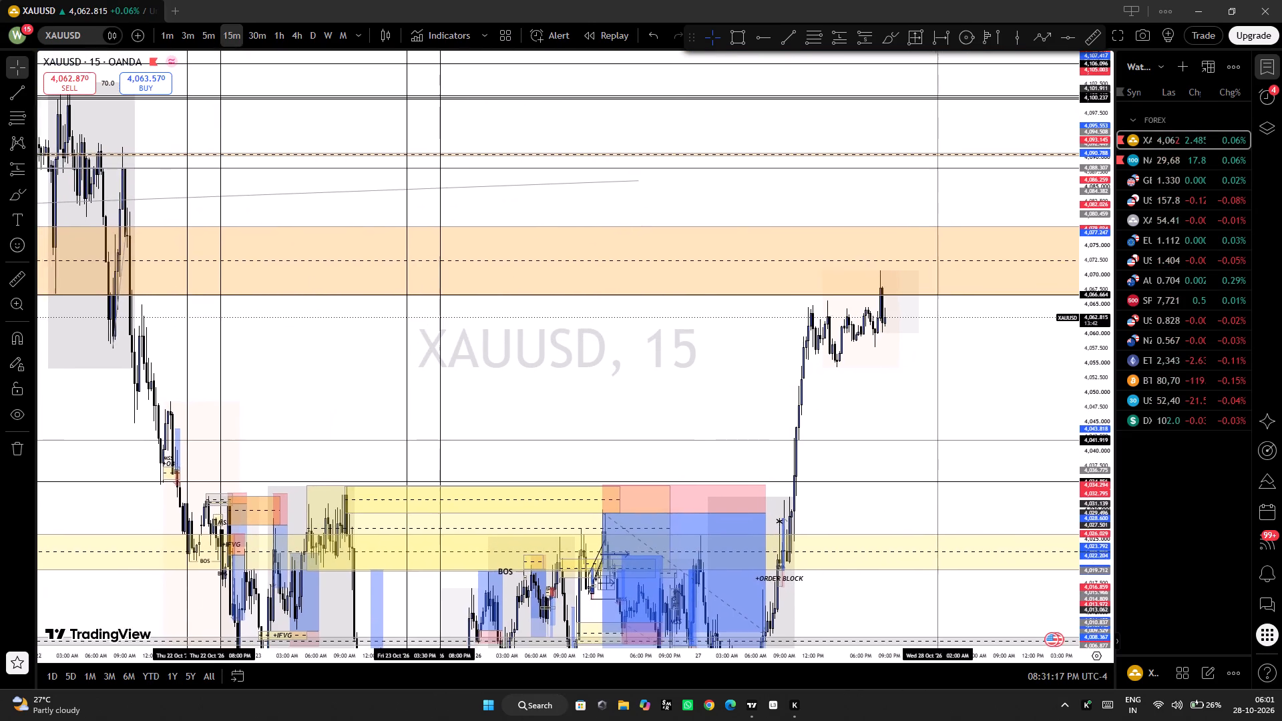
scroll(937, 440, up, 2)
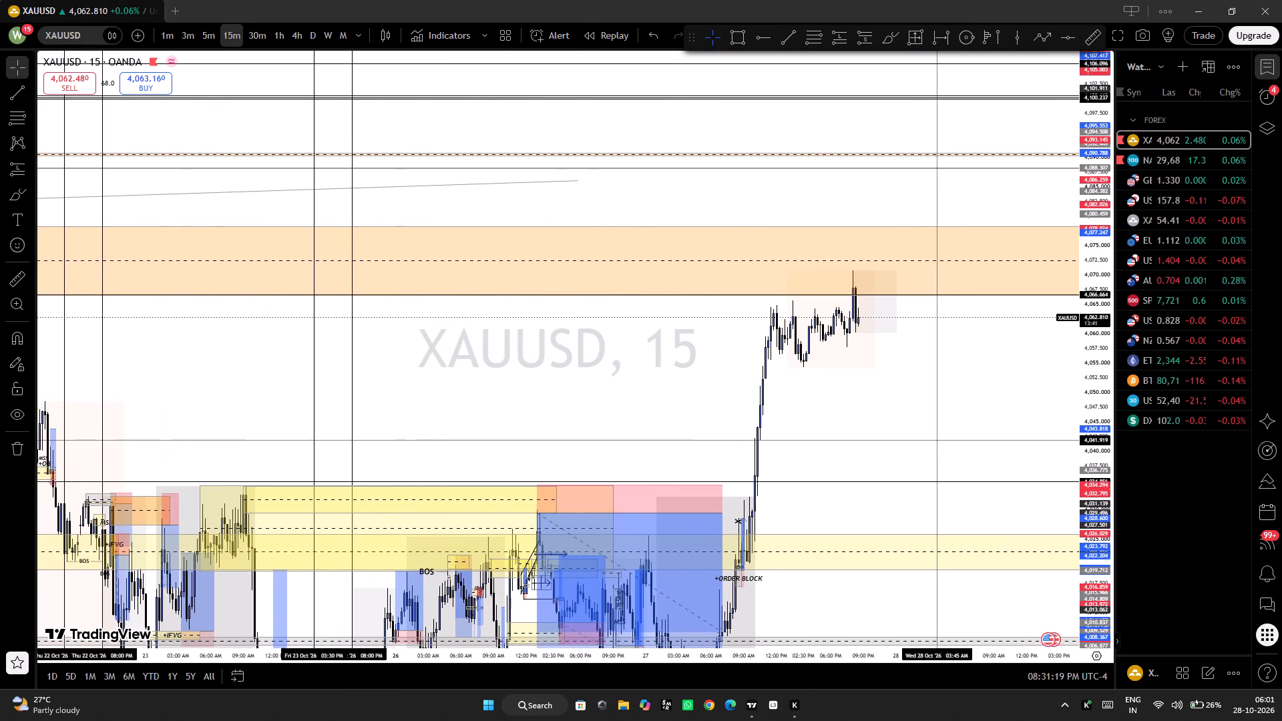
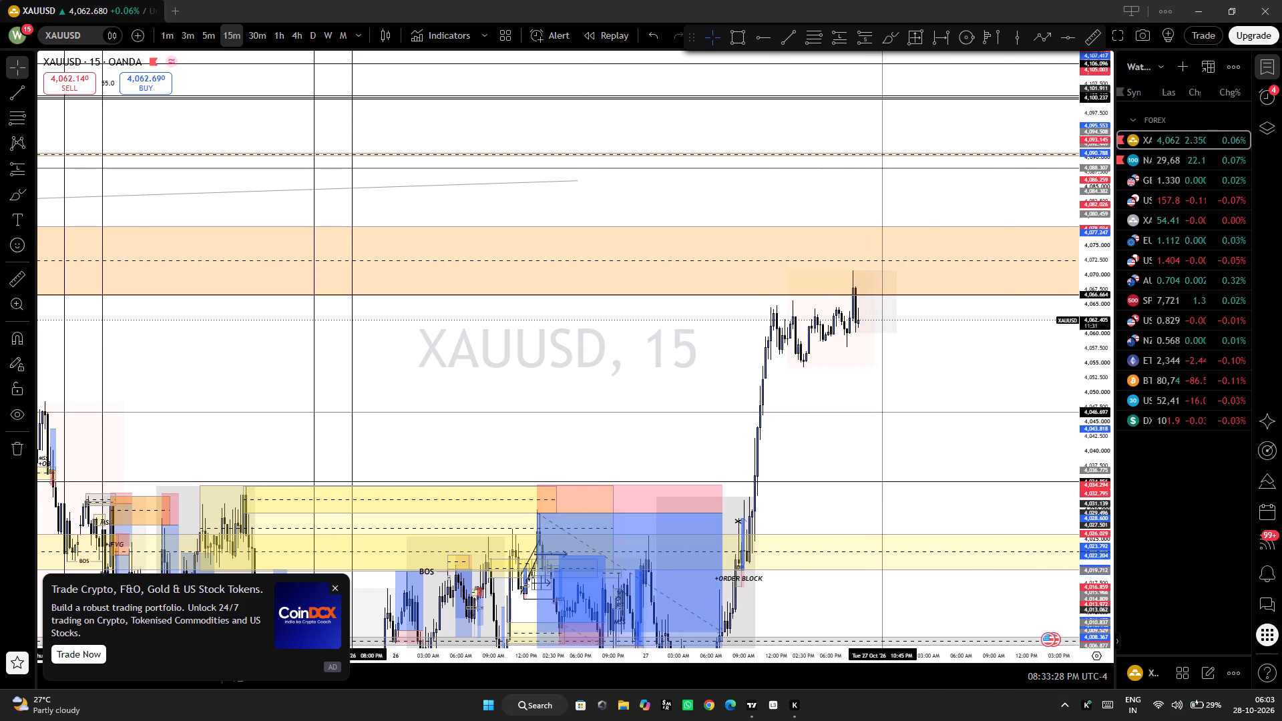
Dismiss the crypto trading advertisement covering the lower part of the 15-minute XAUUSD chart.
scroll(869, 417, up, 5)
drag(851, 427, 795, 439)
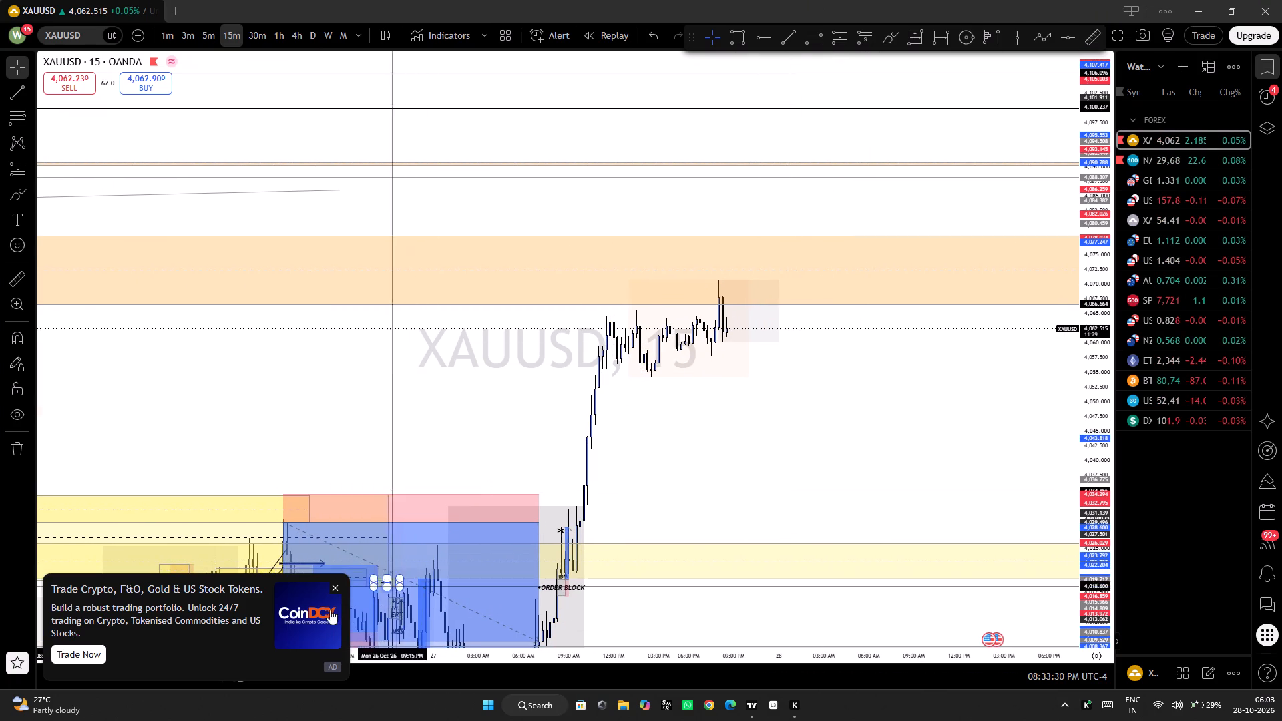
click(337, 586)
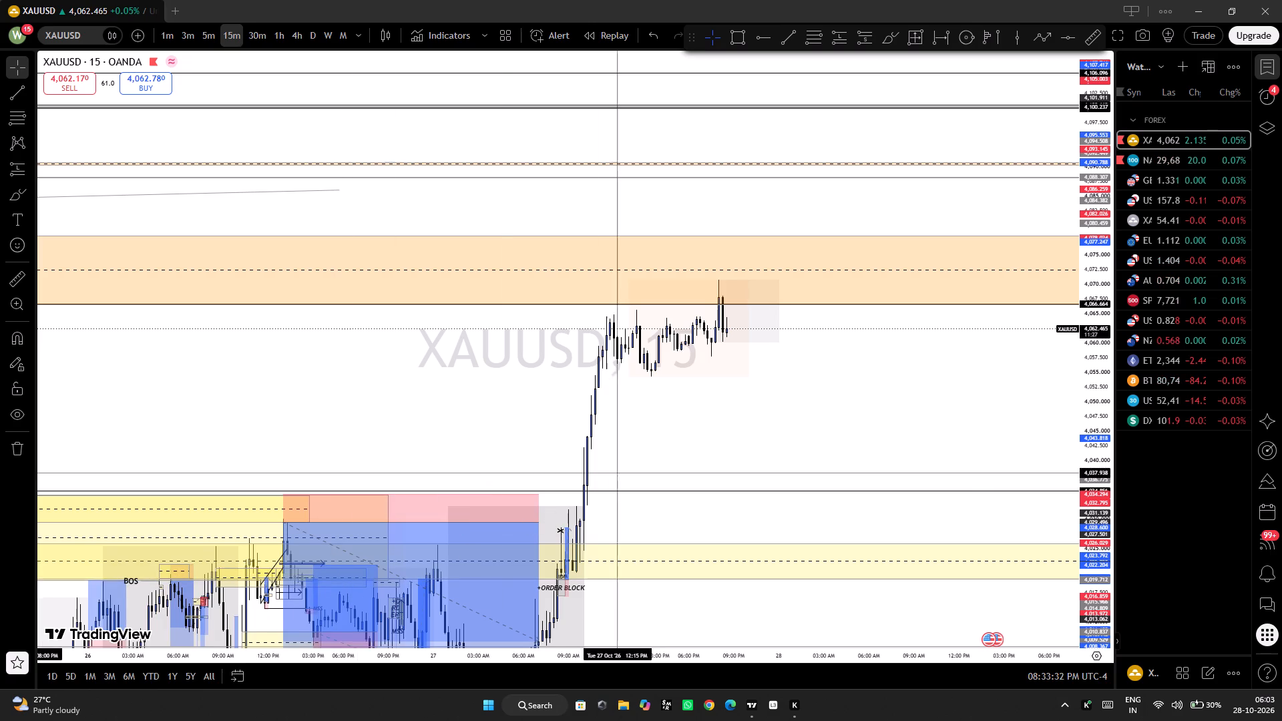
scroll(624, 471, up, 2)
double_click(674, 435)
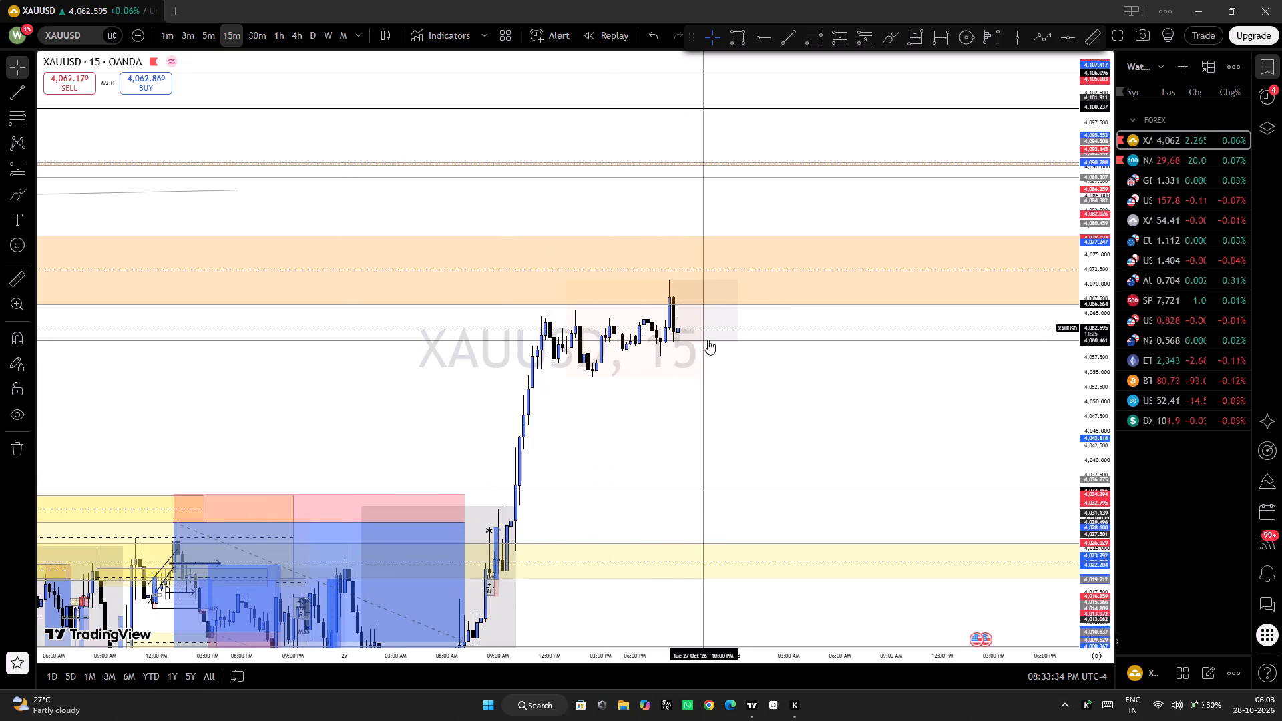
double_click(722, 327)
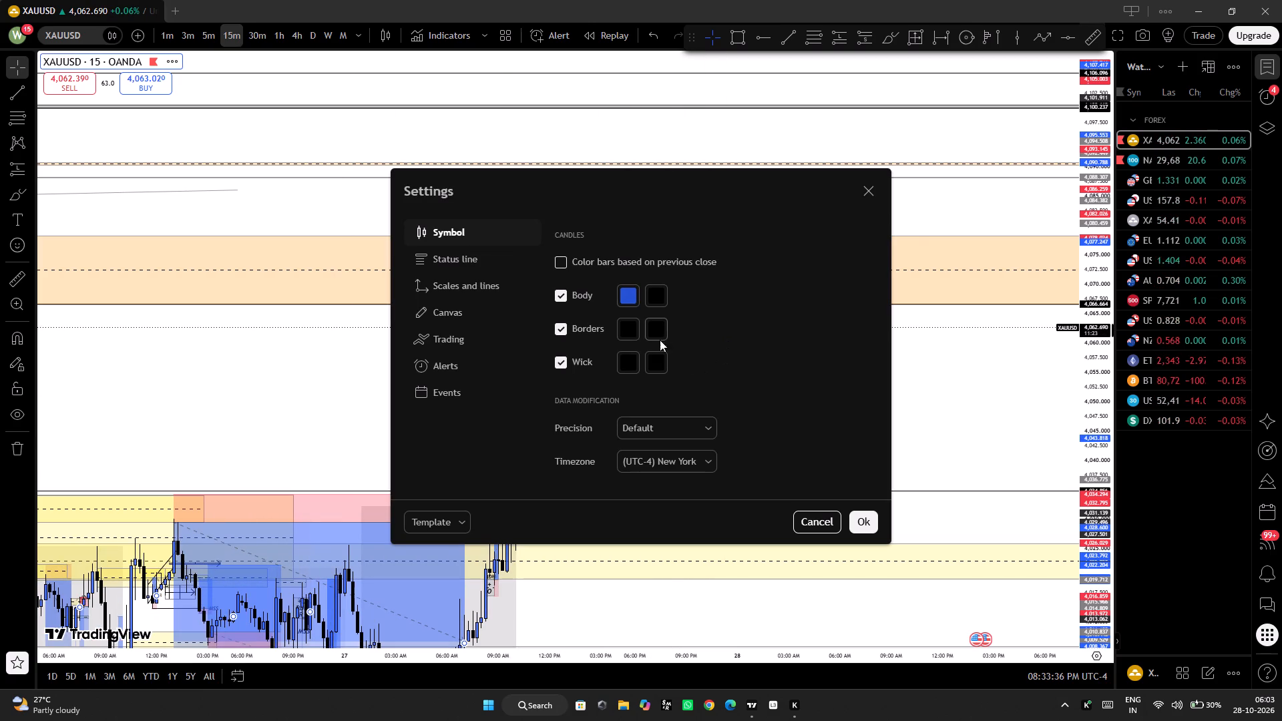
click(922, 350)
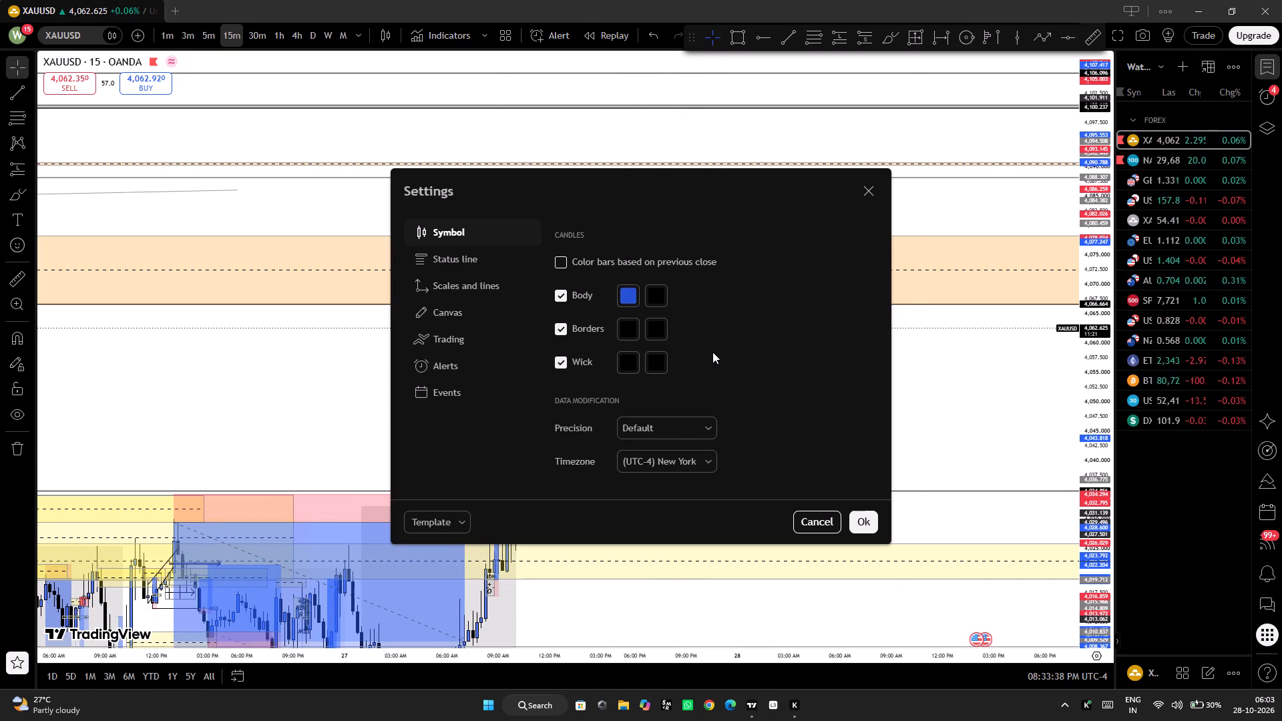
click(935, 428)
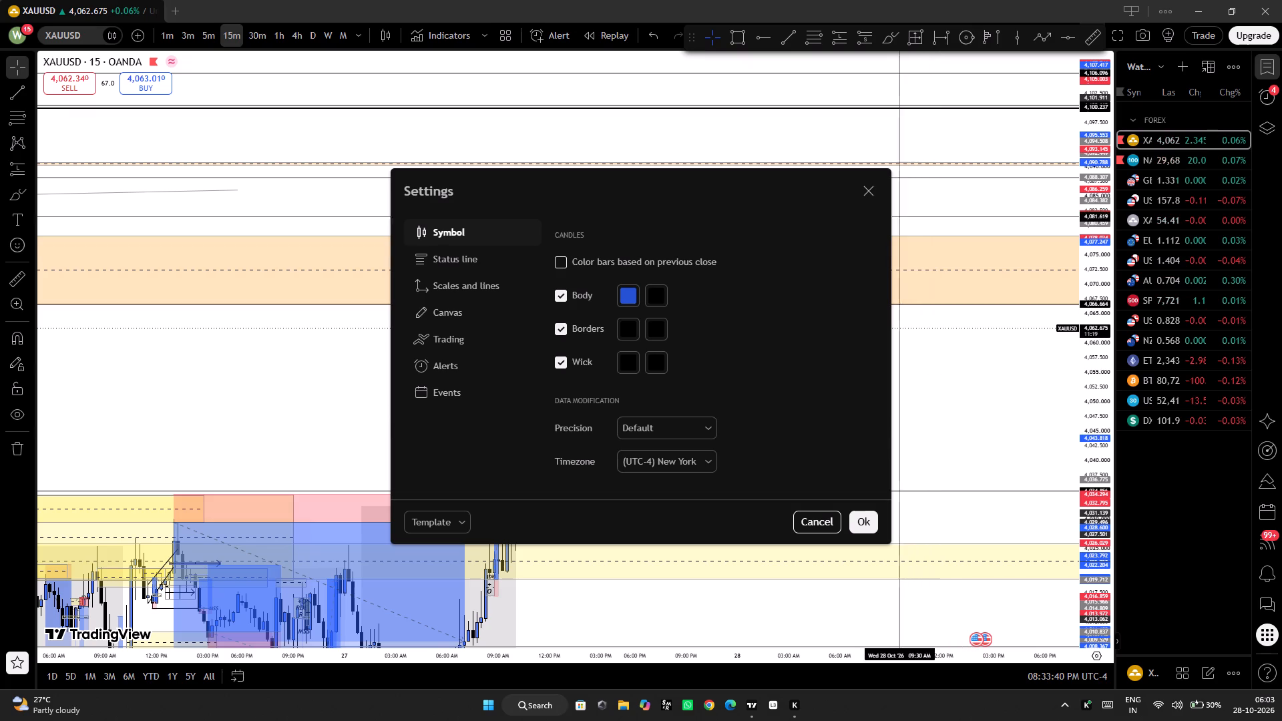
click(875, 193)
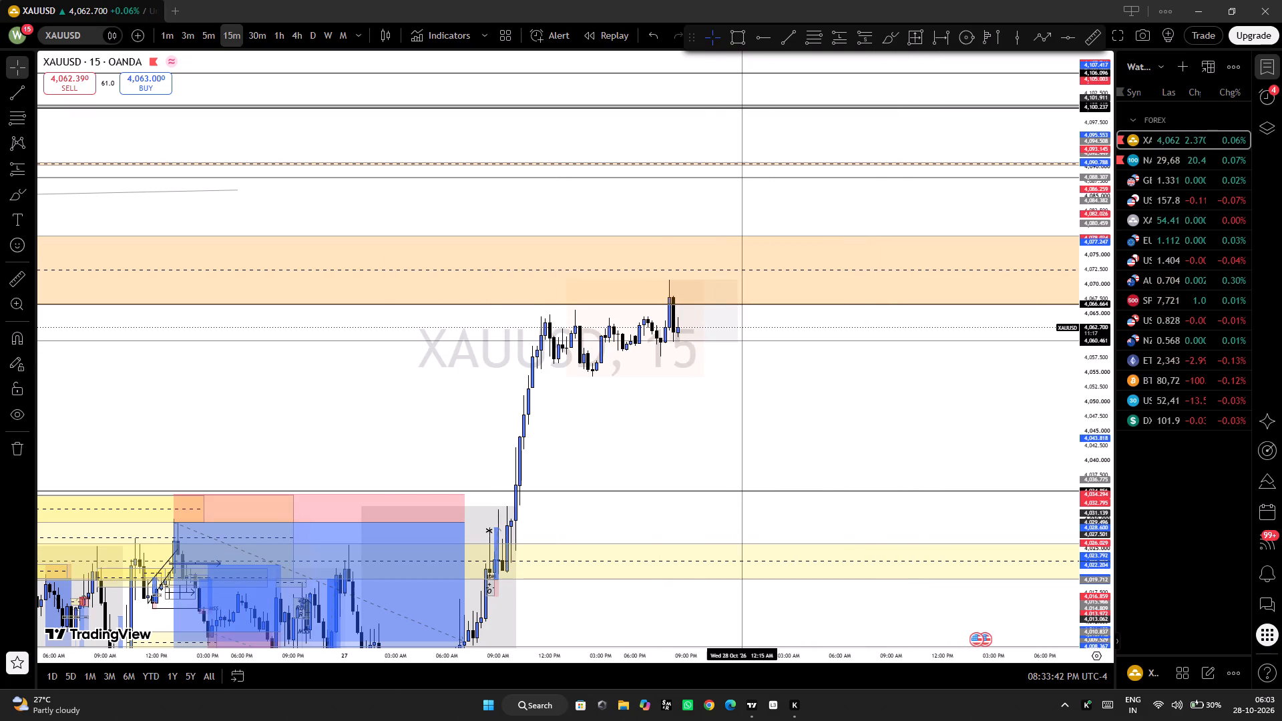
Set the FX Market Sessions indicator's timezone to GMT-5.
double_click(715, 337)
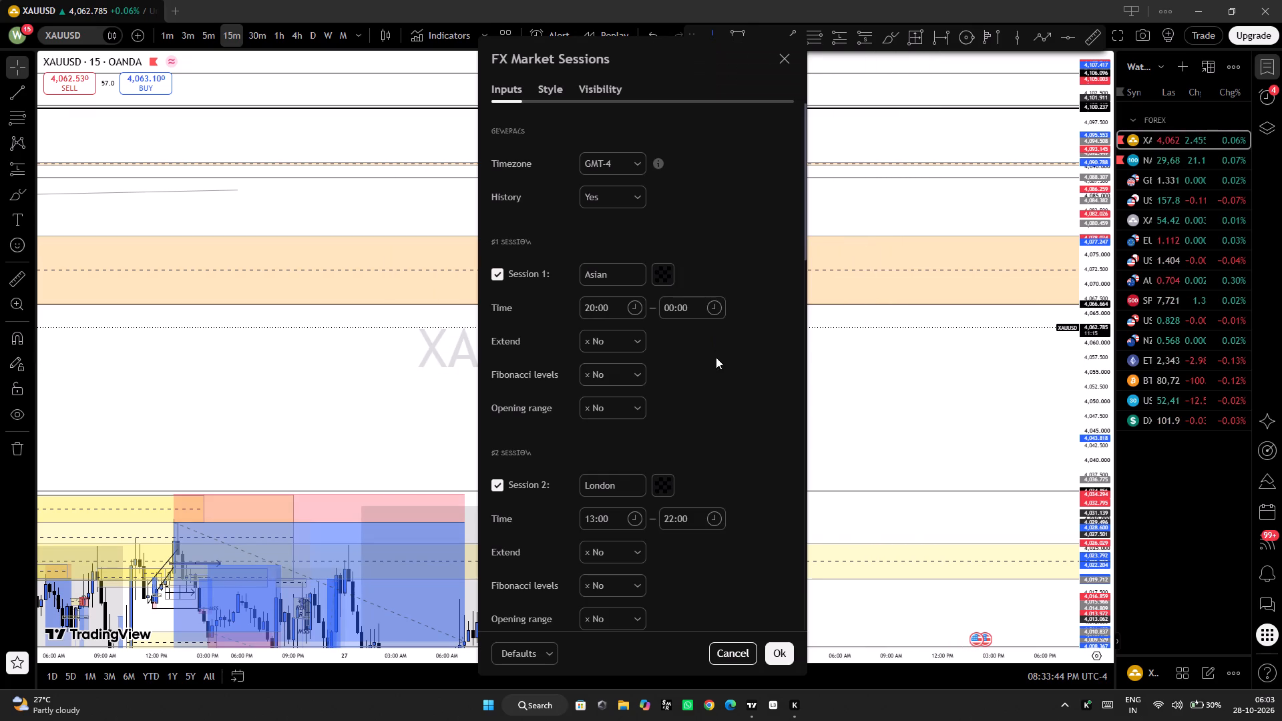
click(632, 162)
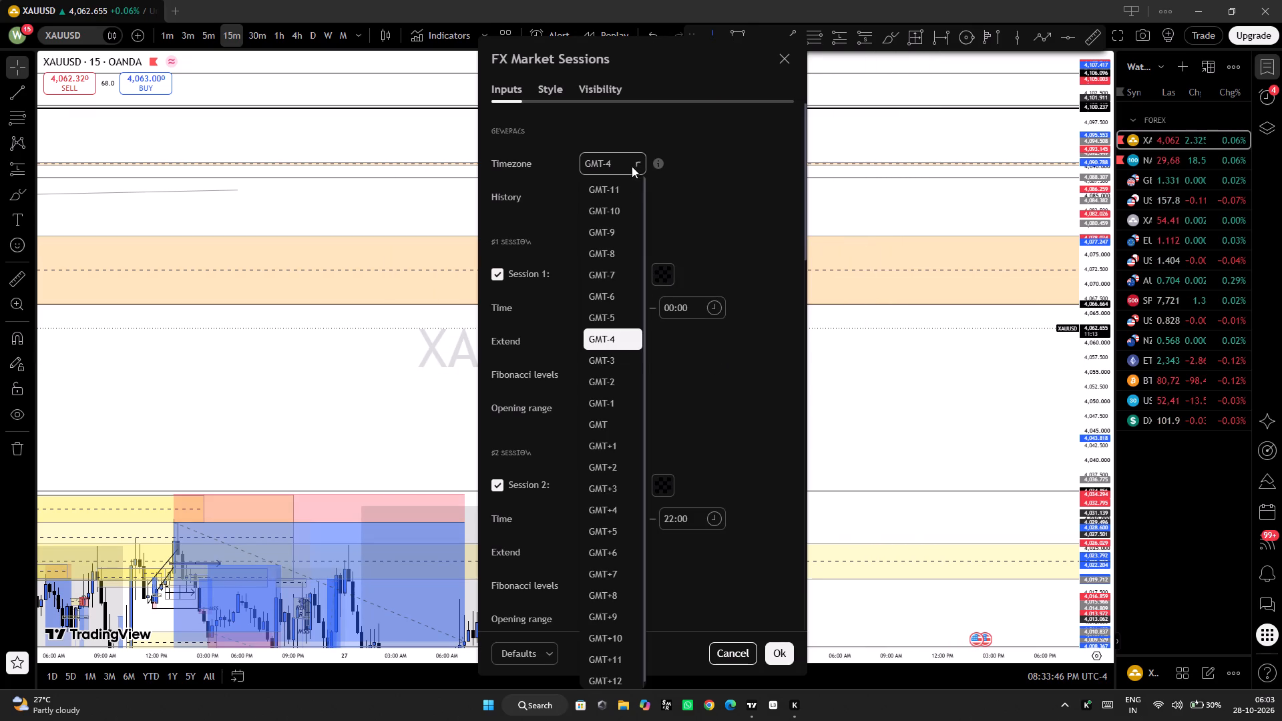
click(607, 319)
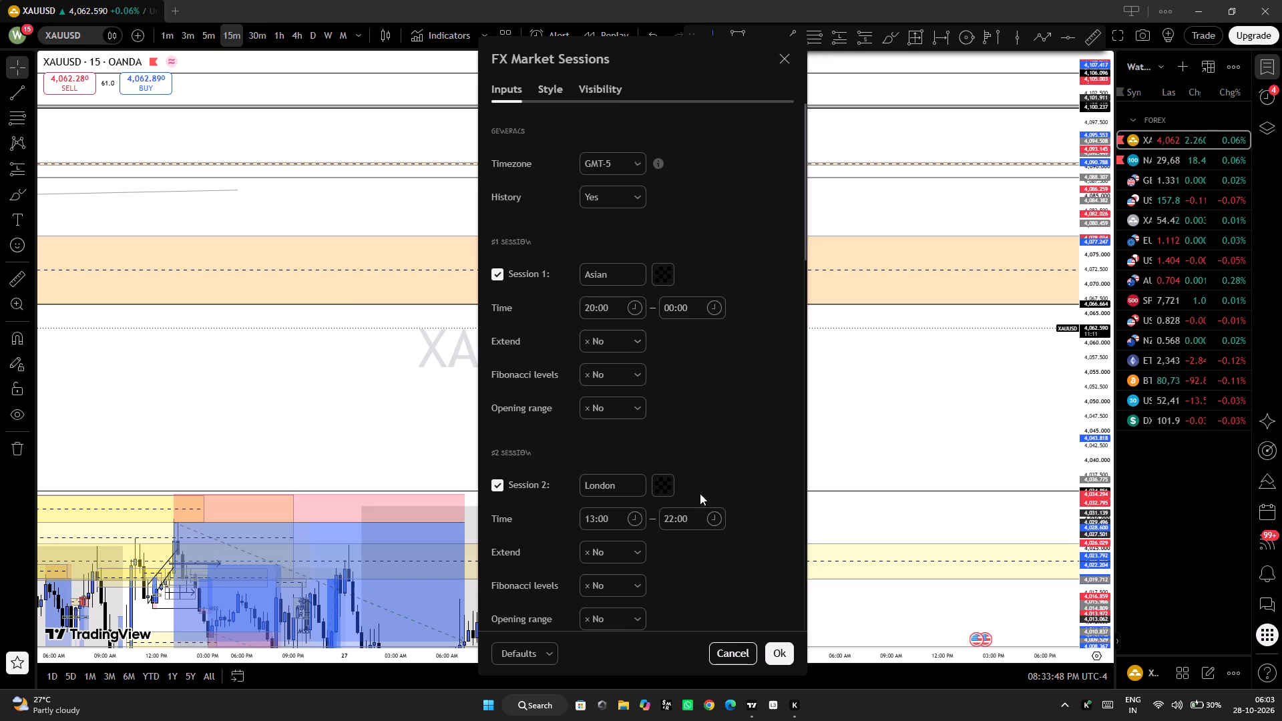
Raise the opacity of the Asian session's colour to nearly opaque.
click(668, 267)
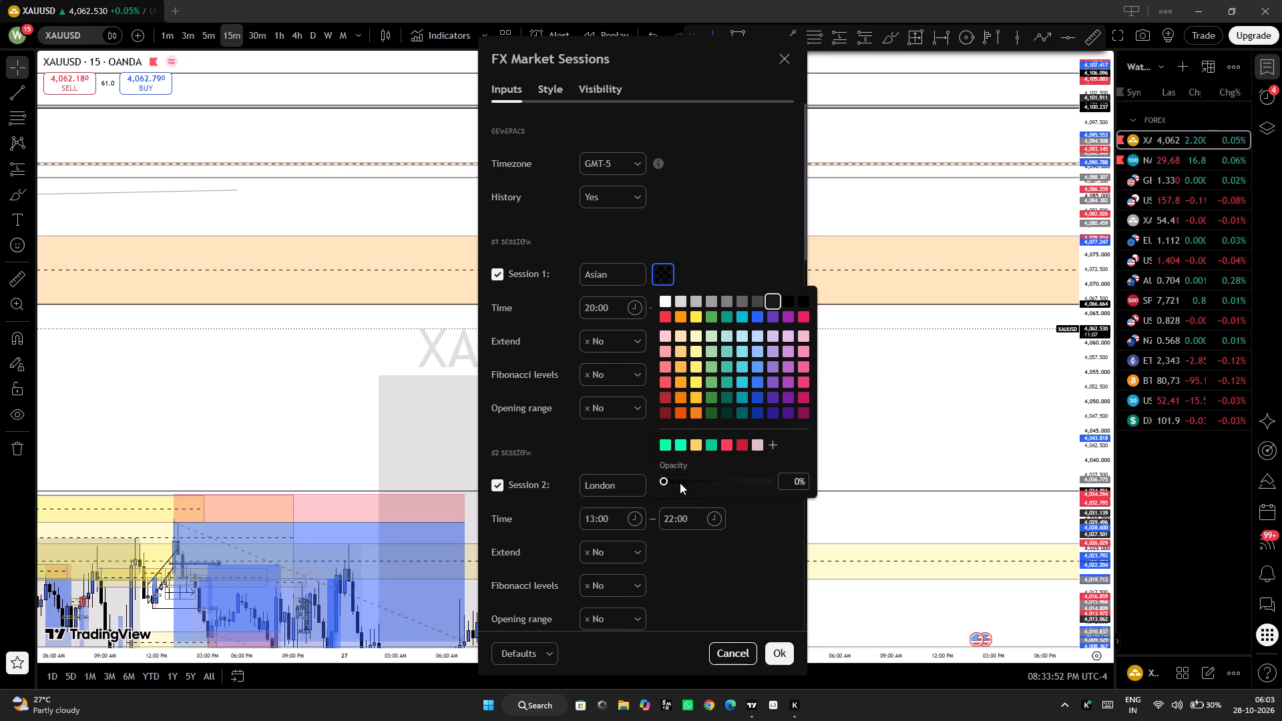
drag(678, 483, 761, 485)
click(761, 485)
click(728, 266)
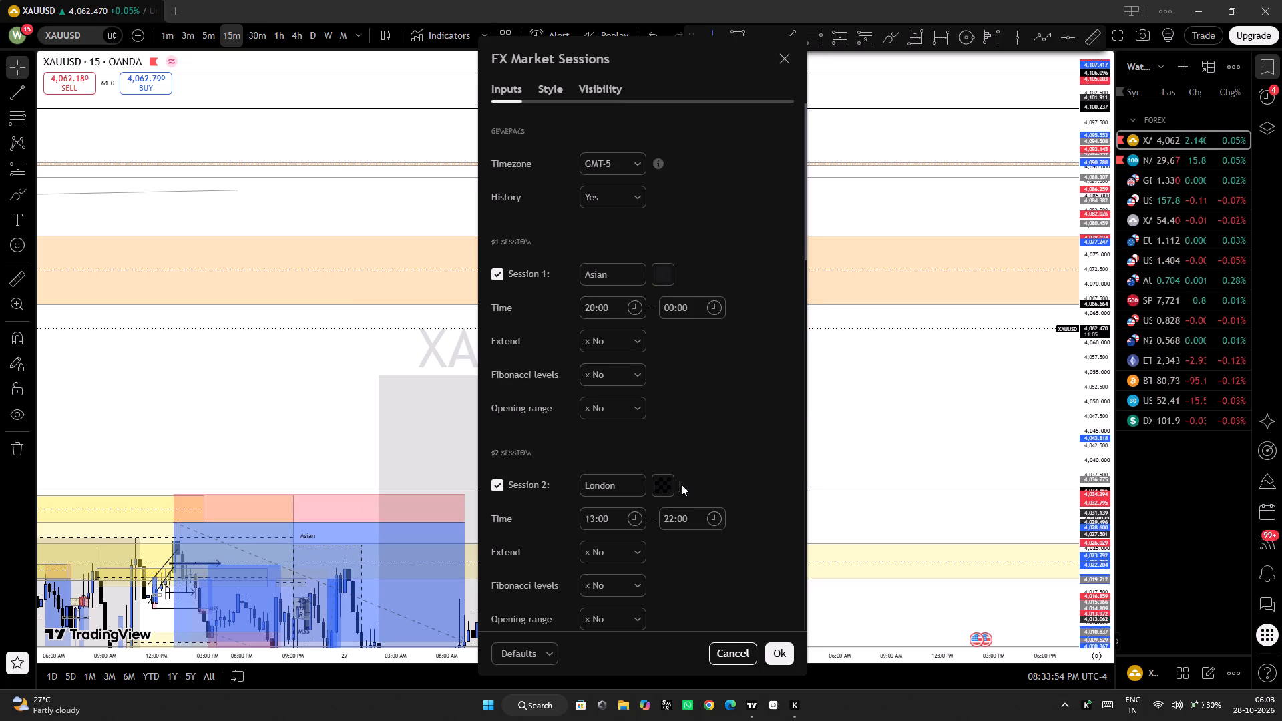
Colour the London session black with 96% opacity.
click(664, 479)
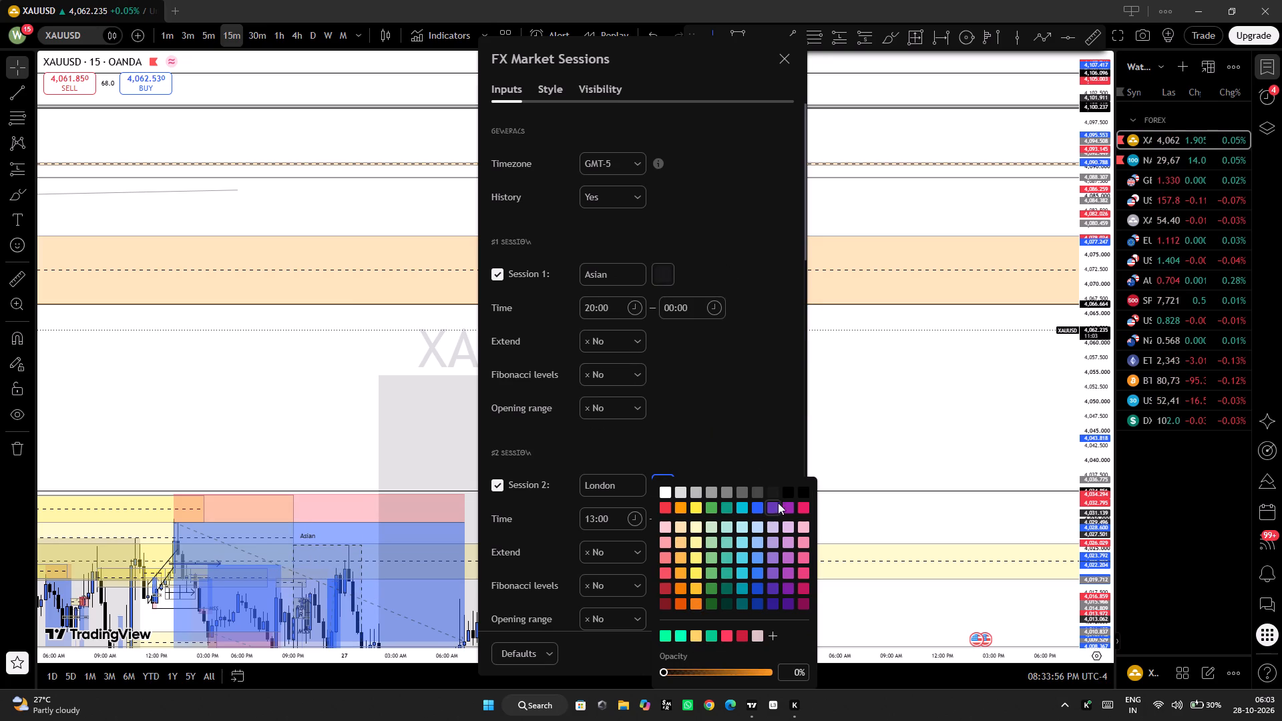
click(789, 493)
scroll(747, 439, down, 3)
click(660, 350)
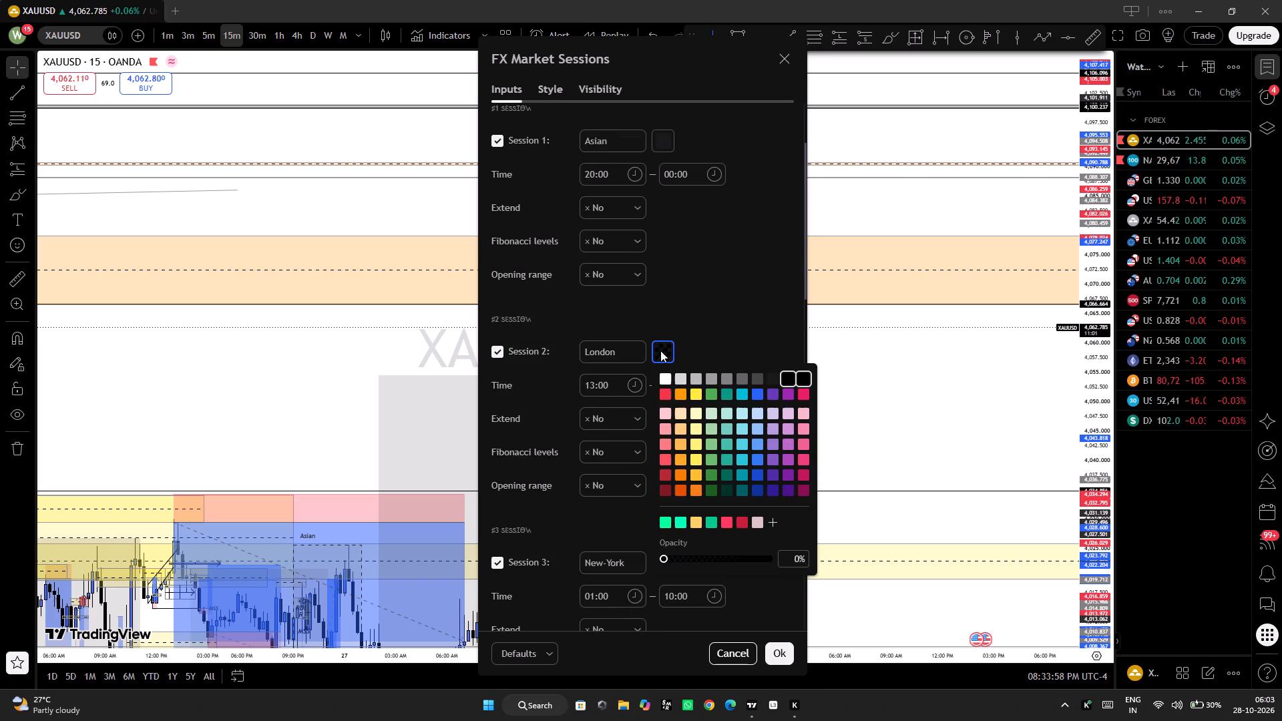
drag(699, 558, 764, 559)
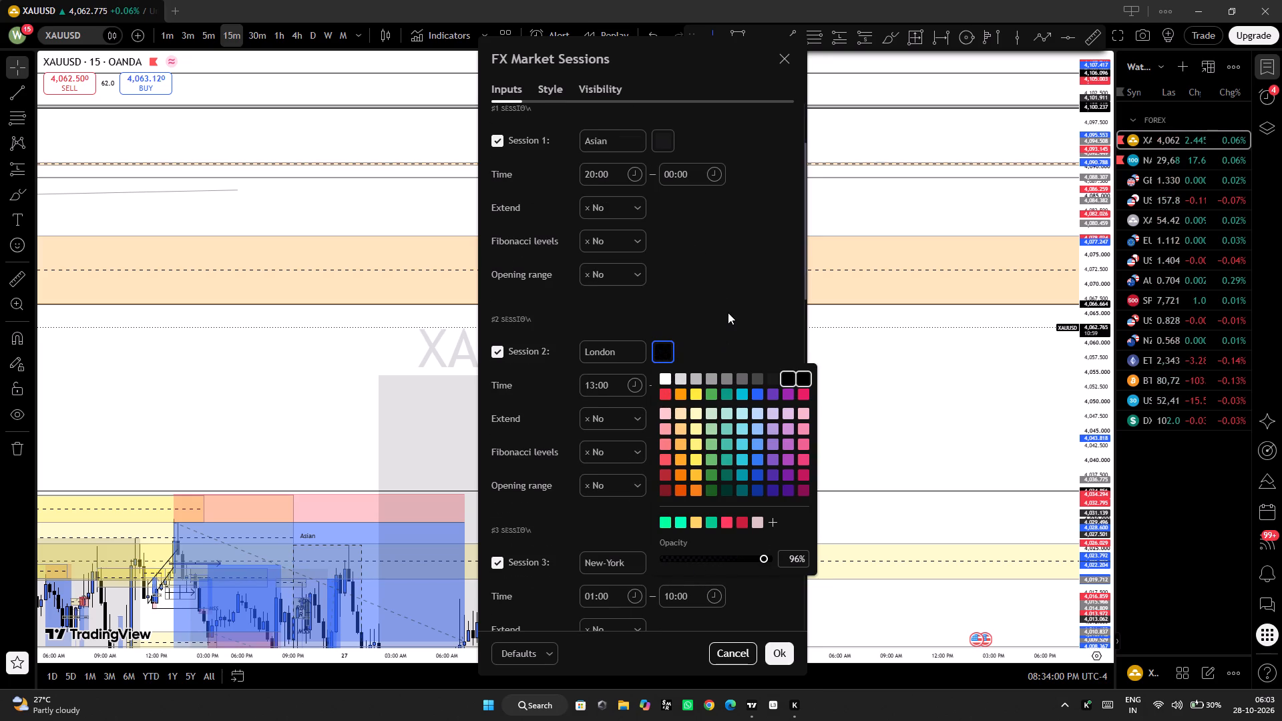
click(728, 312)
Set the opacity of the New-York session's colour to 86%.
scroll(728, 462, down, 4)
click(660, 379)
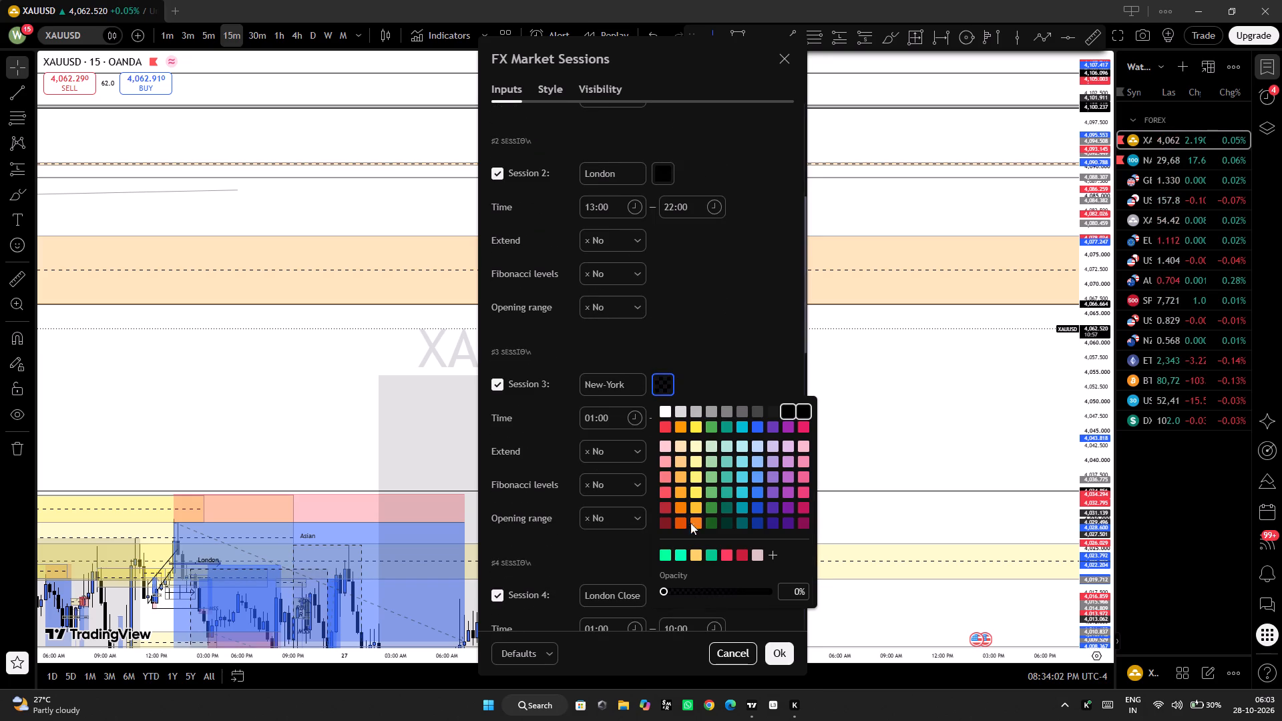
drag(708, 592, 754, 595)
click(754, 595)
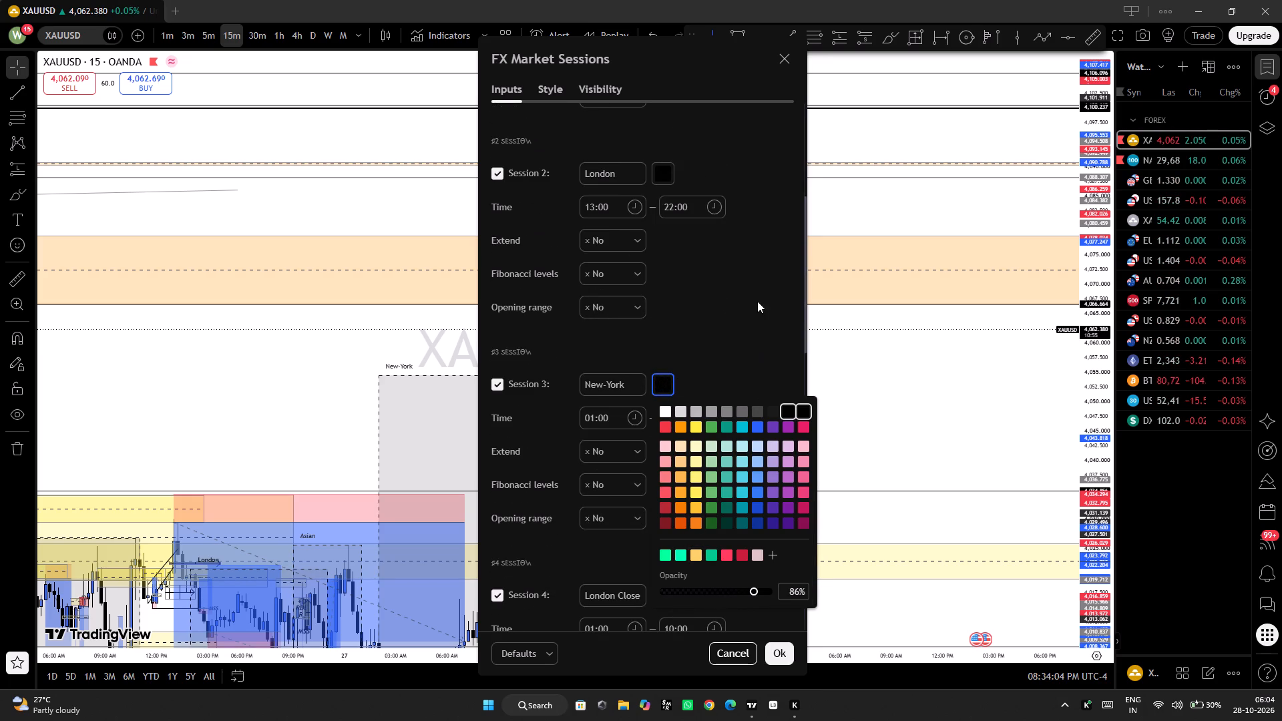
click(757, 294)
Raise the London Close session's colour to nearly opaque and apply the FX Market Sessions settings.
scroll(726, 463, down, 4)
click(674, 417)
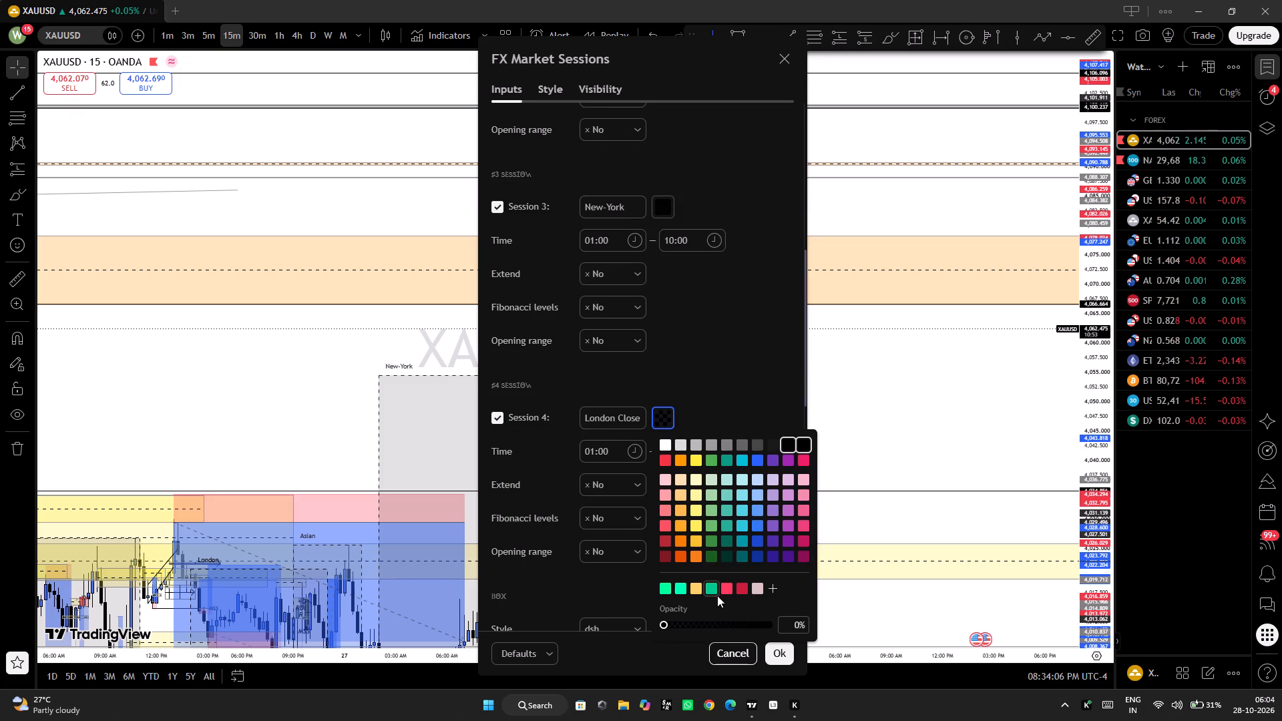
drag(717, 624, 756, 628)
click(729, 354)
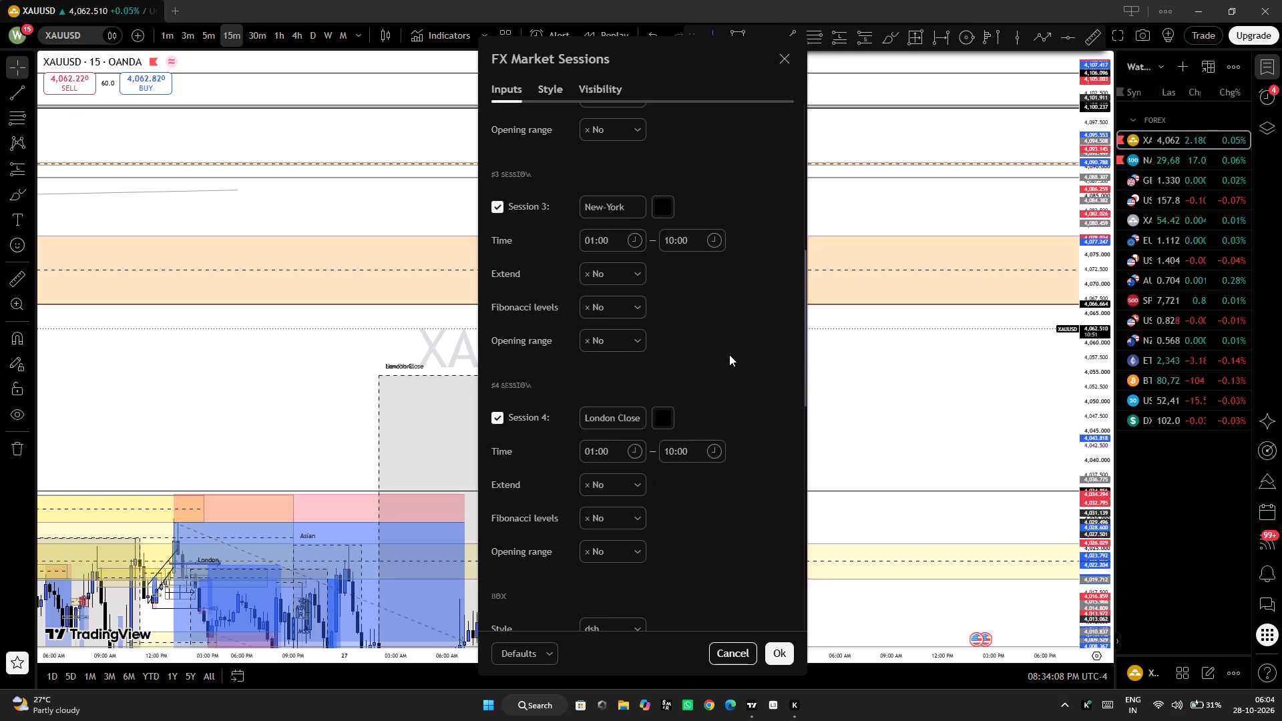
scroll(723, 513, down, 3)
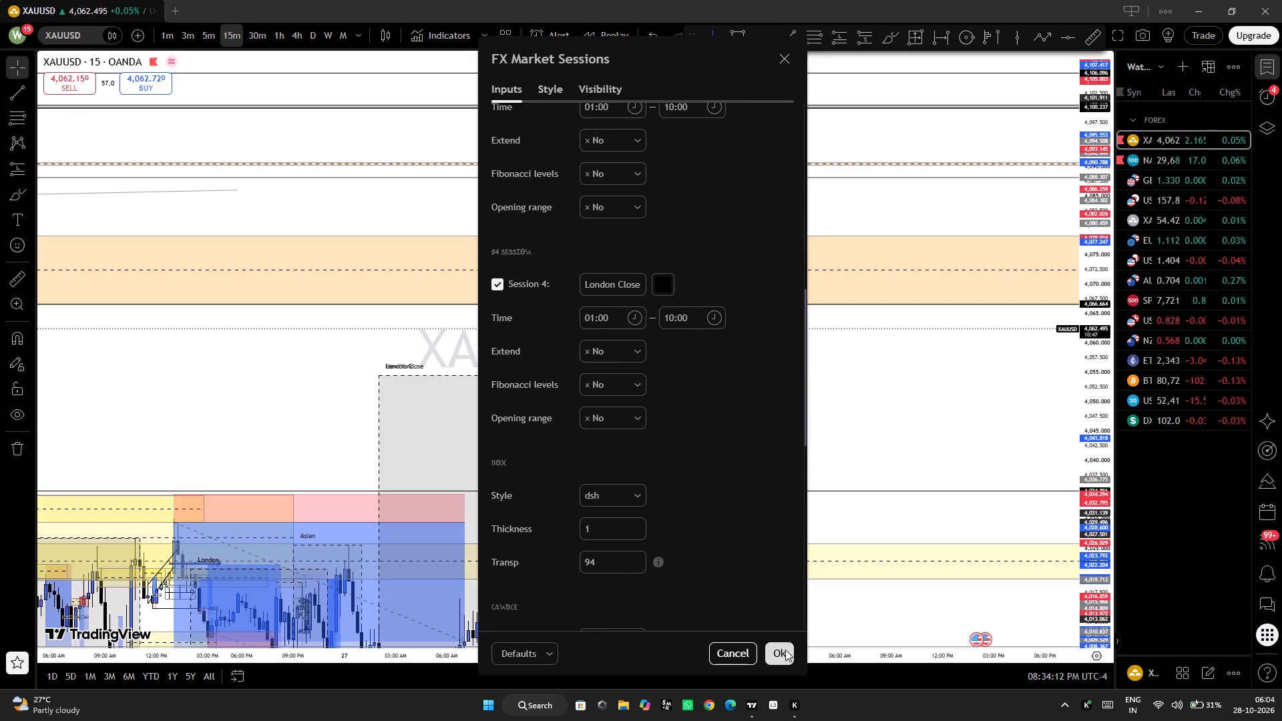
click(779, 651)
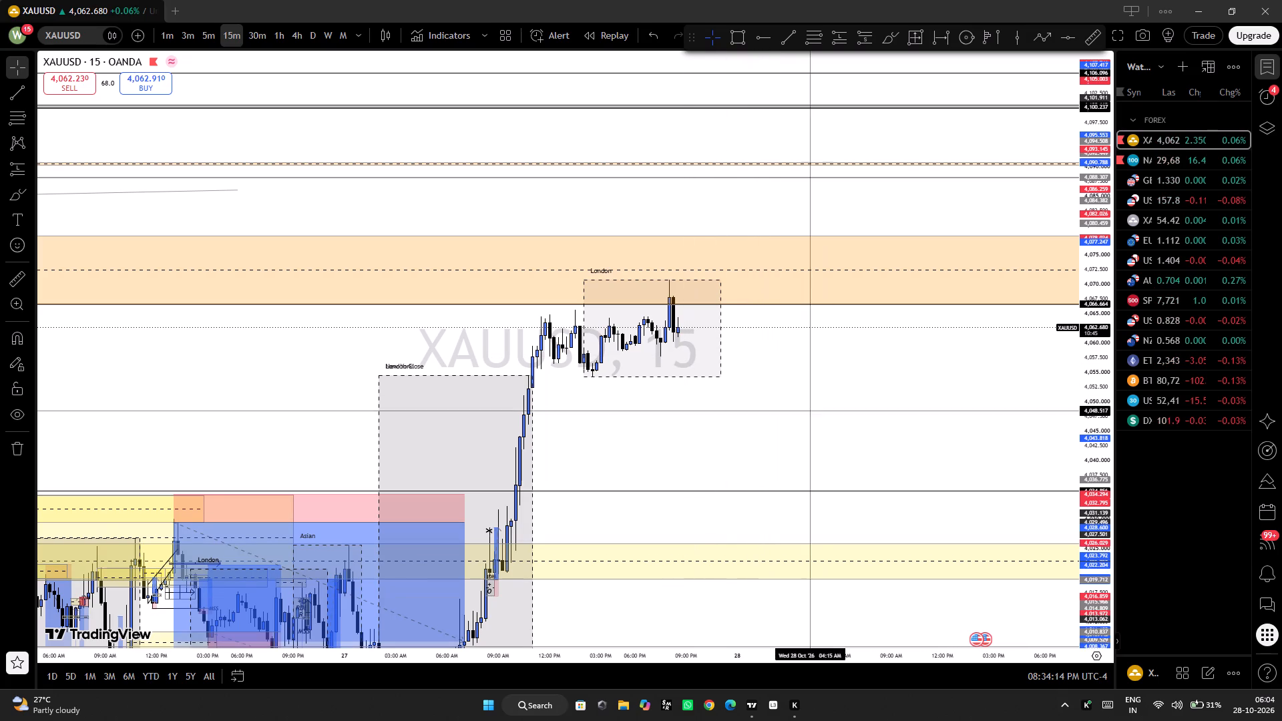
Examine the outlined Asian, London, New-York and London Close session boxes against the 15-minute XAUUSD candles.
drag(743, 423, 970, 216)
scroll(980, 242, up, 3)
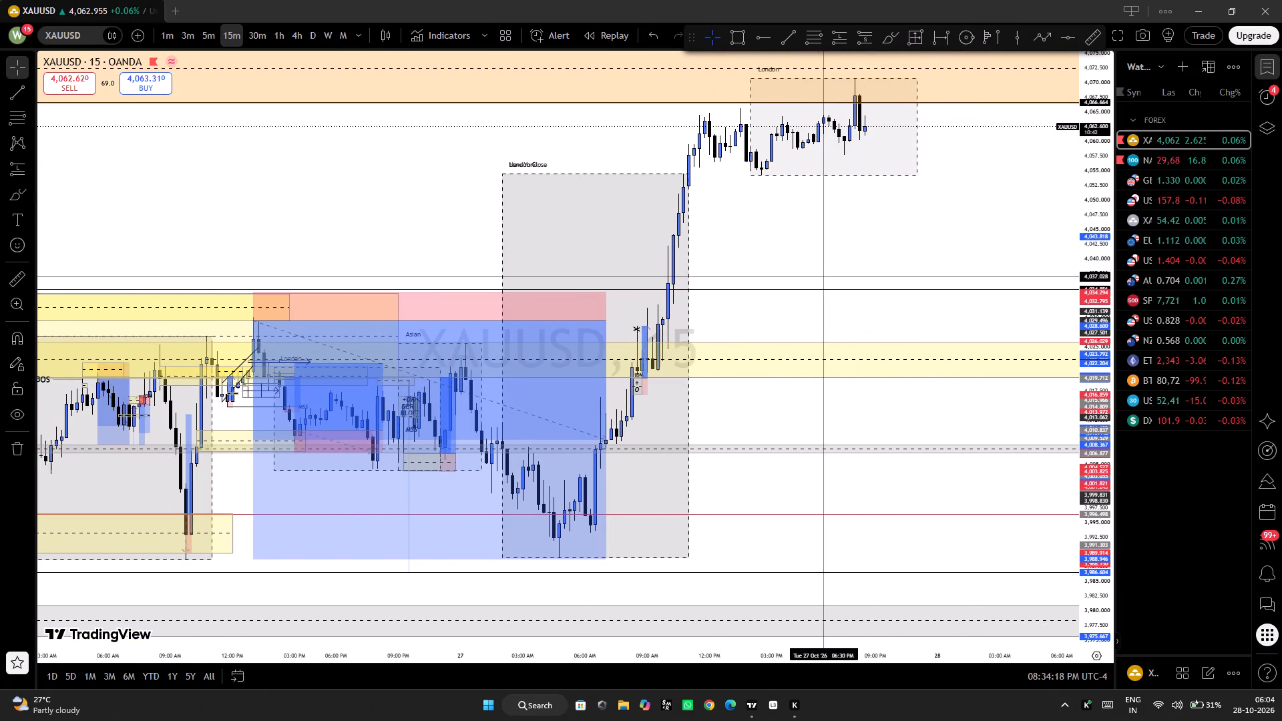
double_click(630, 174)
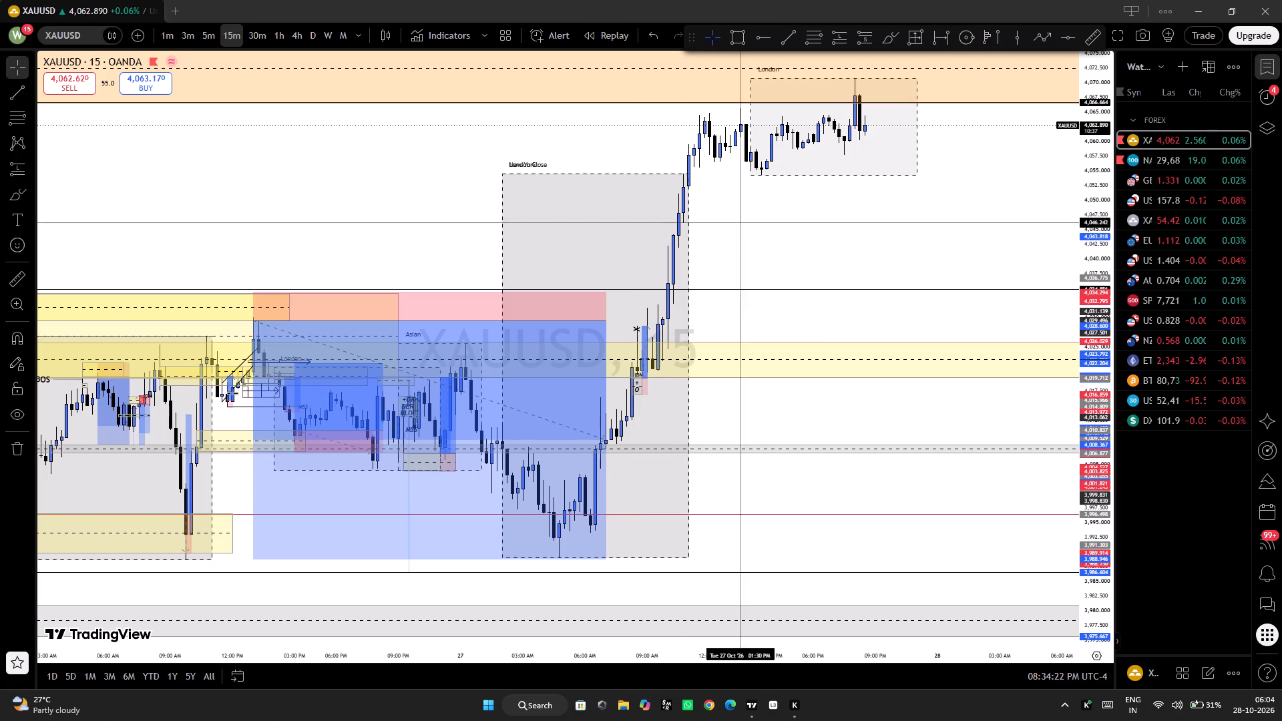
drag(759, 227, 827, 238)
scroll(832, 238, up, 4)
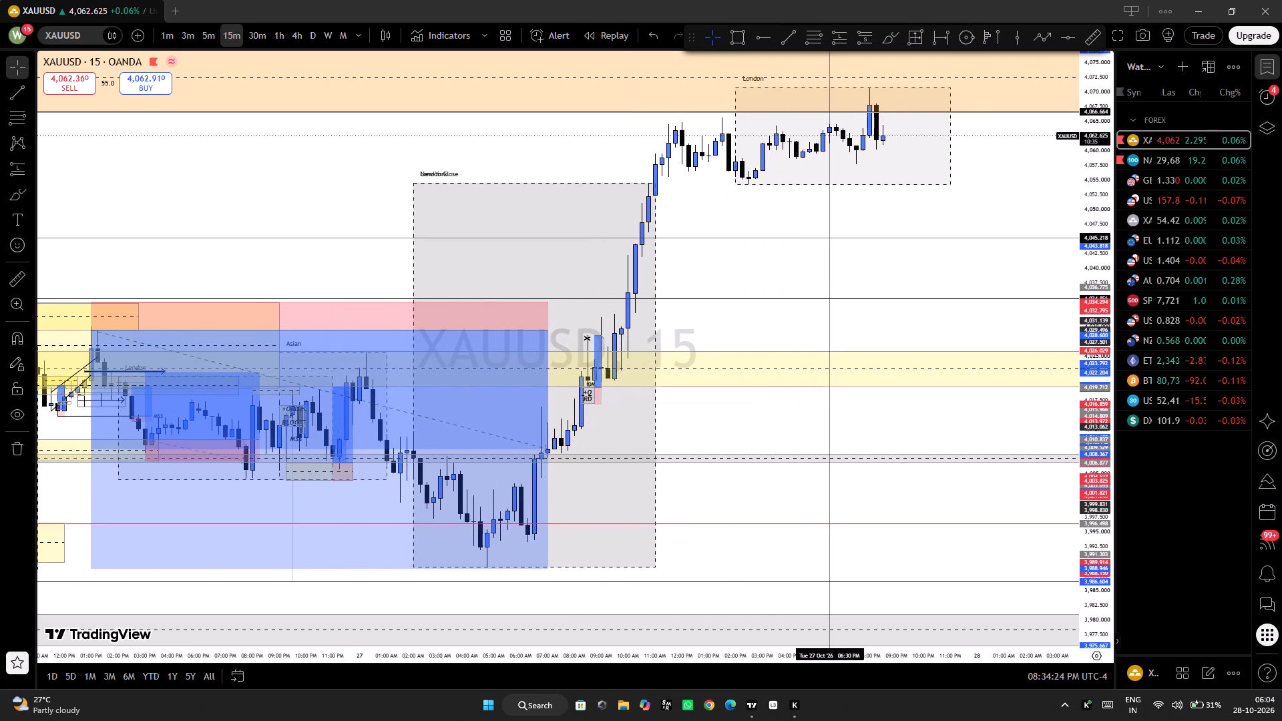
scroll(832, 238, down, 5)
double_click(720, 184)
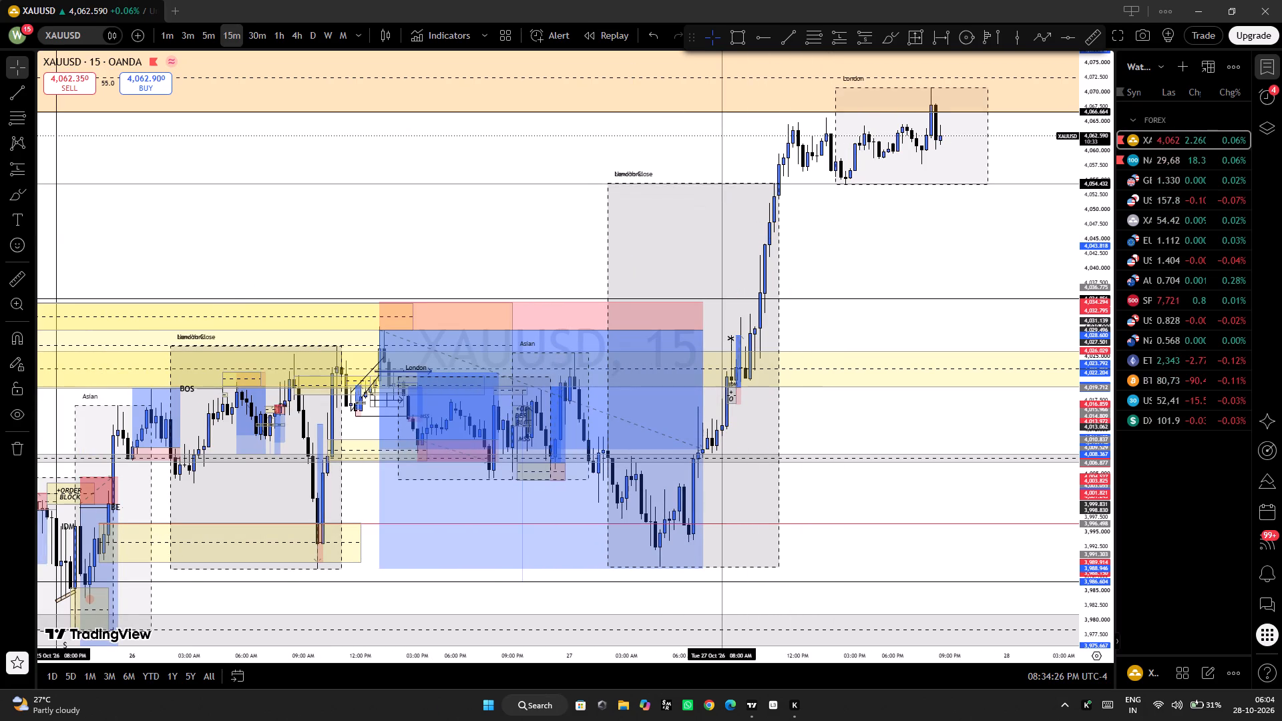
double_click(720, 183)
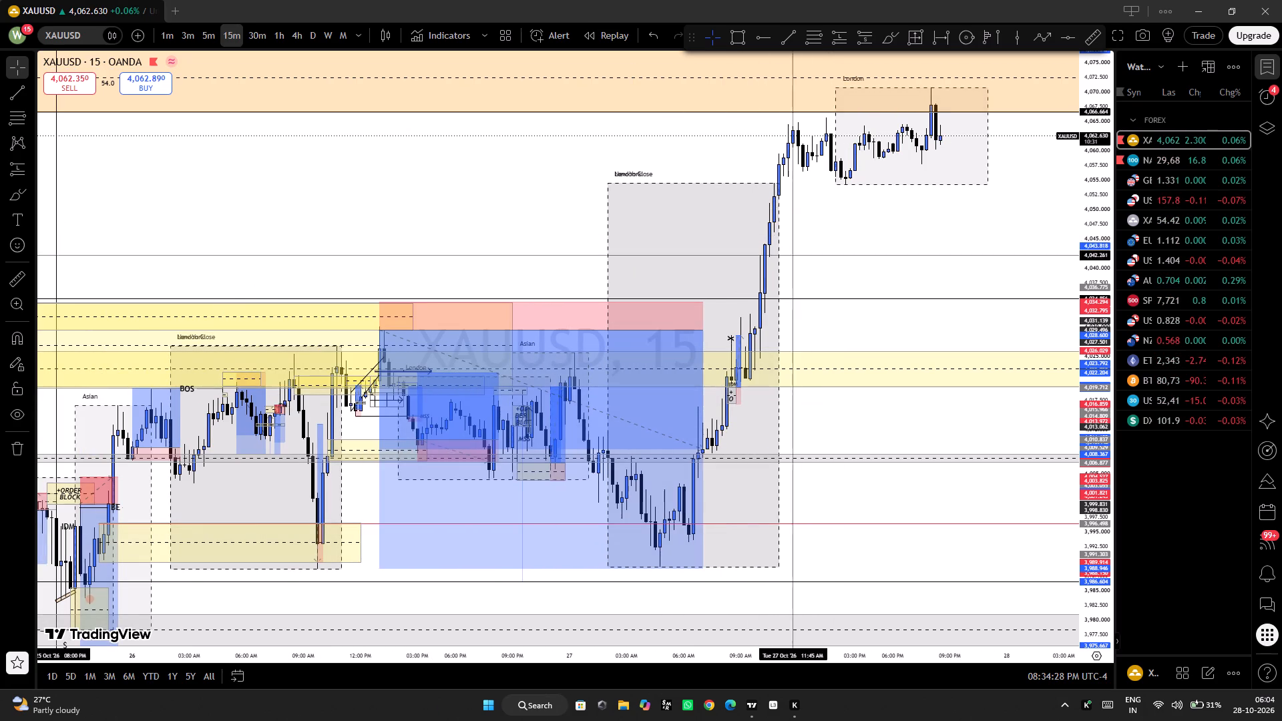
Reopen the FX Market Sessions settings and review the configured times of all four sessions.
double_click(777, 278)
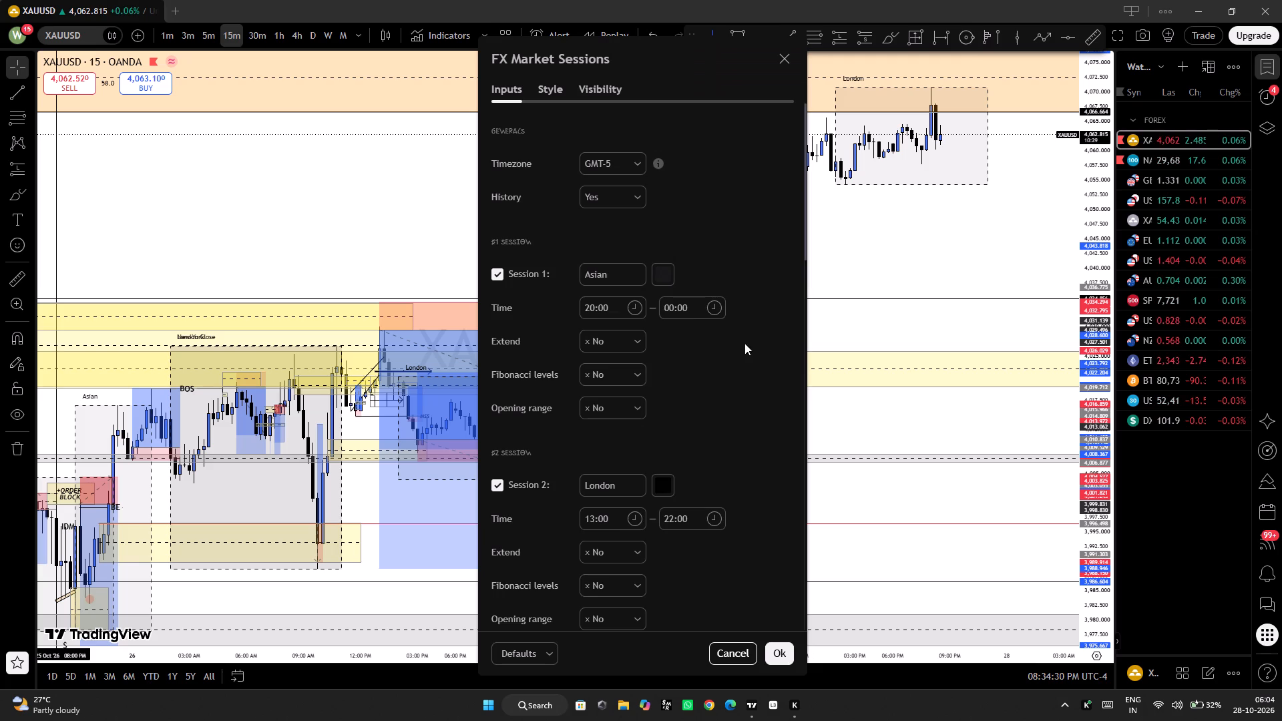
scroll(736, 376, down, 4)
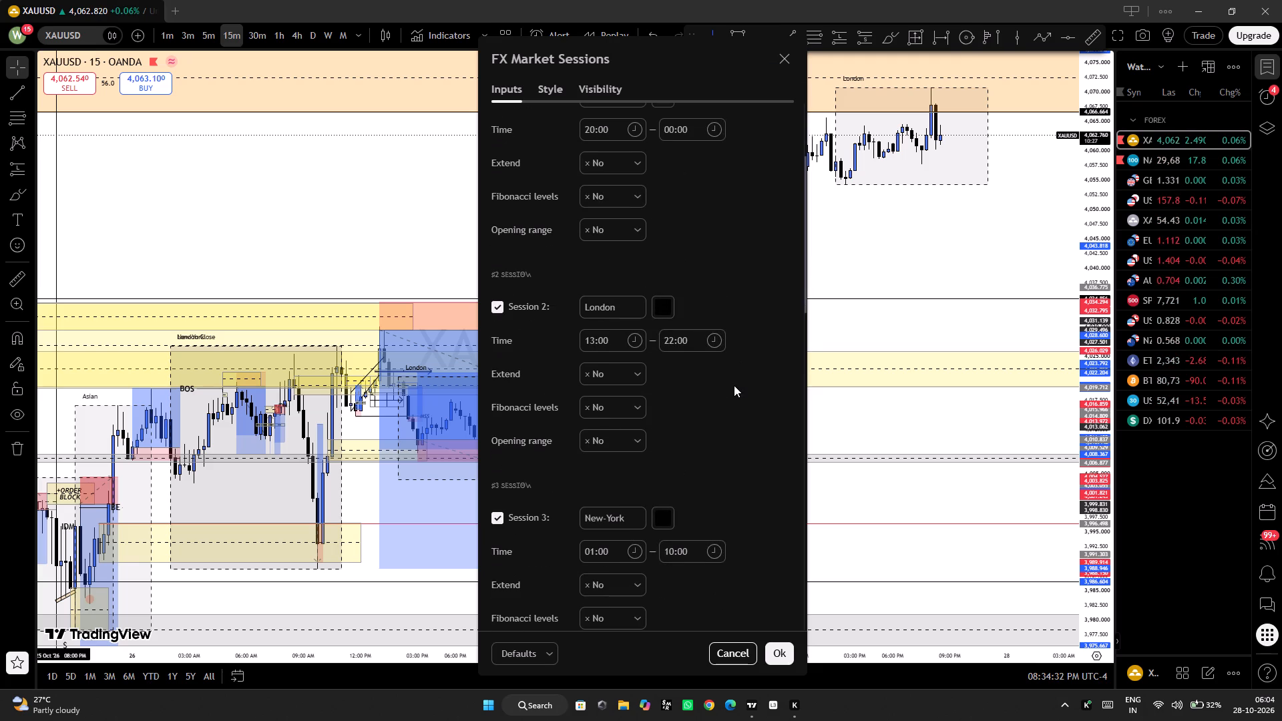
scroll(734, 385, up, 3)
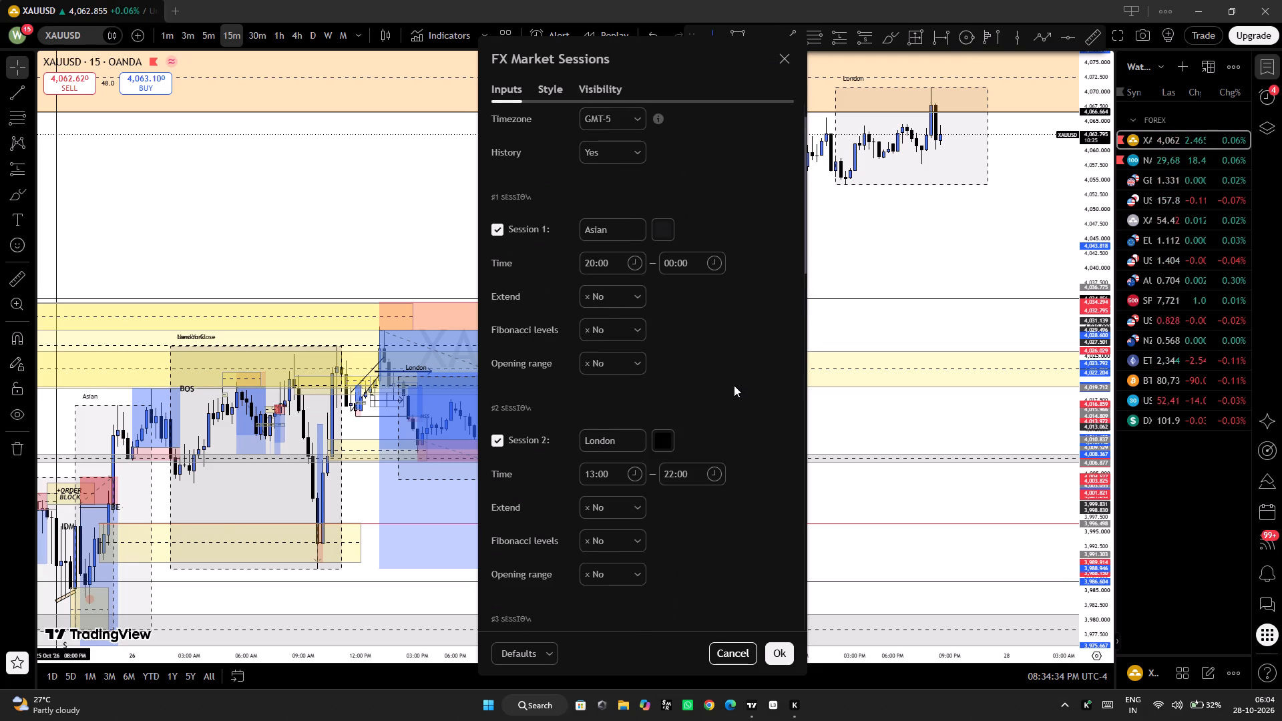
scroll(734, 385, down, 8)
scroll(734, 388, up, 1)
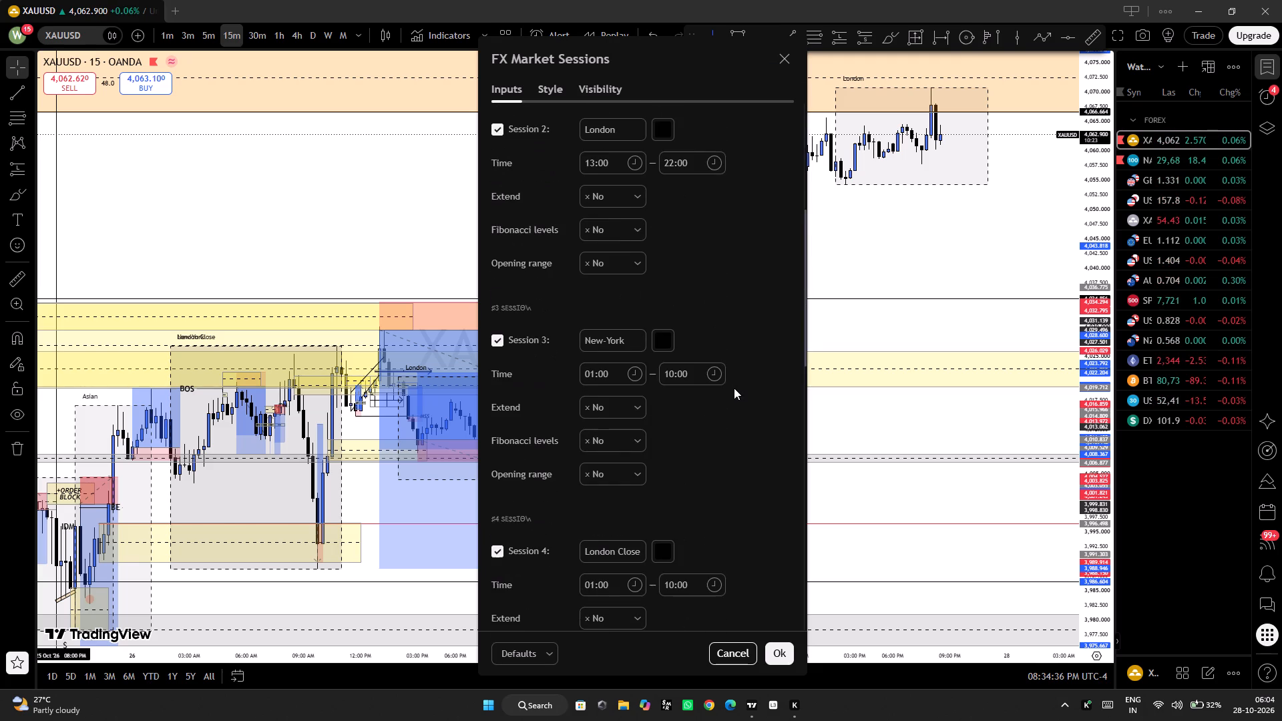
scroll(732, 393, down, 3)
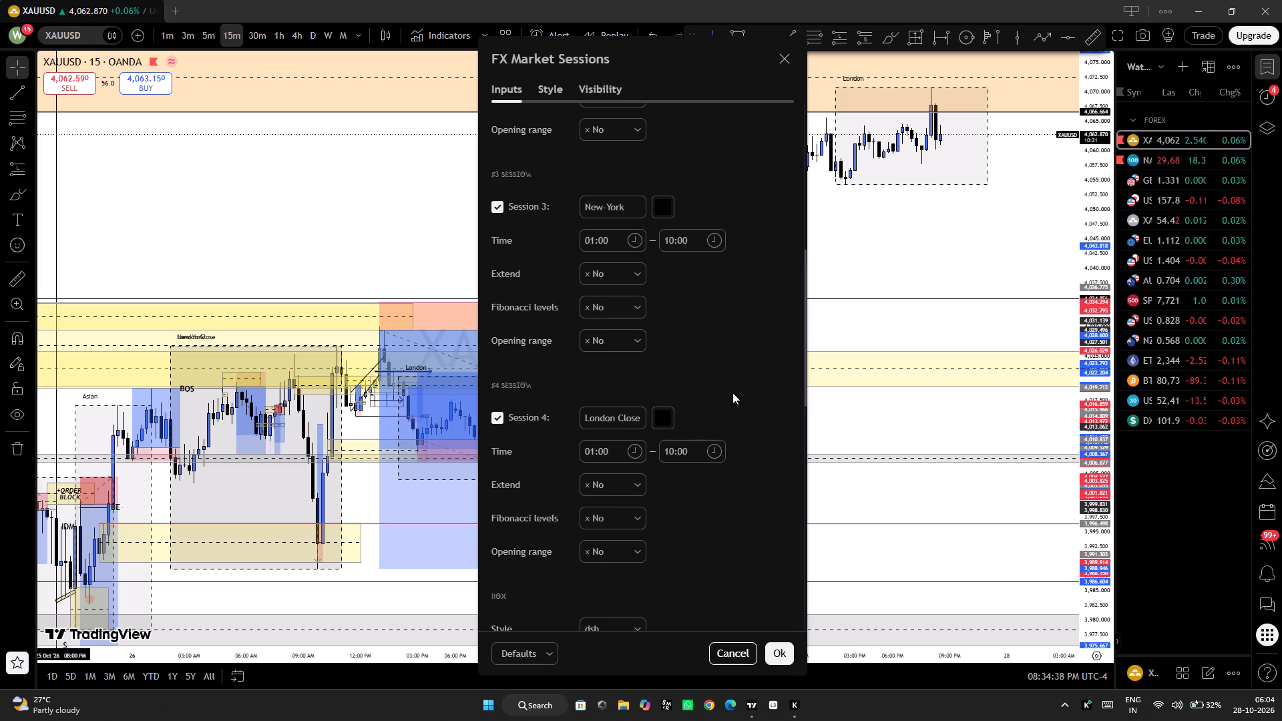
scroll(732, 393, down, 3)
scroll(732, 401, up, 6)
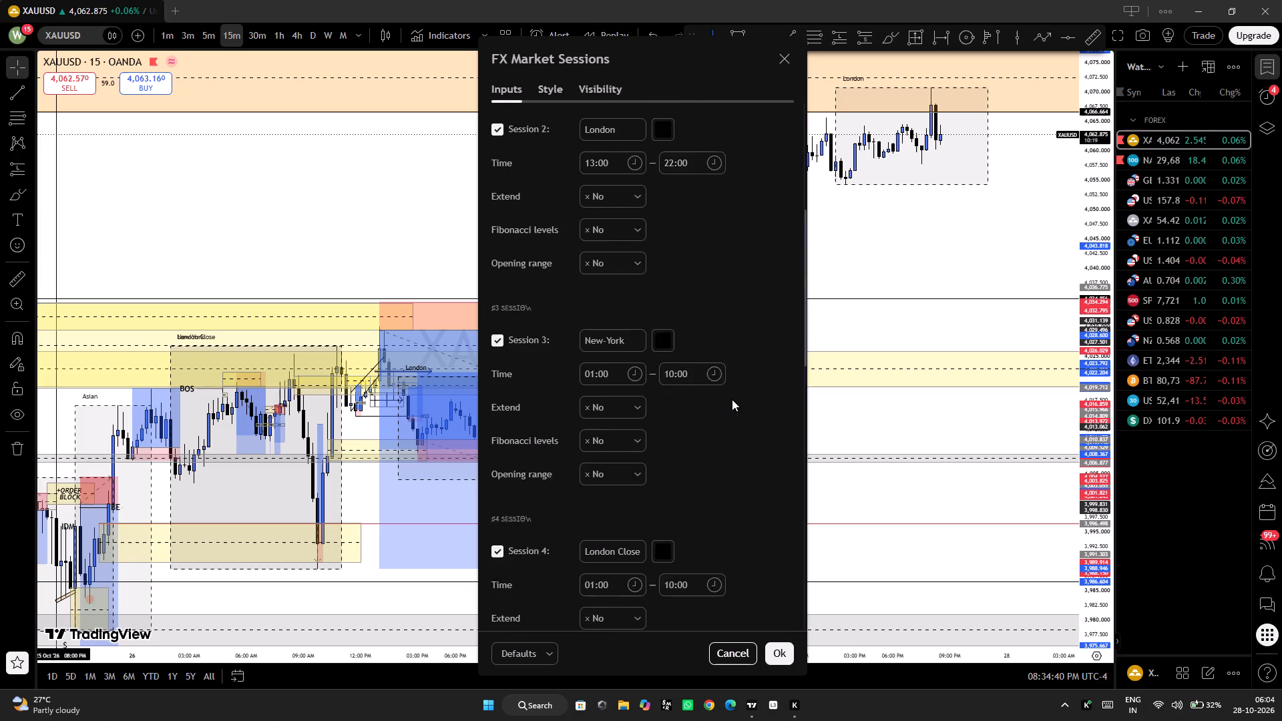
scroll(732, 398, up, 8)
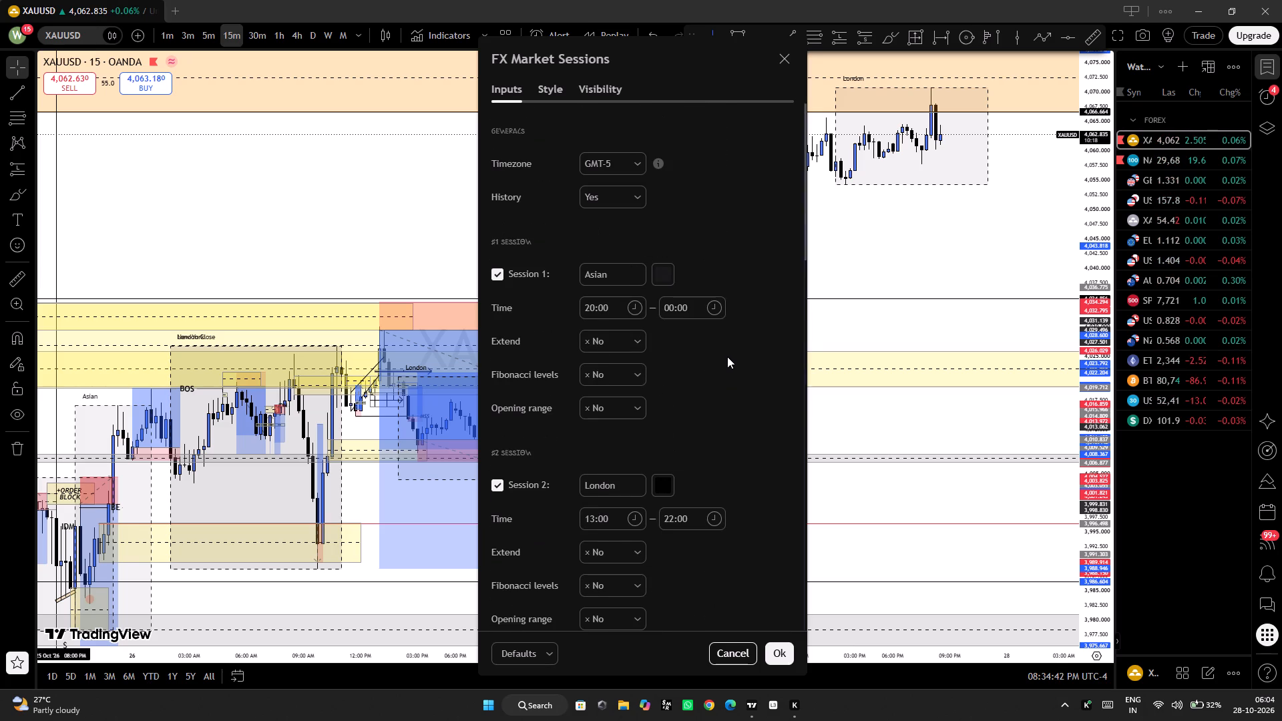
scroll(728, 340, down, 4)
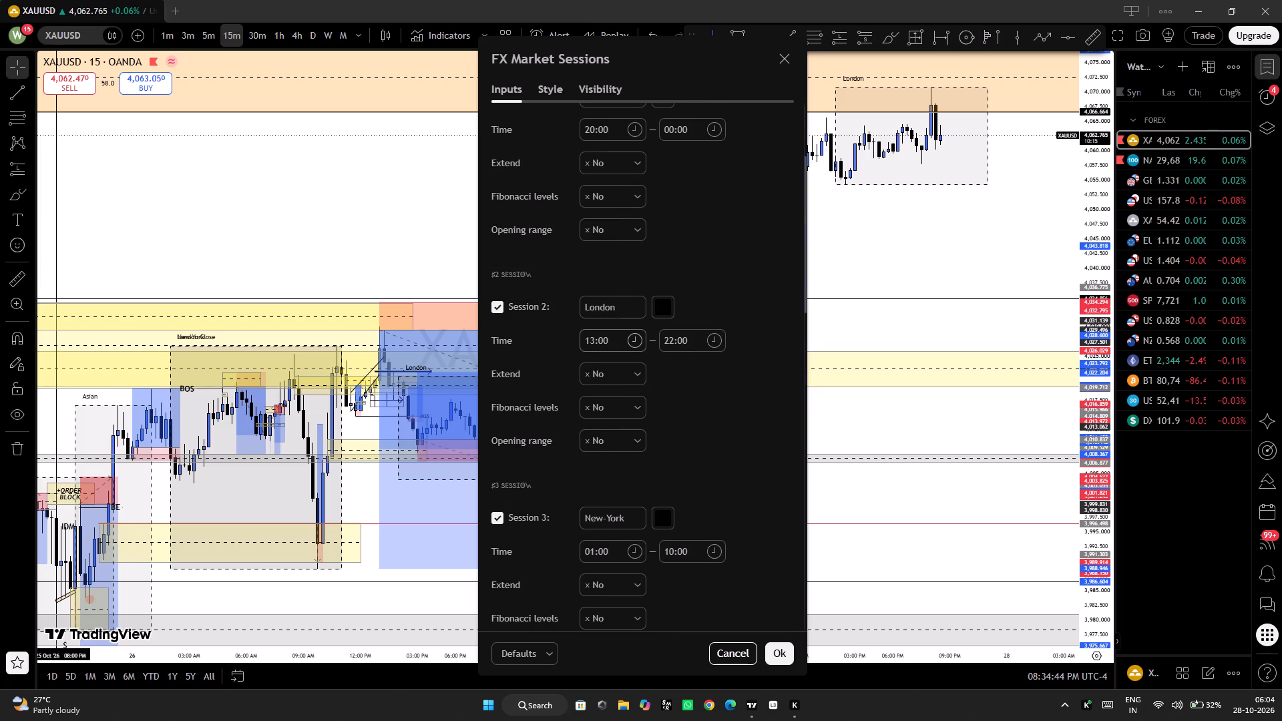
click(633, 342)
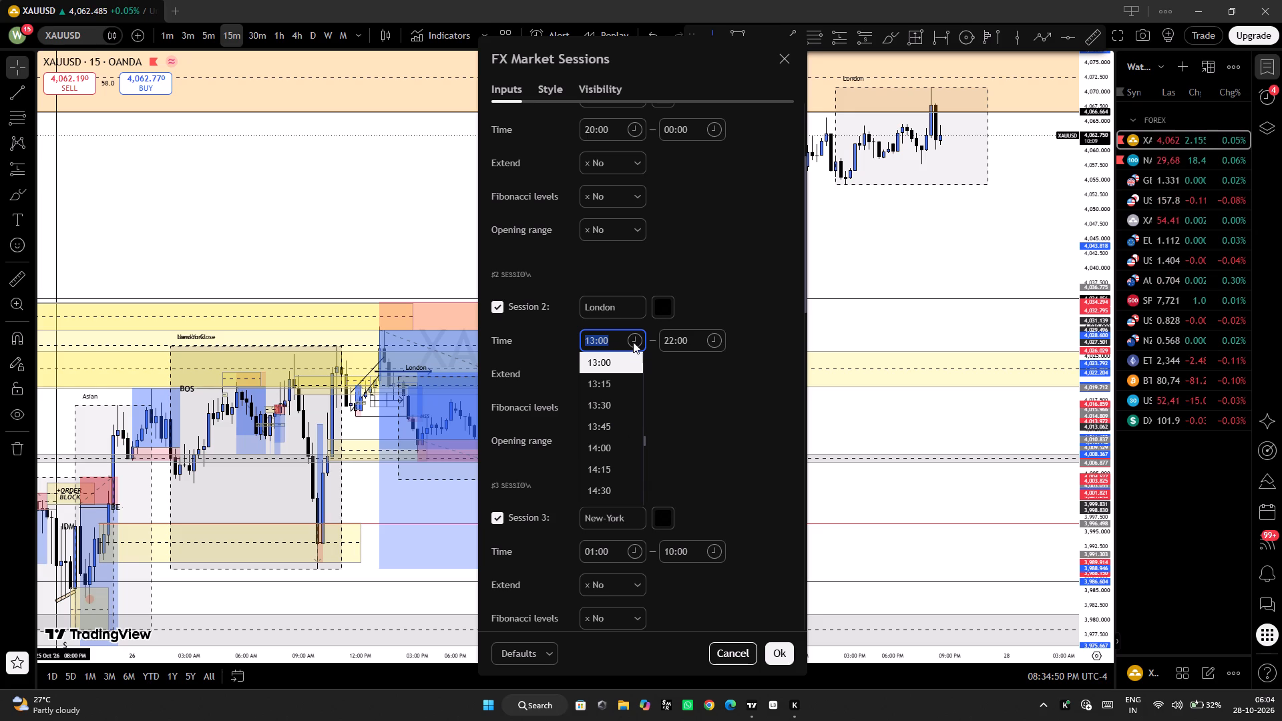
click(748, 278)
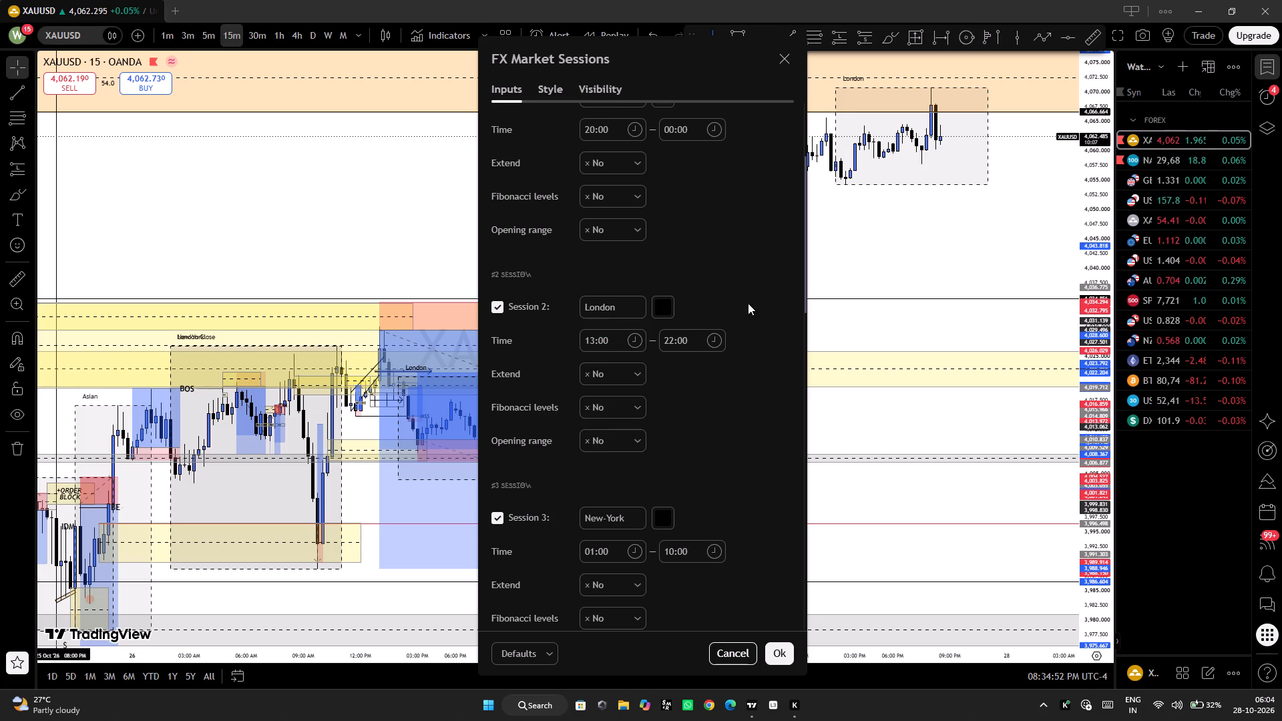
Set the London Close session's time to 10:00–12:00 in the FX Market Sessions inputs.
scroll(734, 397, down, 6)
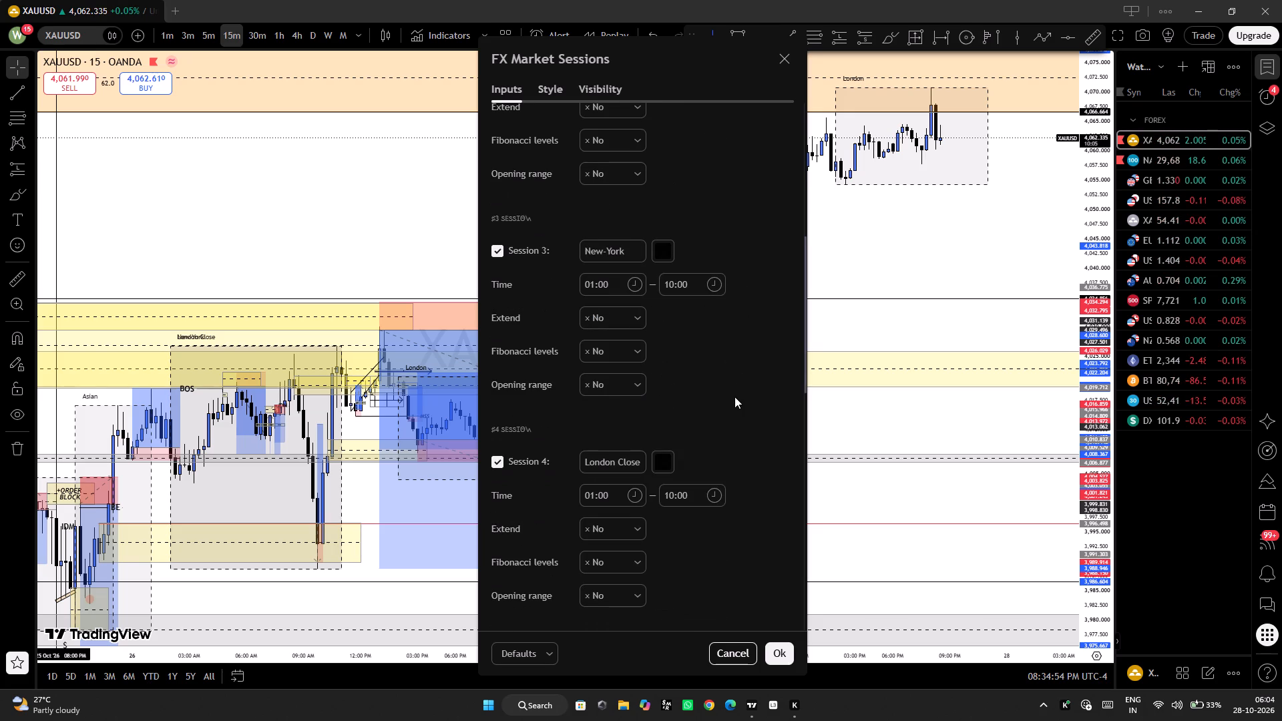
scroll(690, 421, down, 2)
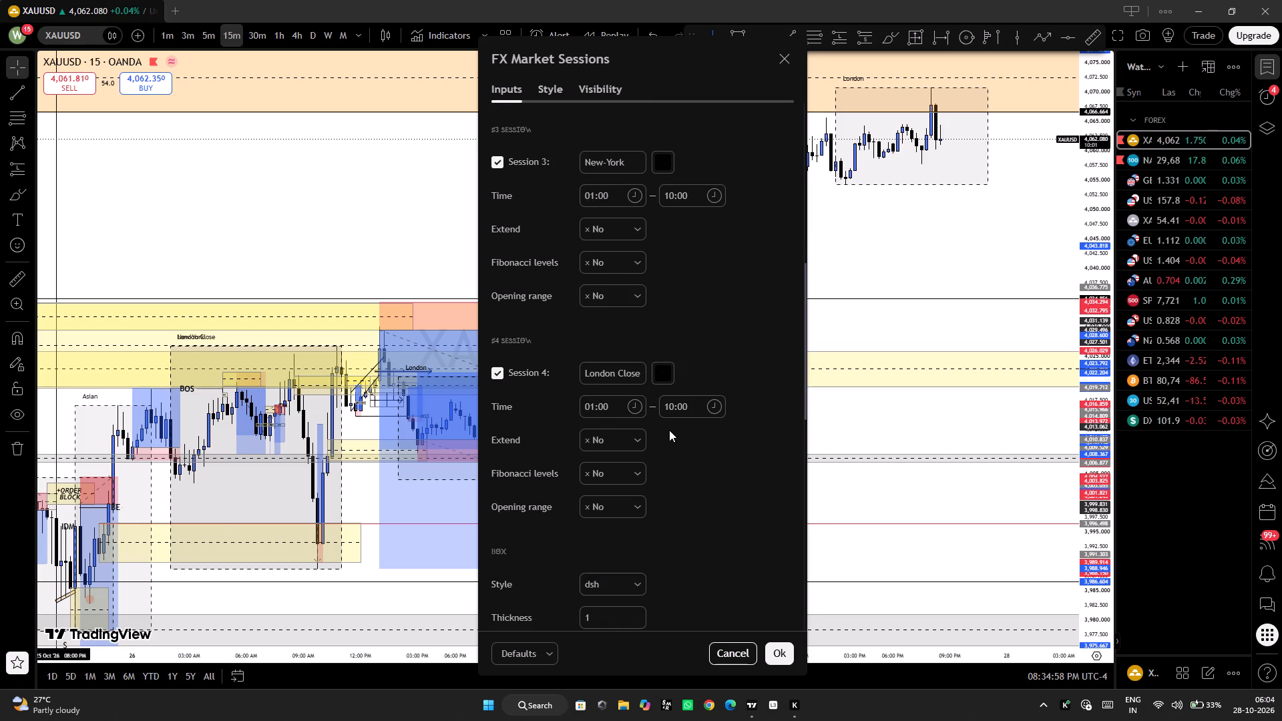
click(641, 406)
scroll(612, 520, down, 10)
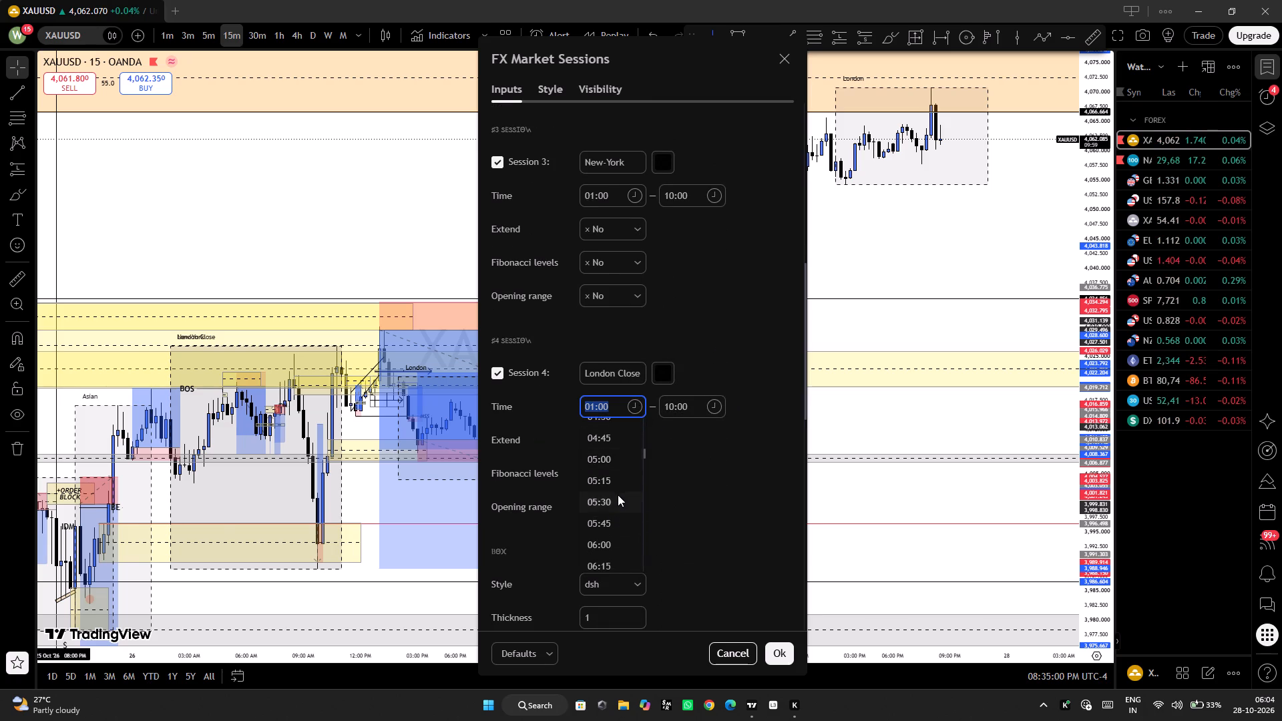
scroll(618, 495, down, 8)
click(608, 489)
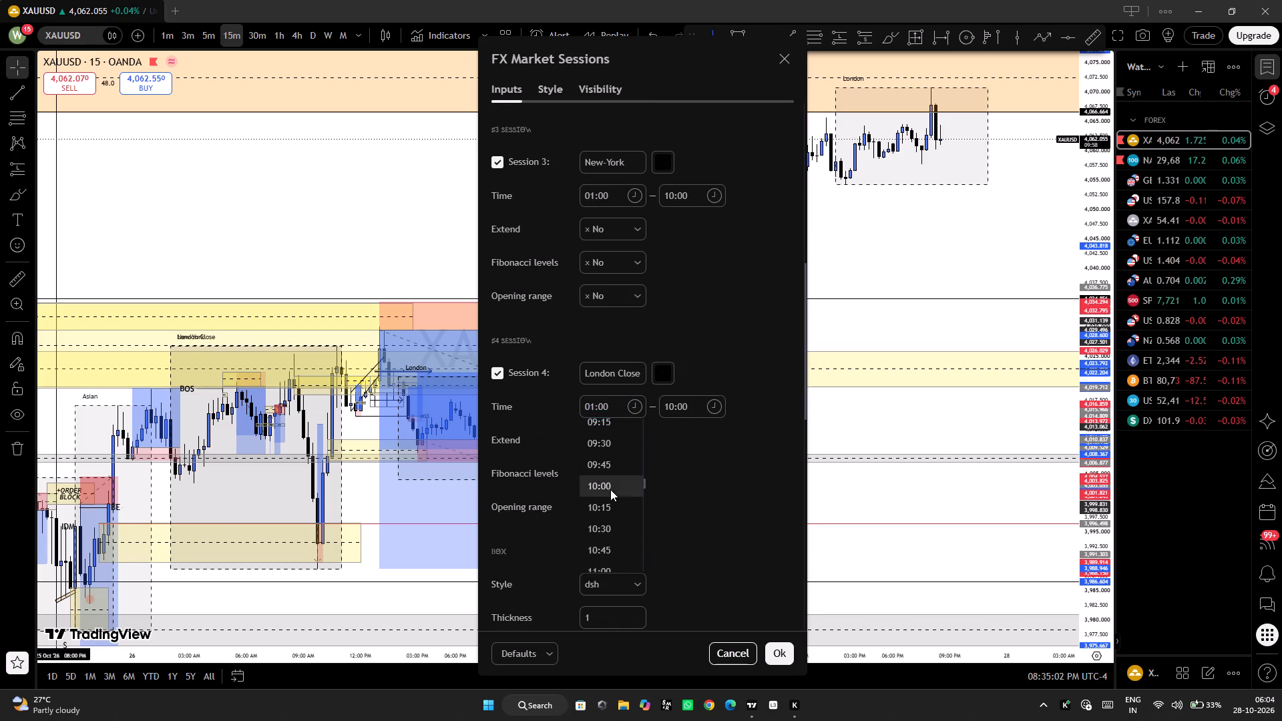
click(713, 399)
scroll(708, 500, down, 5)
scroll(694, 491, up, 1)
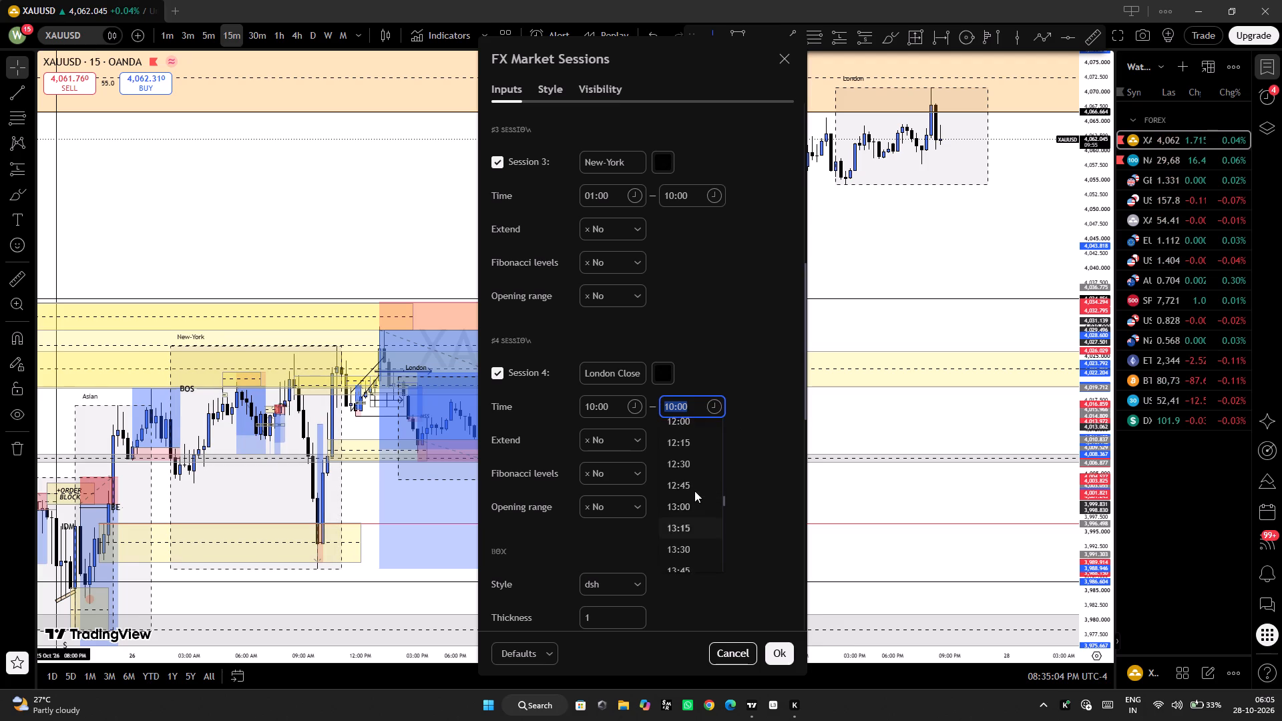
scroll(694, 491, up, 1)
click(693, 465)
Set the New-York session's start time to 07:00.
scroll(746, 447, up, 1)
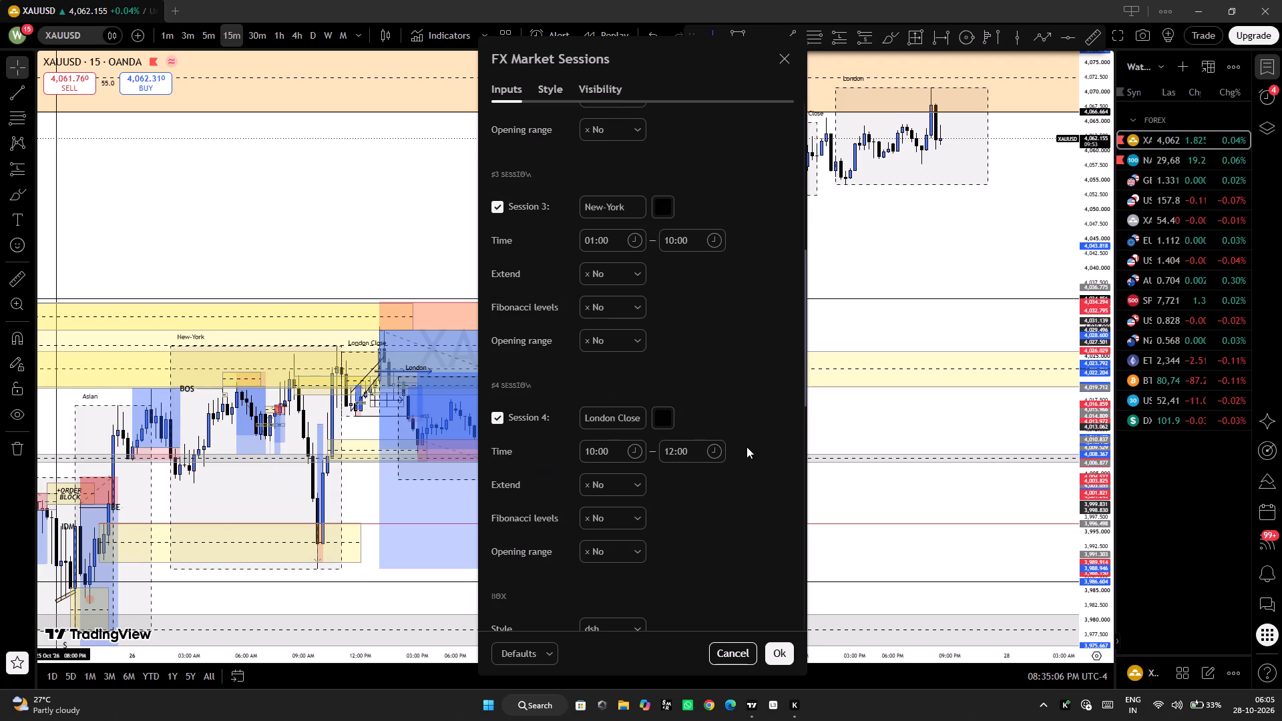
scroll(714, 374, up, 1)
click(640, 284)
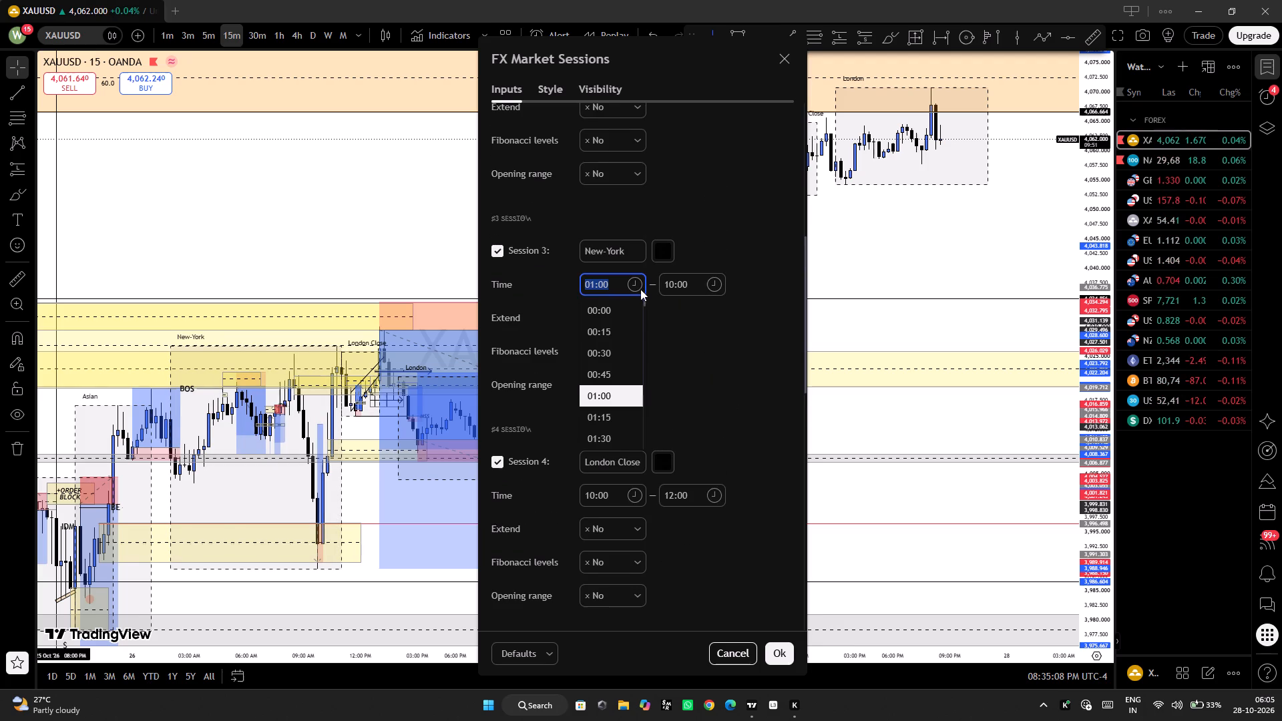
scroll(625, 360, down, 12)
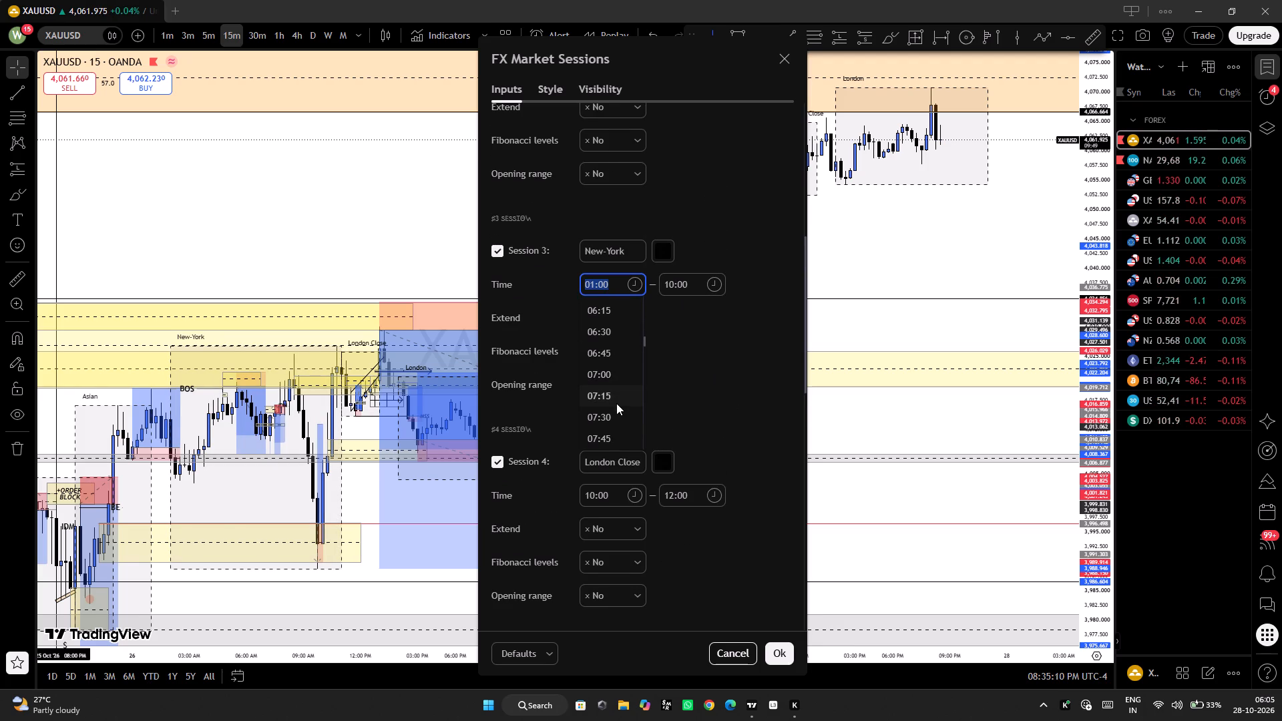
click(612, 379)
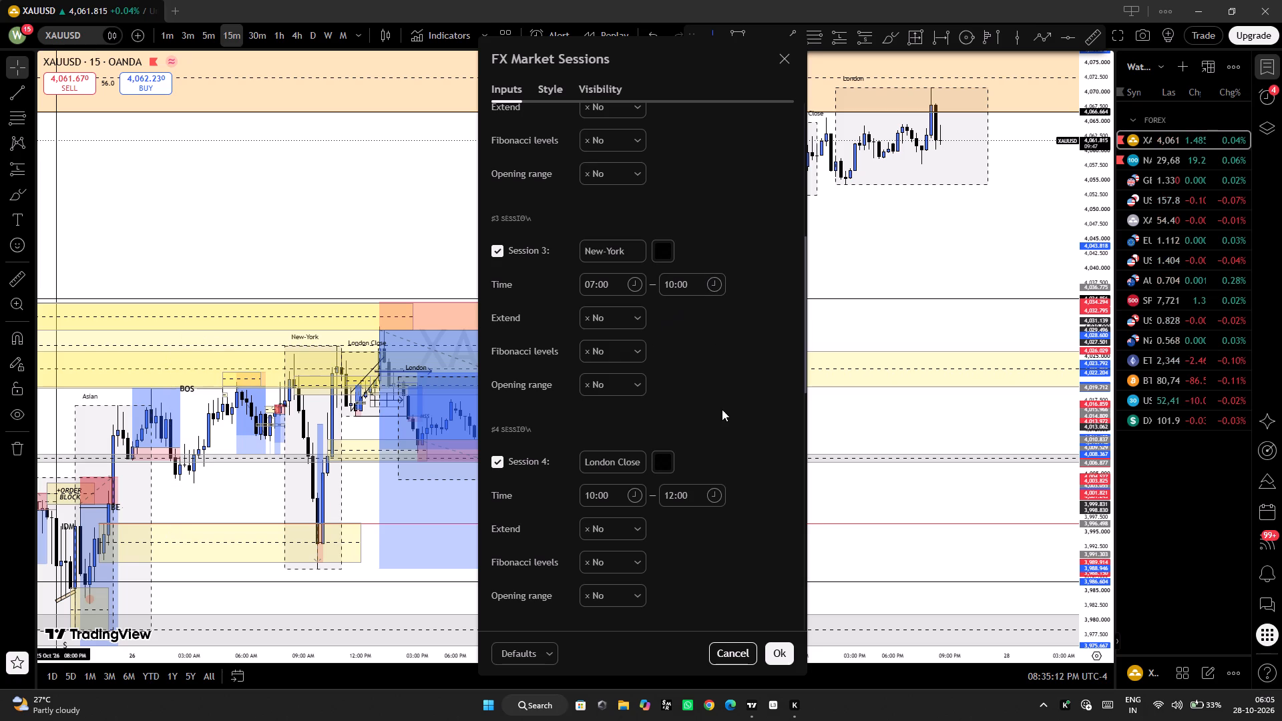
click(722, 409)
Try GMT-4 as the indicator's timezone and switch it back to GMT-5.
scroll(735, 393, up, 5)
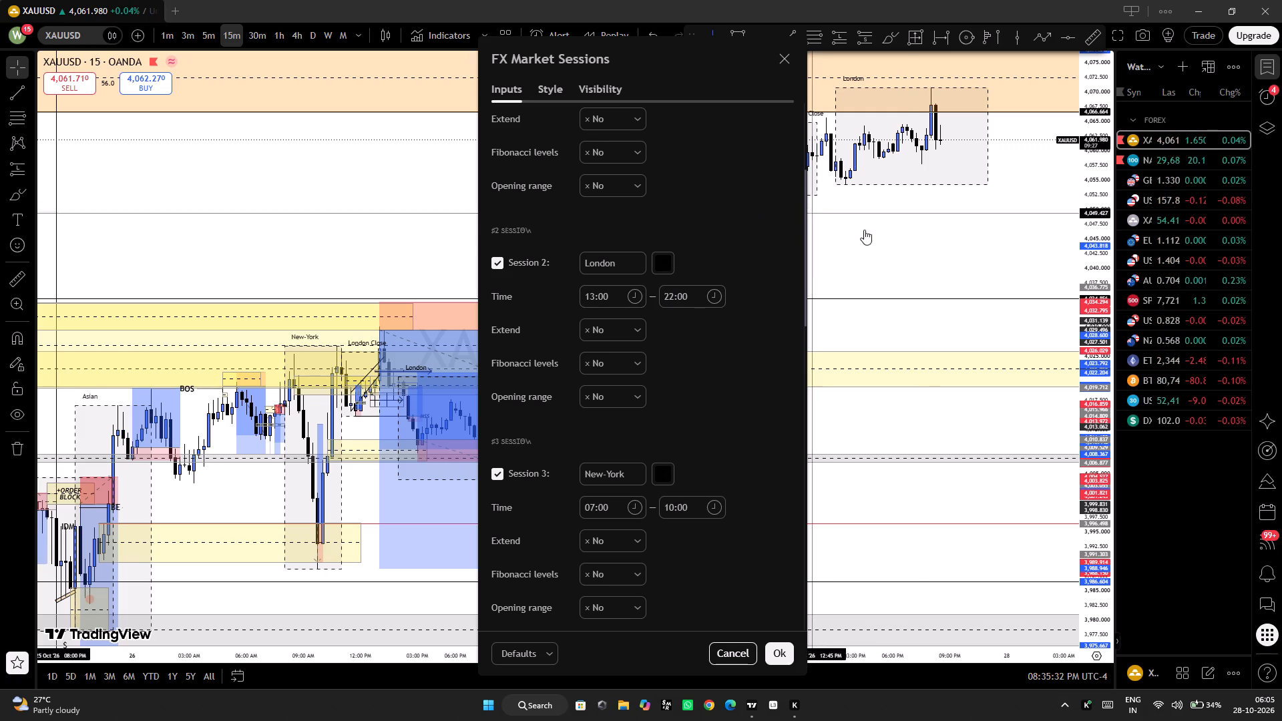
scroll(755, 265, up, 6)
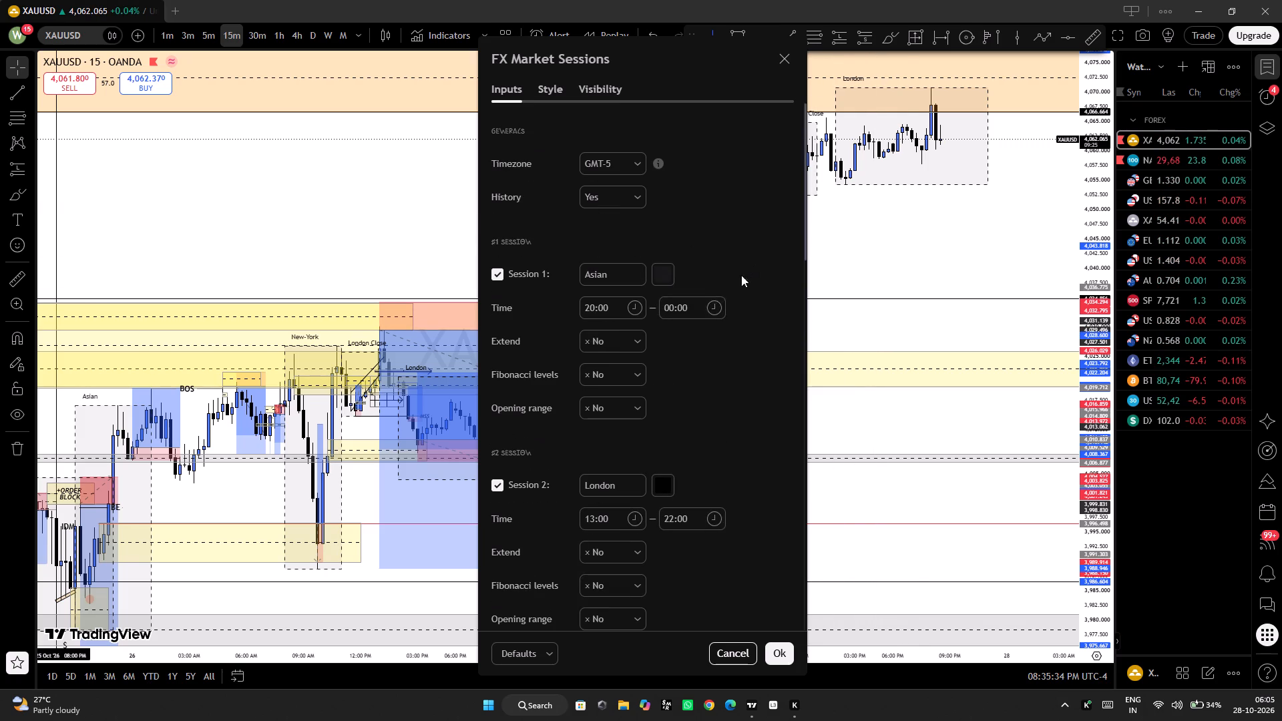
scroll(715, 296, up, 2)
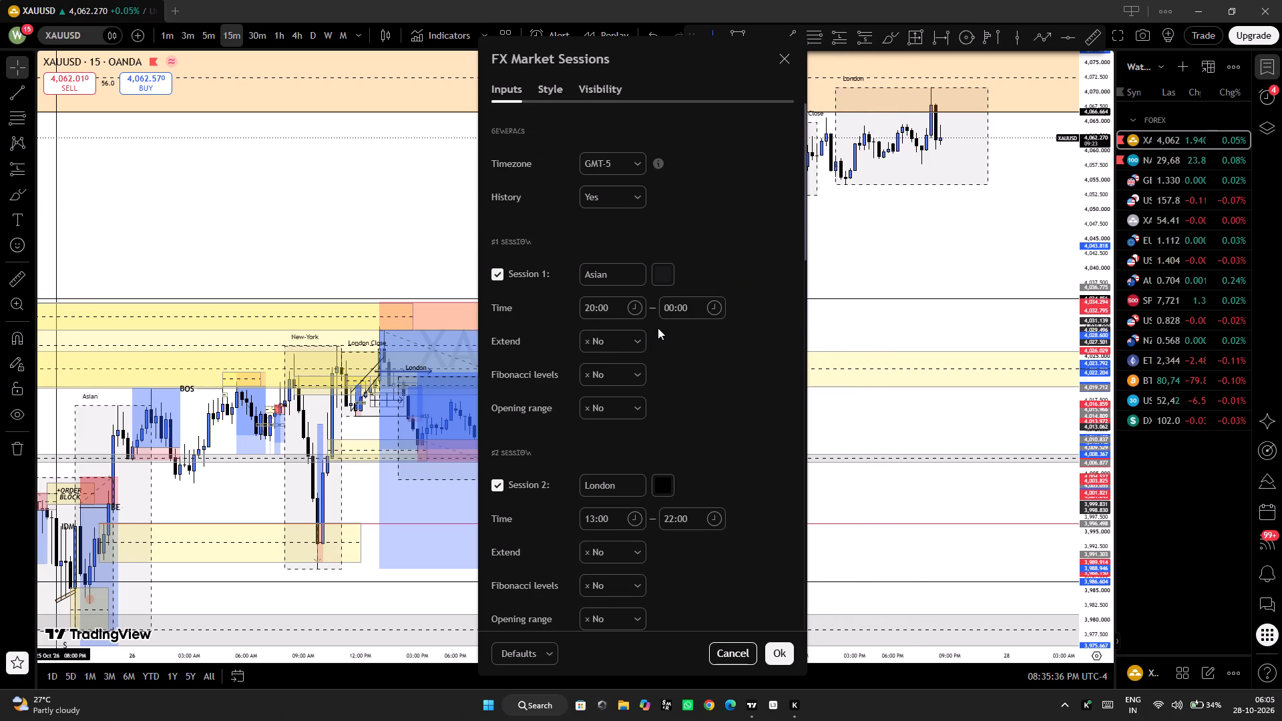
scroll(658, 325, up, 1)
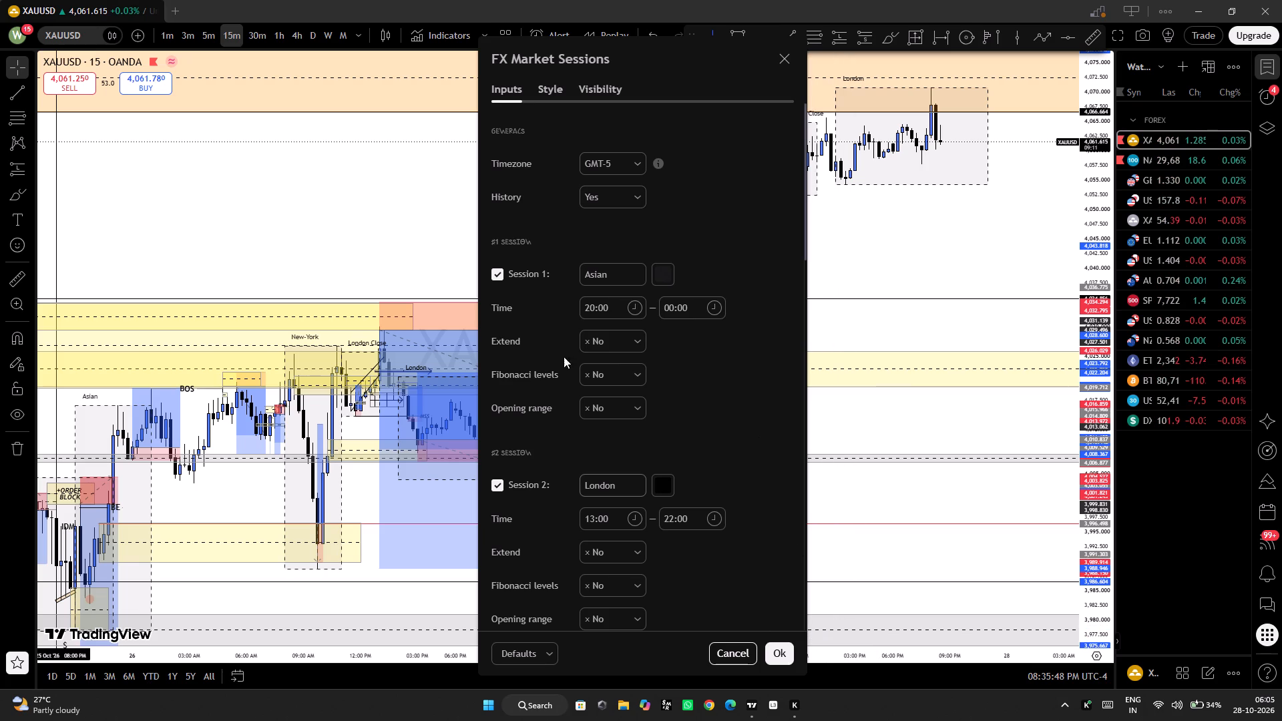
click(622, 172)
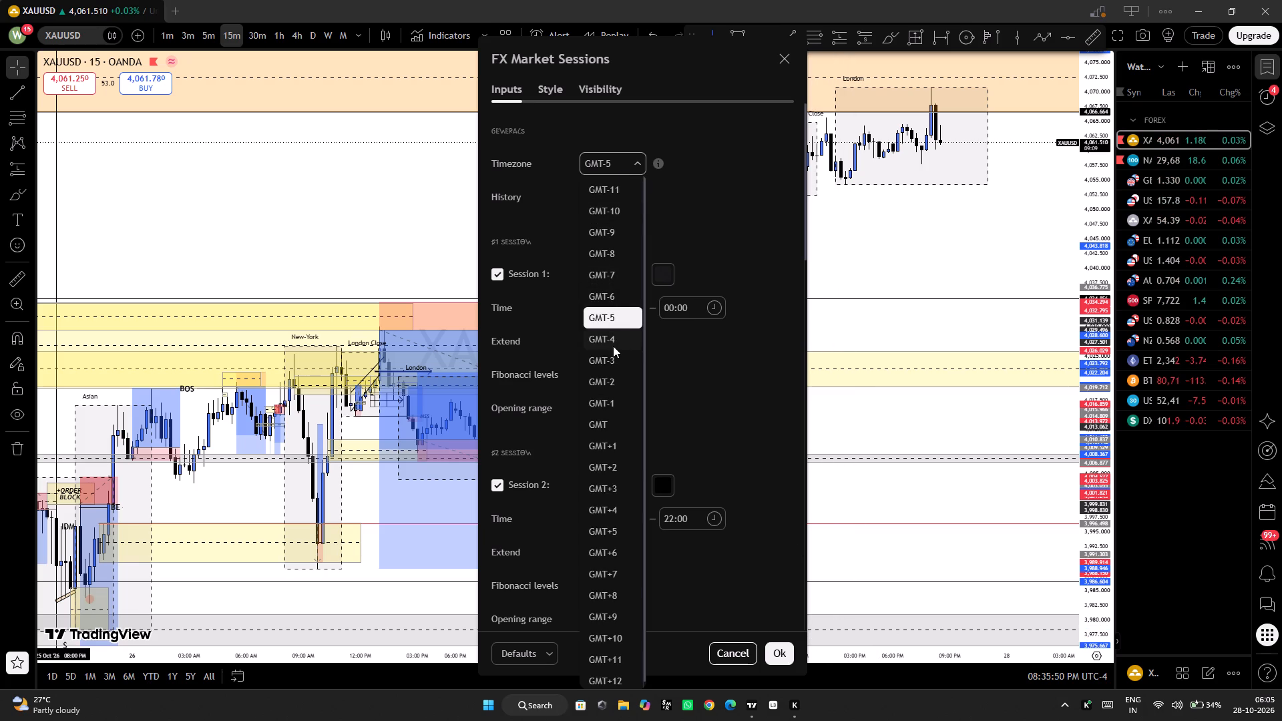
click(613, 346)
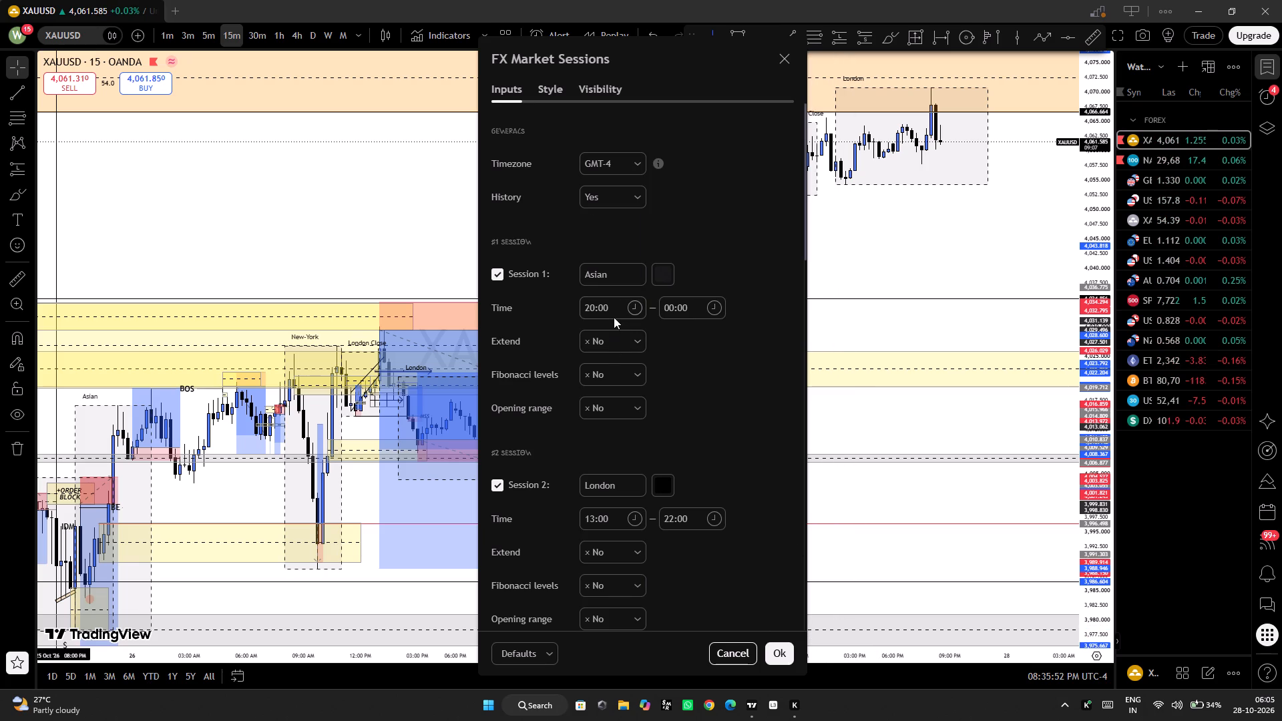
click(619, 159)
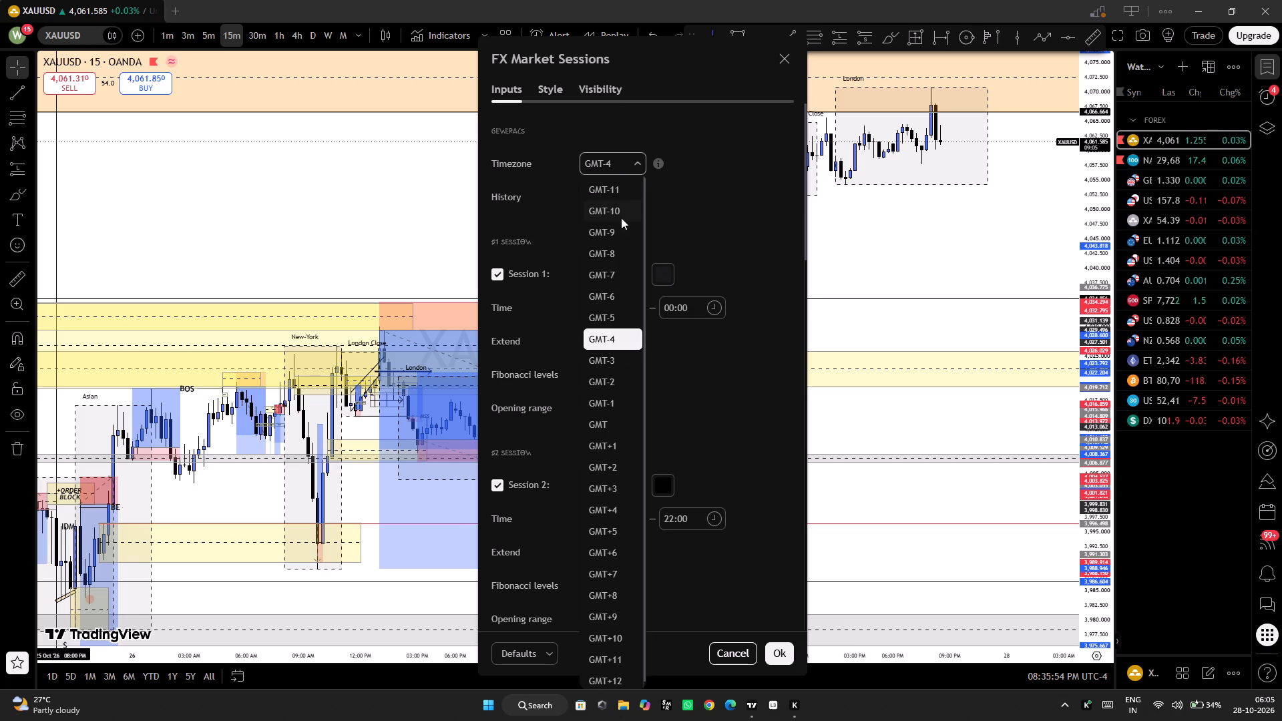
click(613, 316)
Apply the FX Market Sessions settings and close the dialog.
click(773, 648)
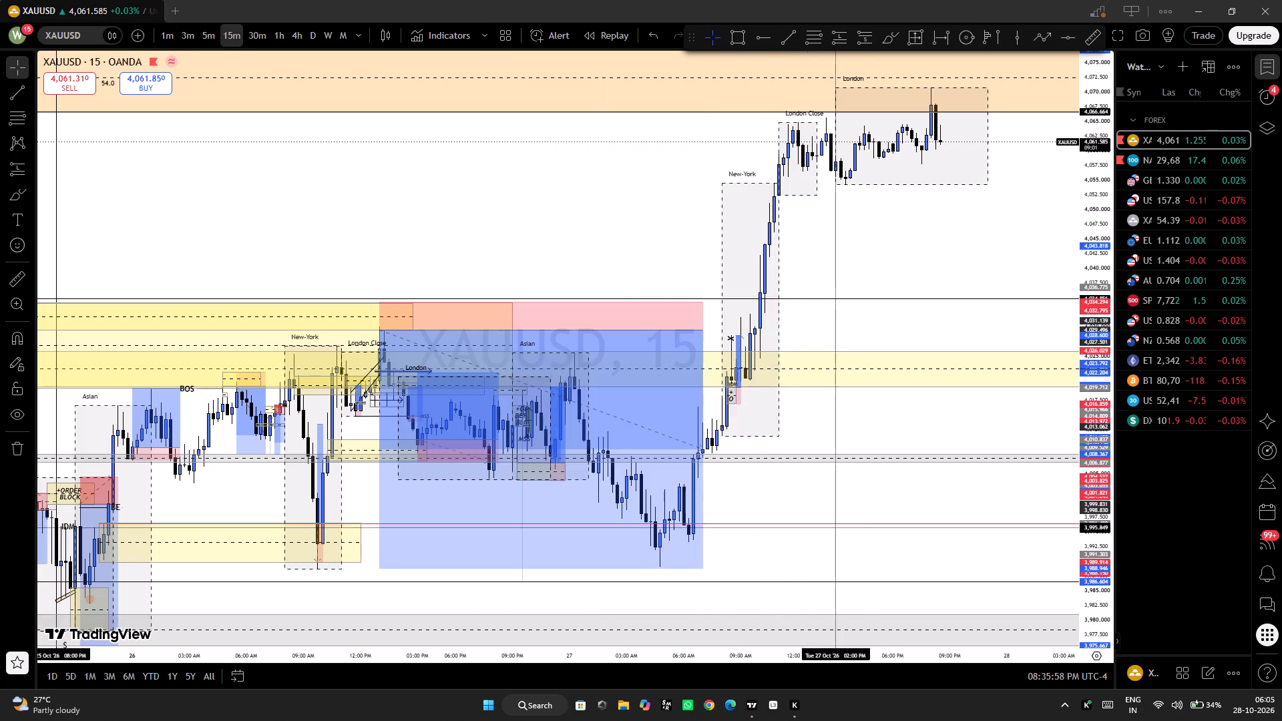
Try to reopen the FX Market Sessions settings from the edge of the latest London session box on the chart.
scroll(869, 286, up, 4)
drag(880, 260, 840, 348)
scroll(843, 343, up, 3)
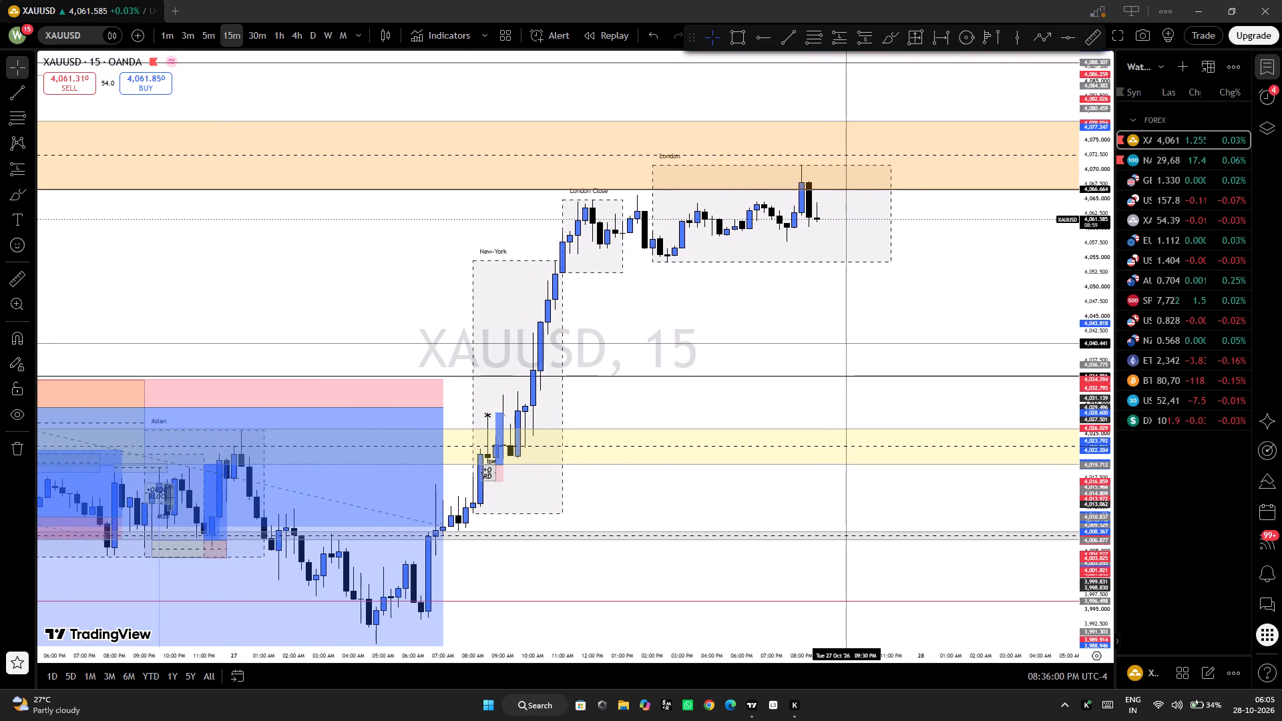
drag(837, 307, 824, 328)
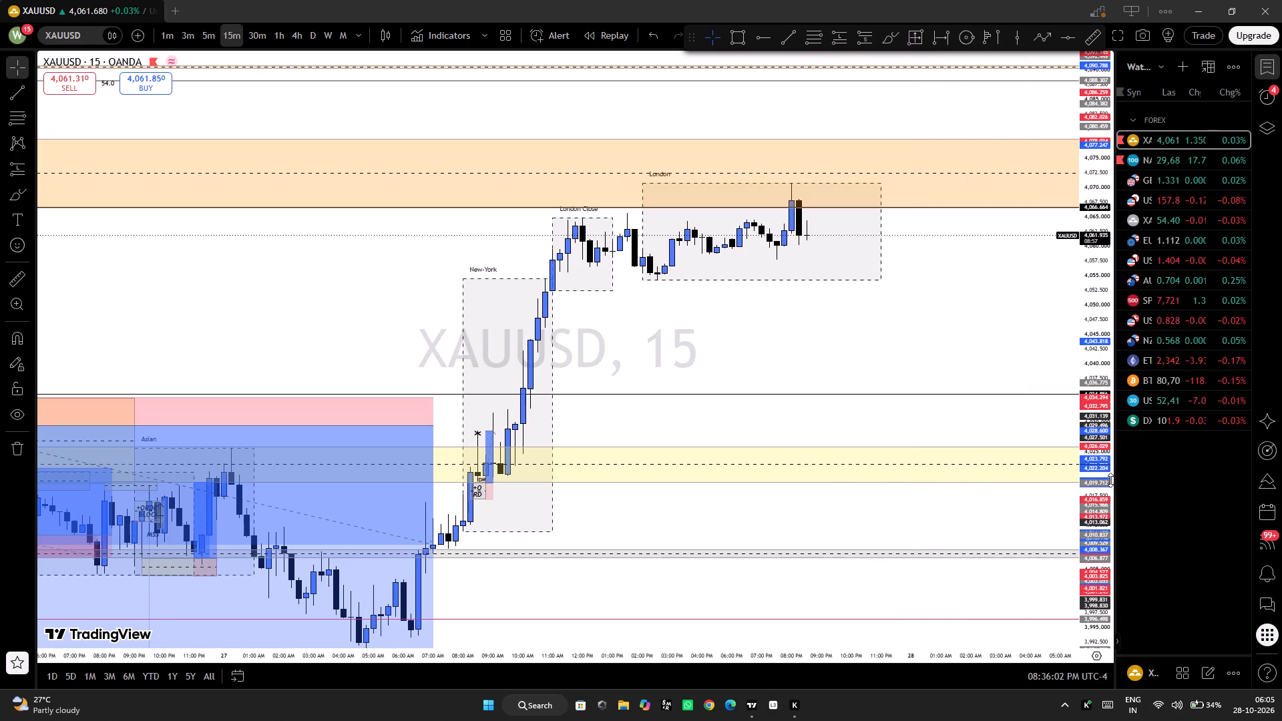
drag(1110, 480, 1090, 385)
drag(961, 366, 820, 418)
double_click(744, 304)
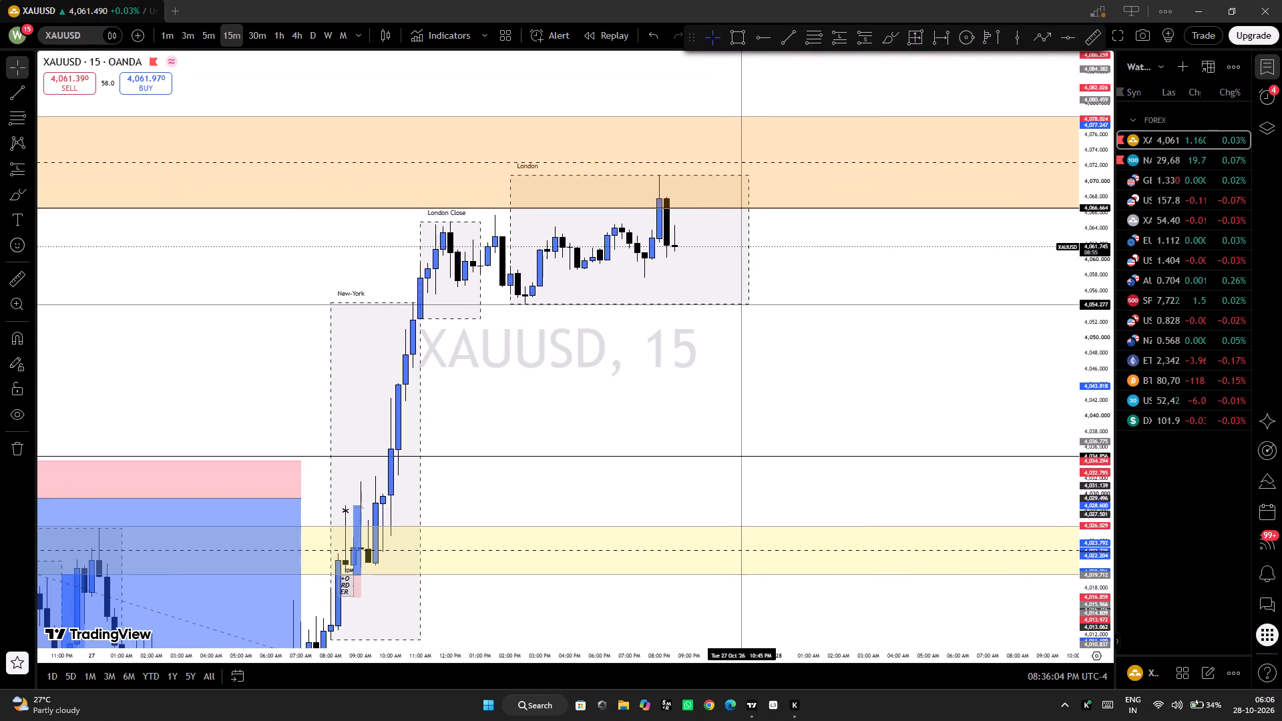
click(744, 304)
click(744, 304)
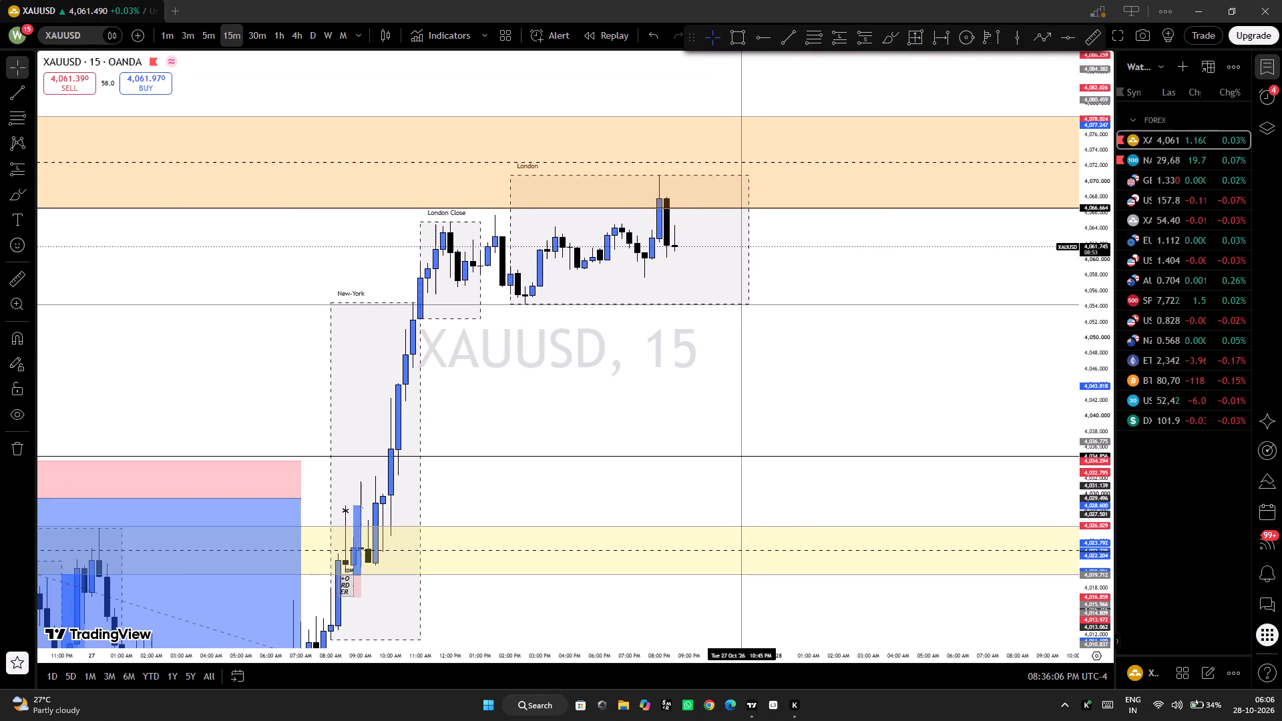
double_click(751, 284)
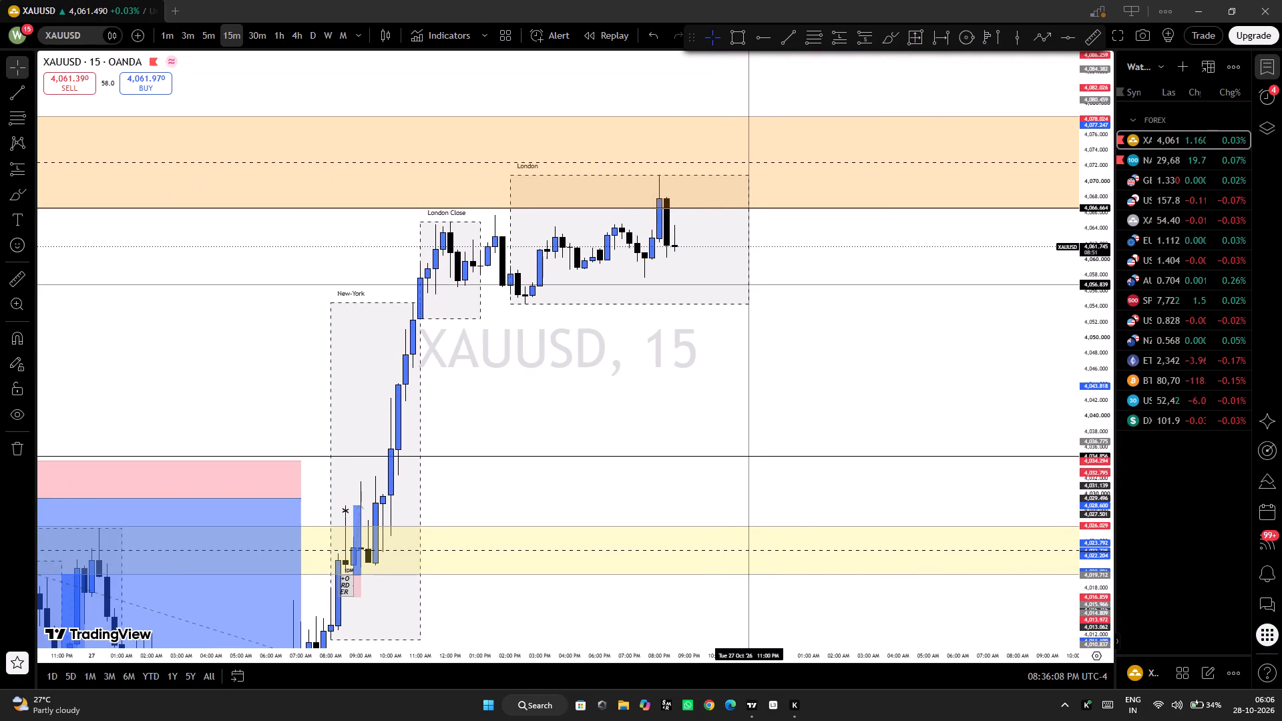
double_click(751, 284)
click(742, 299)
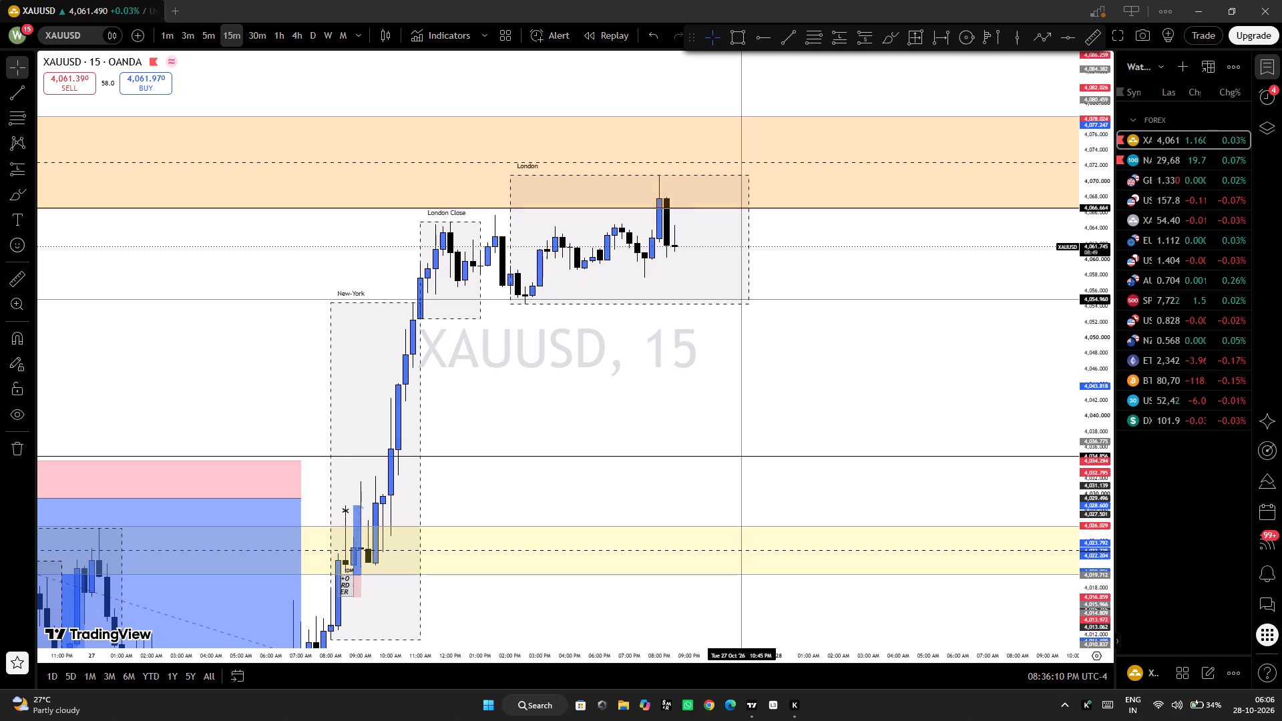
Reopen the FX Market Sessions settings from the latest London session box, check the session inputs, and close them unchanged.
double_click(738, 303)
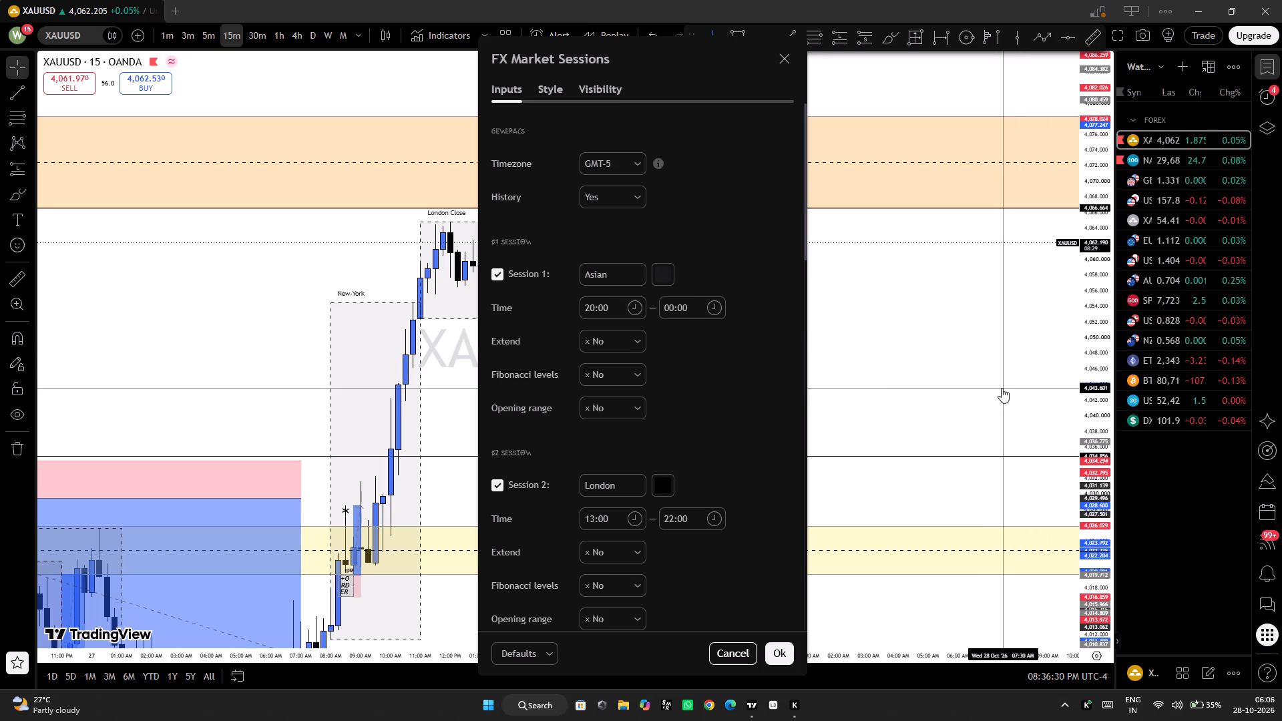
click(932, 329)
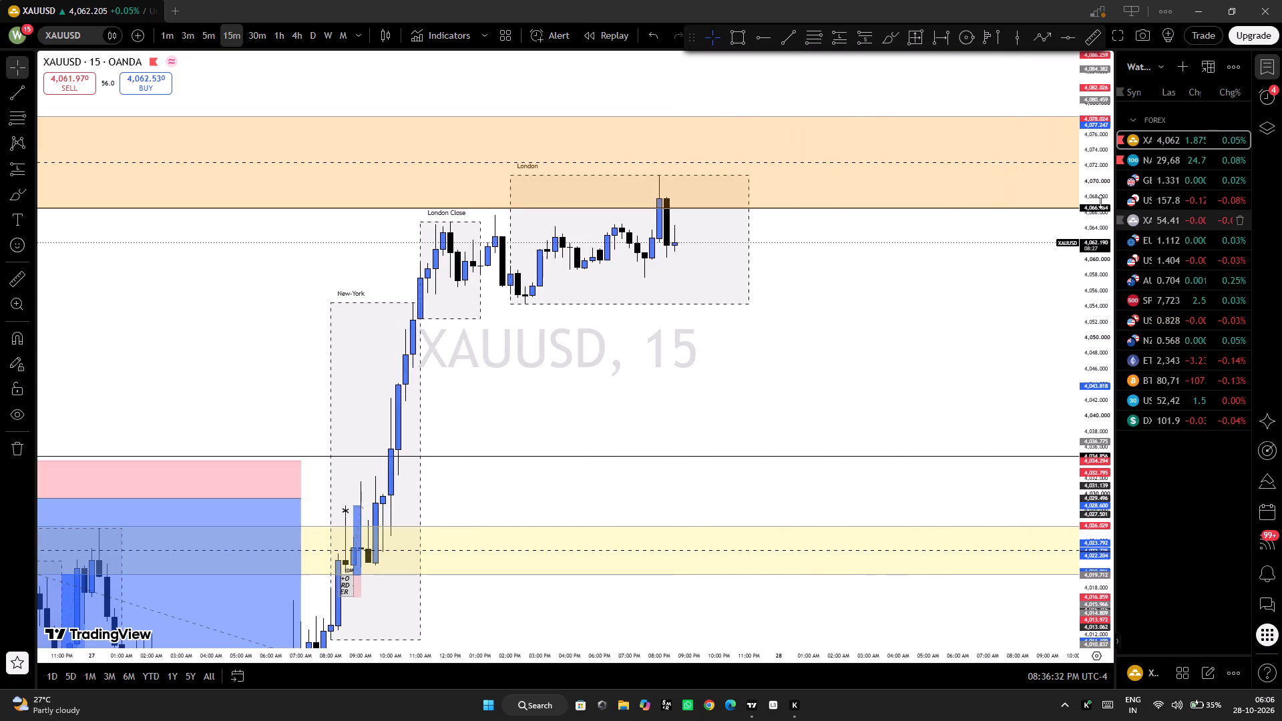
Toggle Bluetooth in the Windows quick settings and return to the XAUUSD chart.
click(1185, 694)
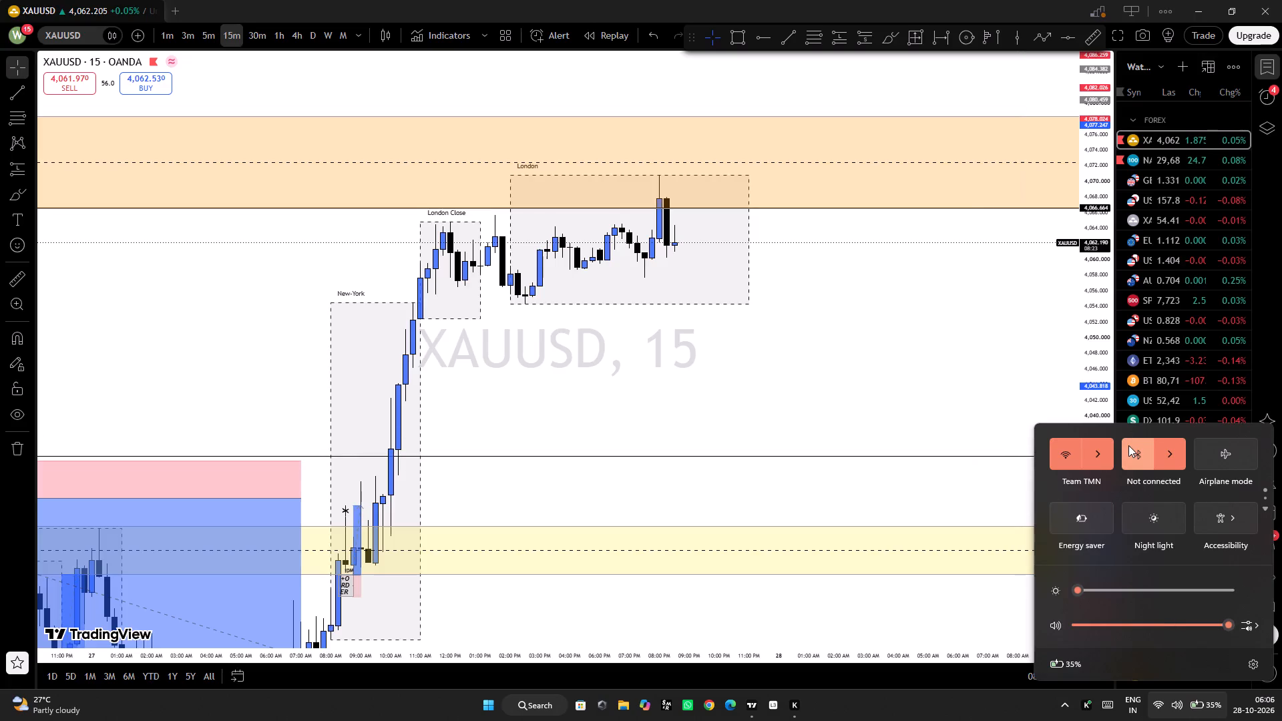
click(1128, 445)
click(901, 391)
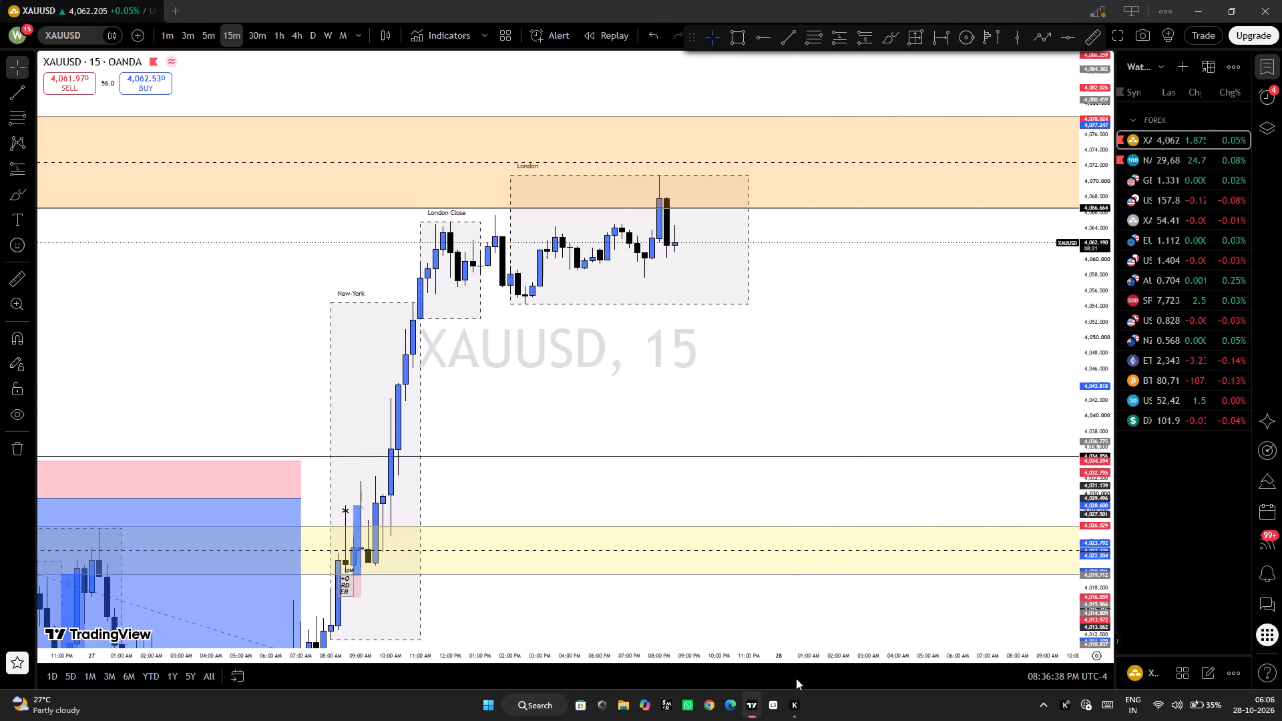
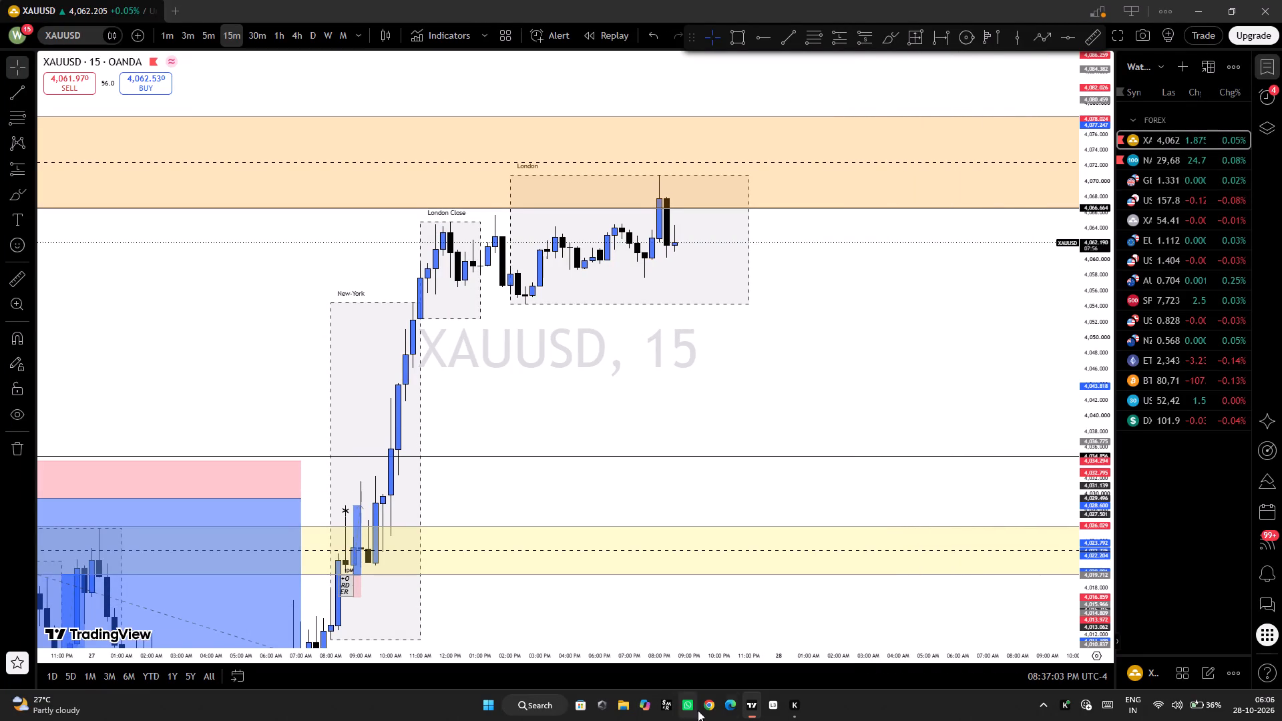
Switch from the chart to the Microsoft Edge browser with a new tab open.
click(722, 705)
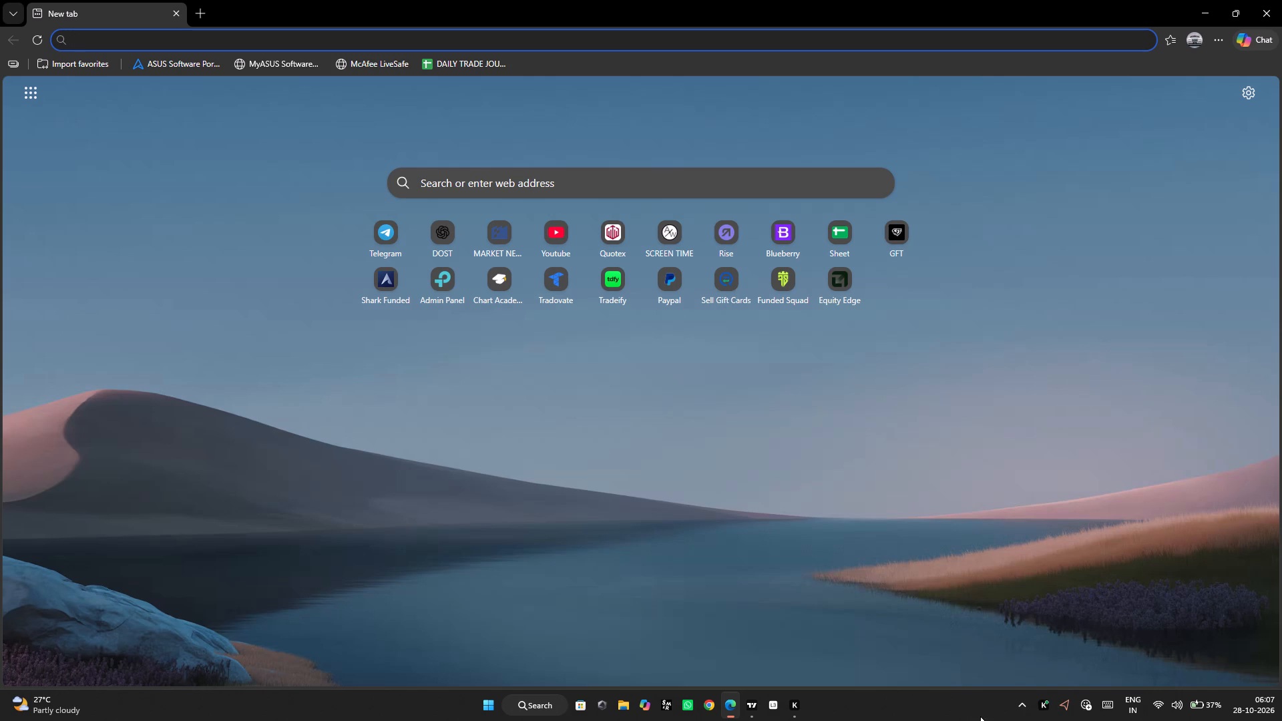
Switch to TradingView, reopen the FX Market Sessions settings and set the London session's time to 02:00–05:00.
click(755, 704)
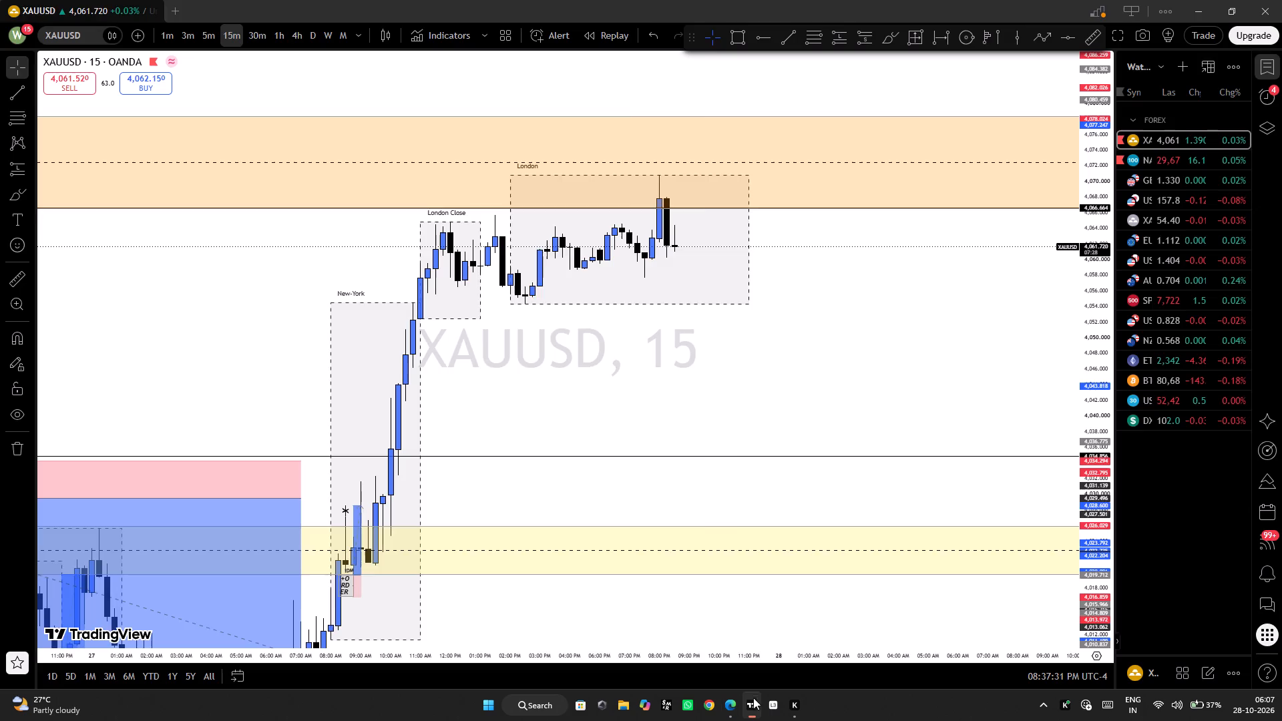
click(748, 270)
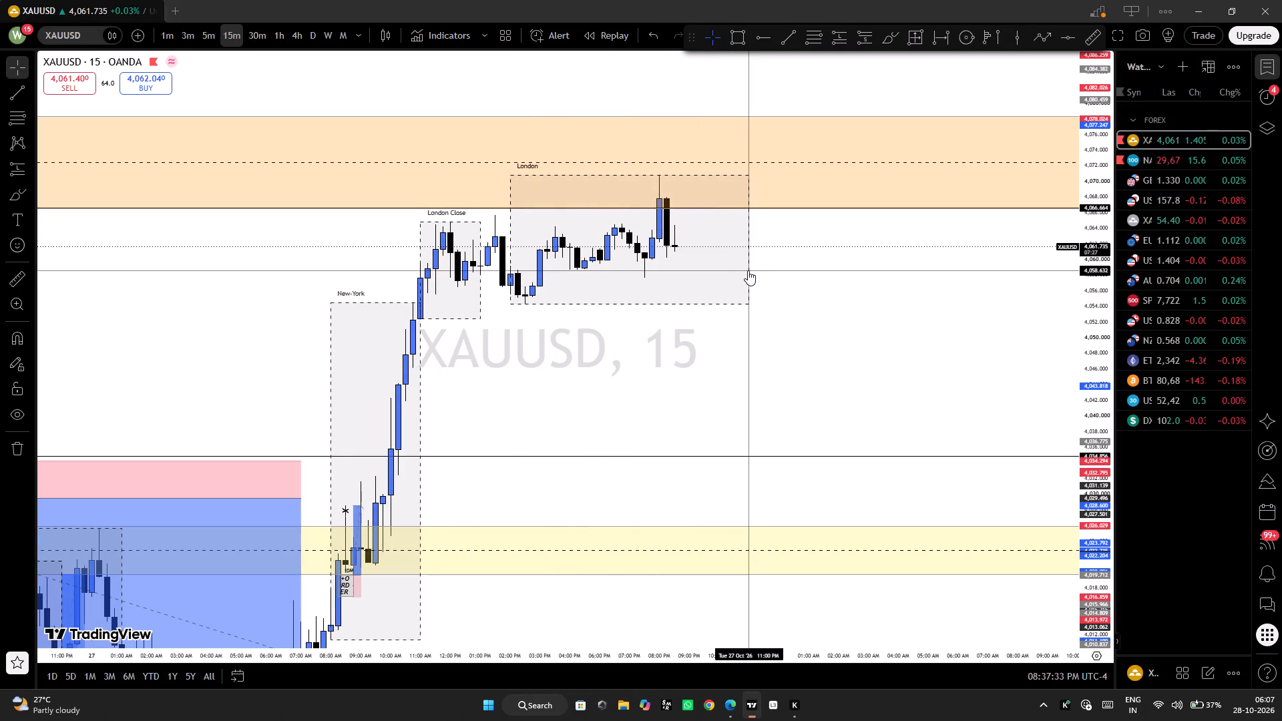
double_click(748, 270)
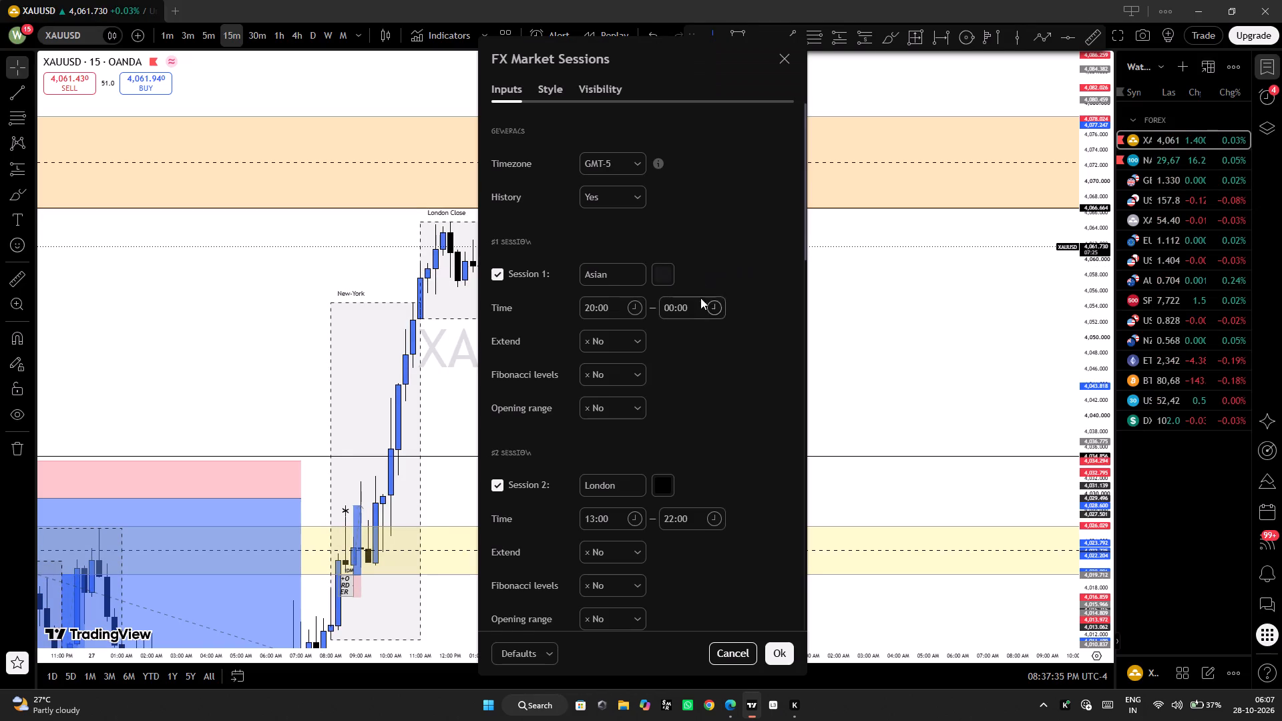
scroll(705, 320, down, 1)
click(630, 477)
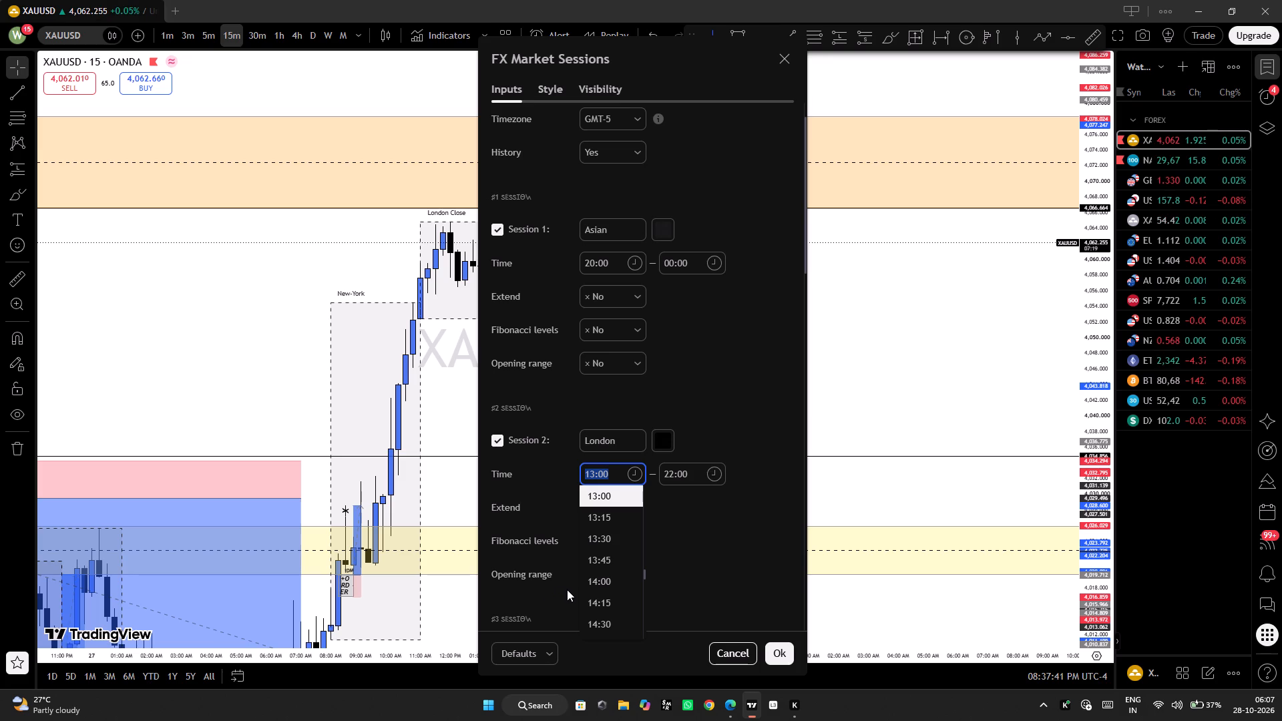
scroll(598, 545, up, 3)
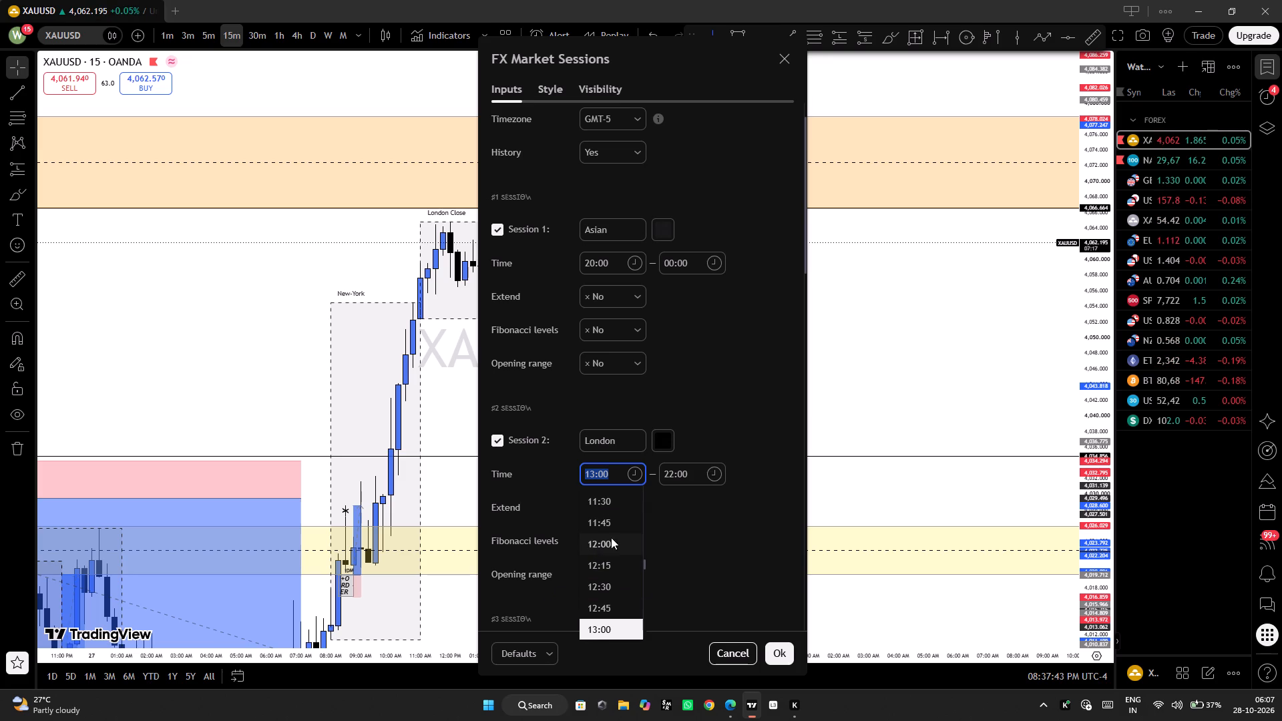
scroll(626, 543, up, 14)
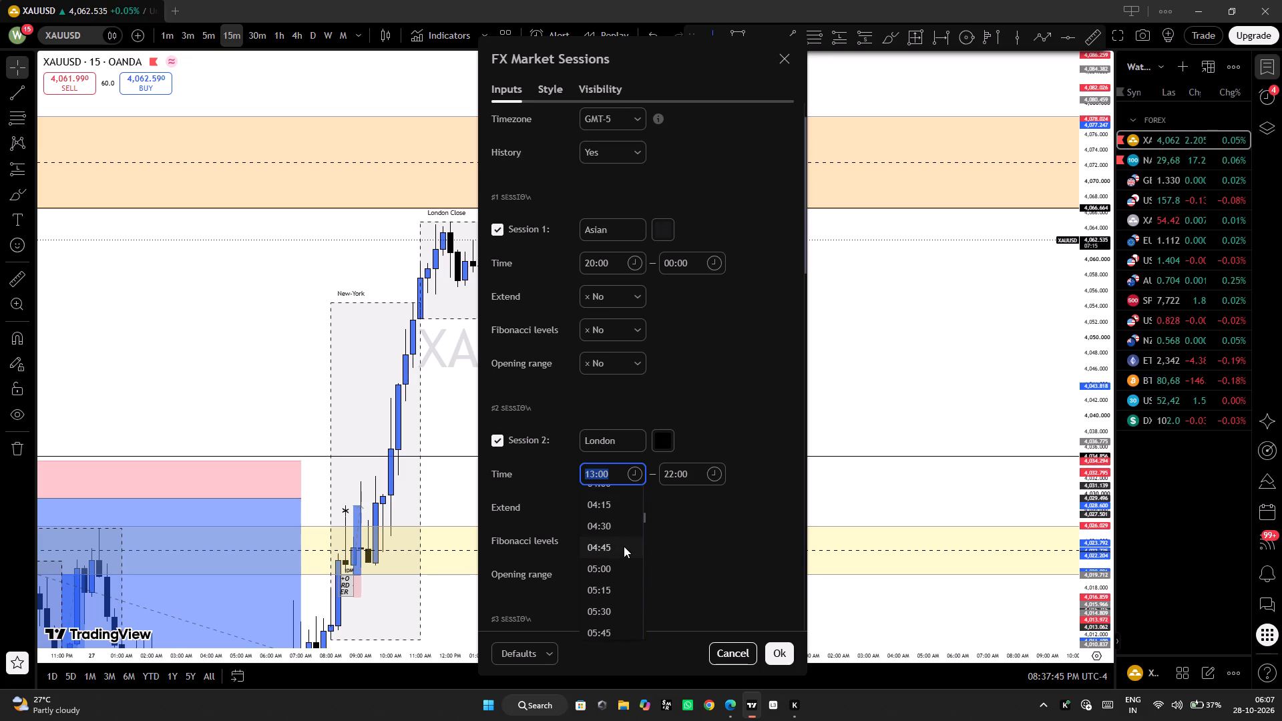
key(2)
key(Return)
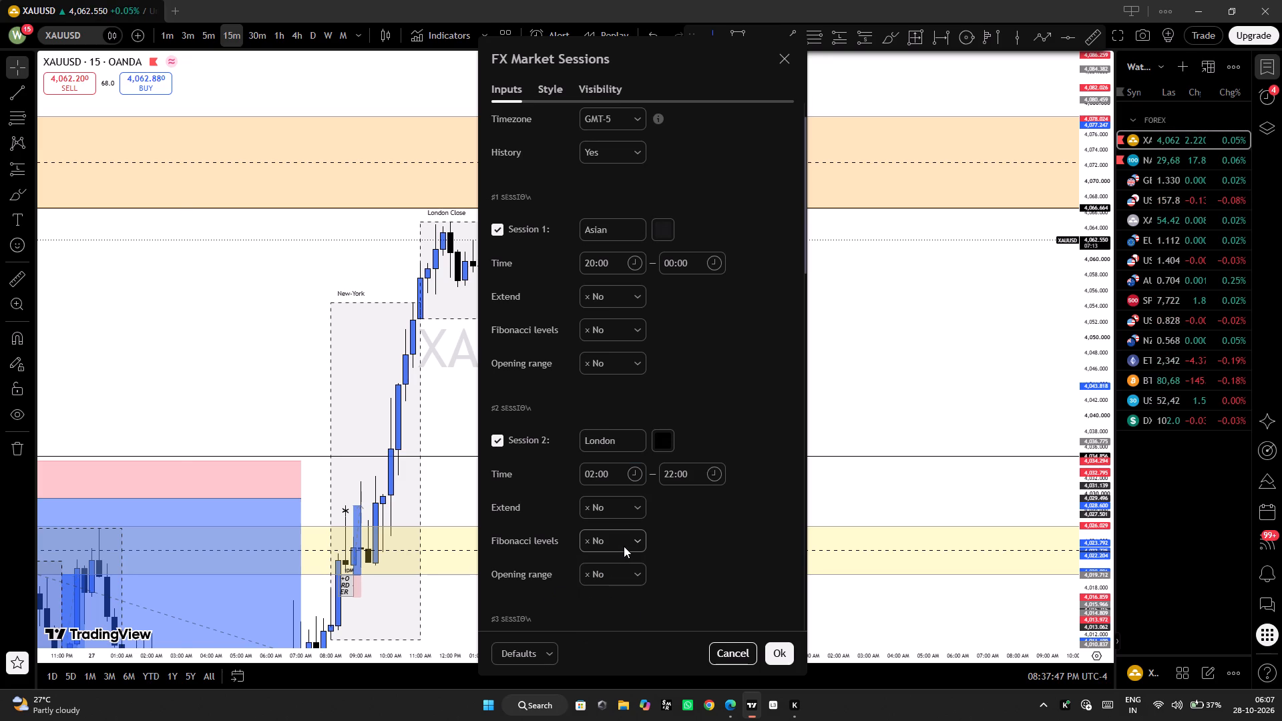
click(694, 481)
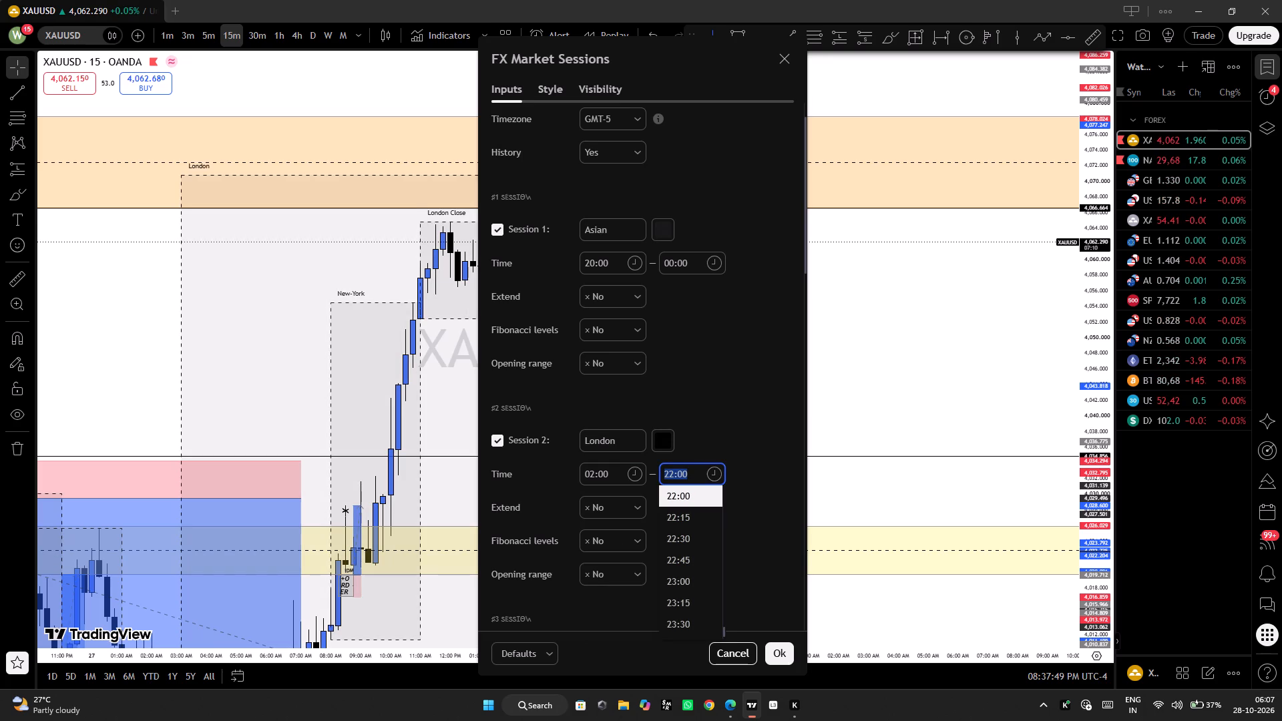
key(5)
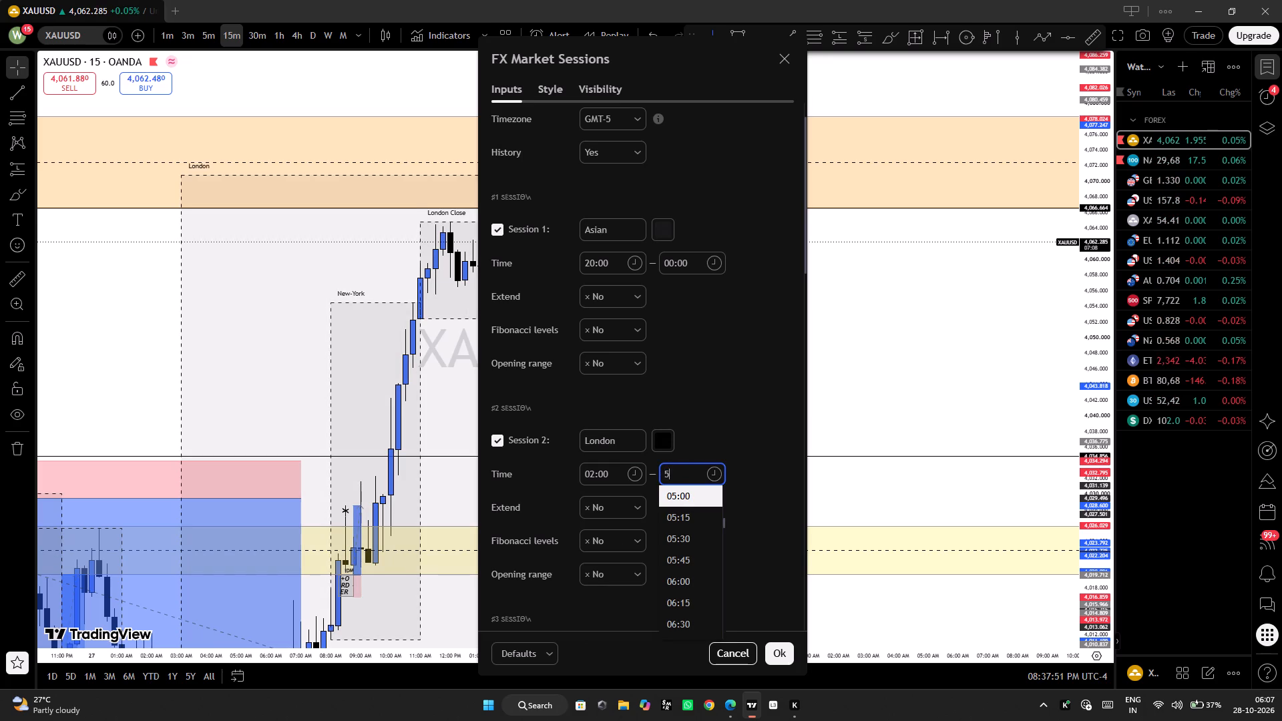
key(Return)
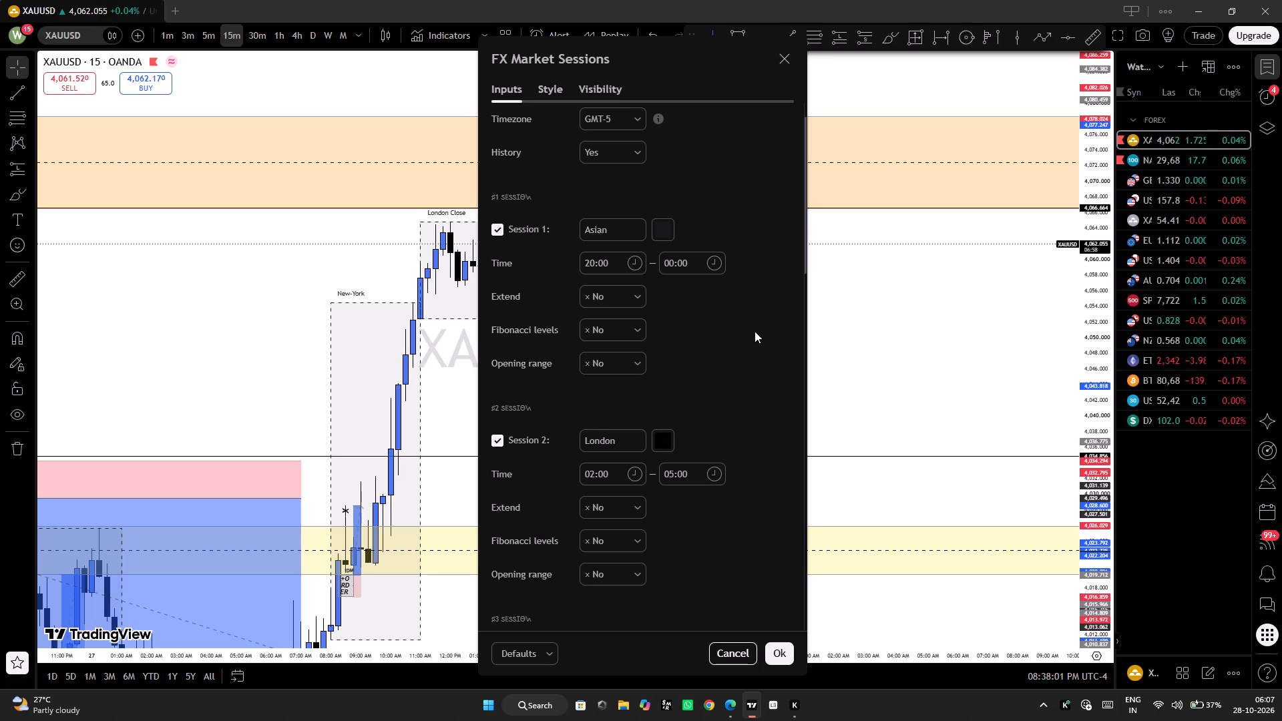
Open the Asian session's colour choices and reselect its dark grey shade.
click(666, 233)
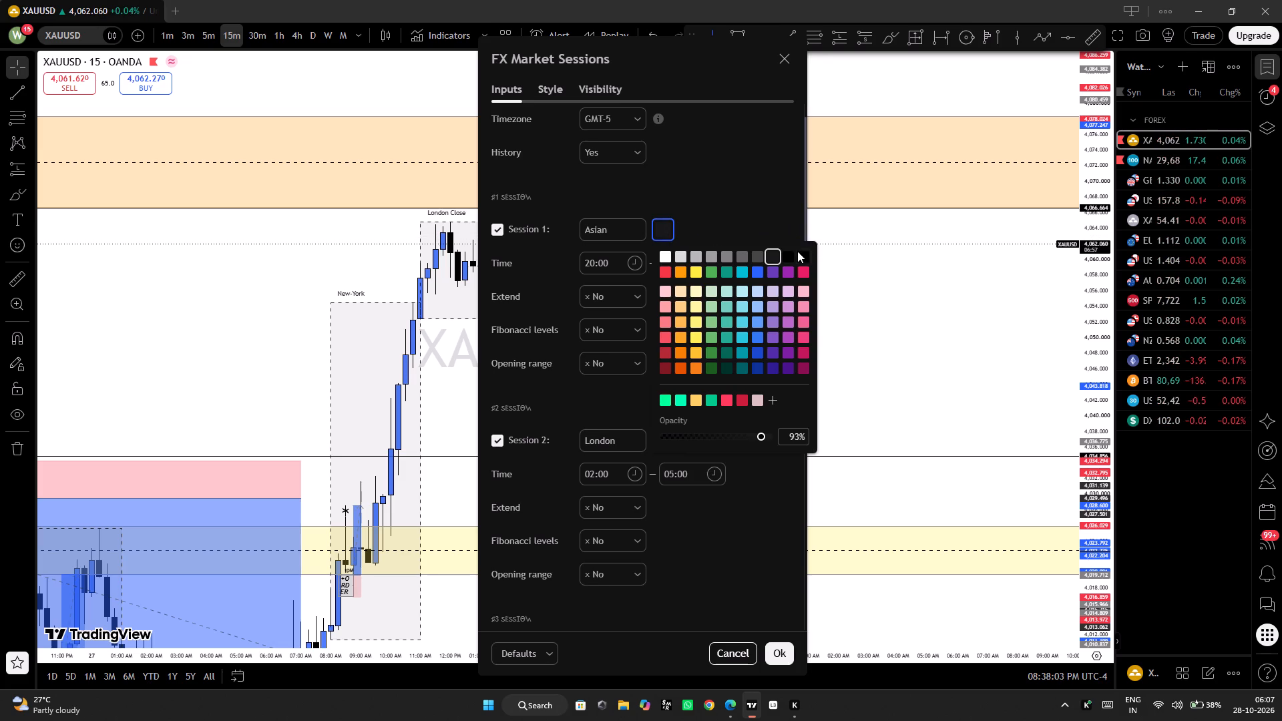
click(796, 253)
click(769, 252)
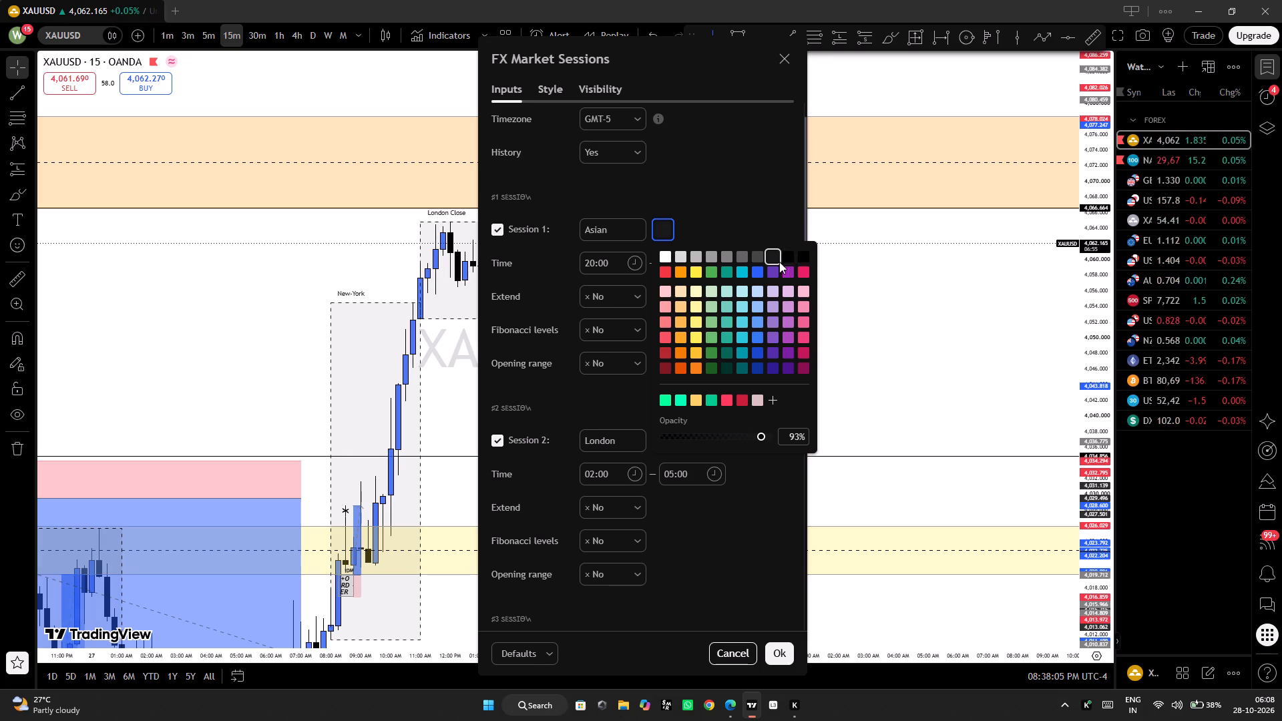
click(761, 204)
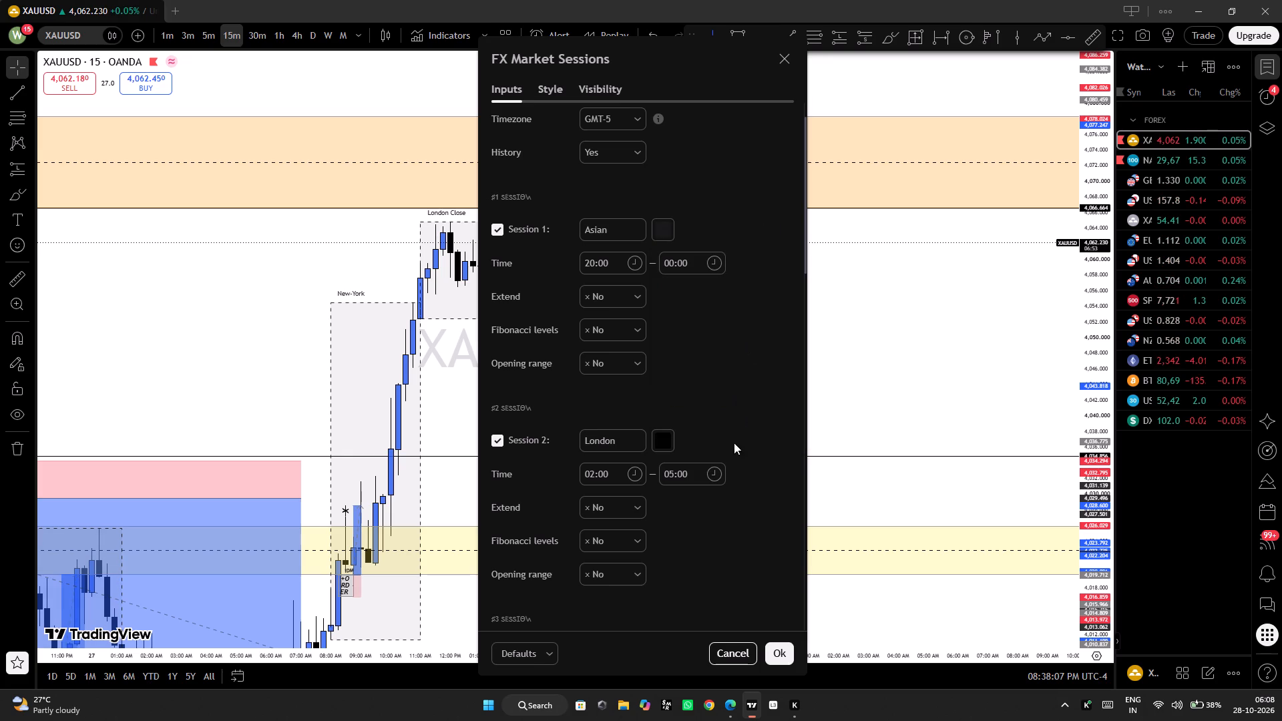
Apply the FX Market Sessions settings and close the dialog.
click(773, 645)
click(749, 353)
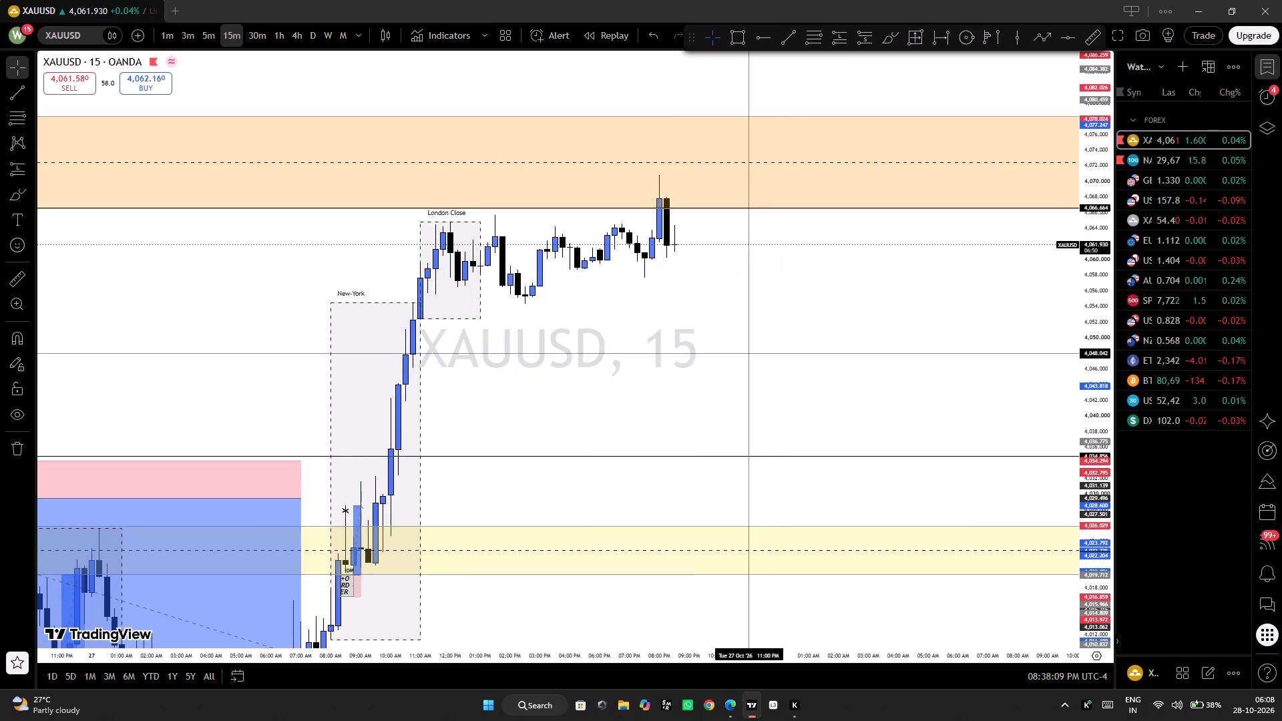
Examine where the Asian, London, New-York and London Close session boxes fall across the past days' candles.
drag(682, 419, 865, 163)
scroll(796, 421, down, 2)
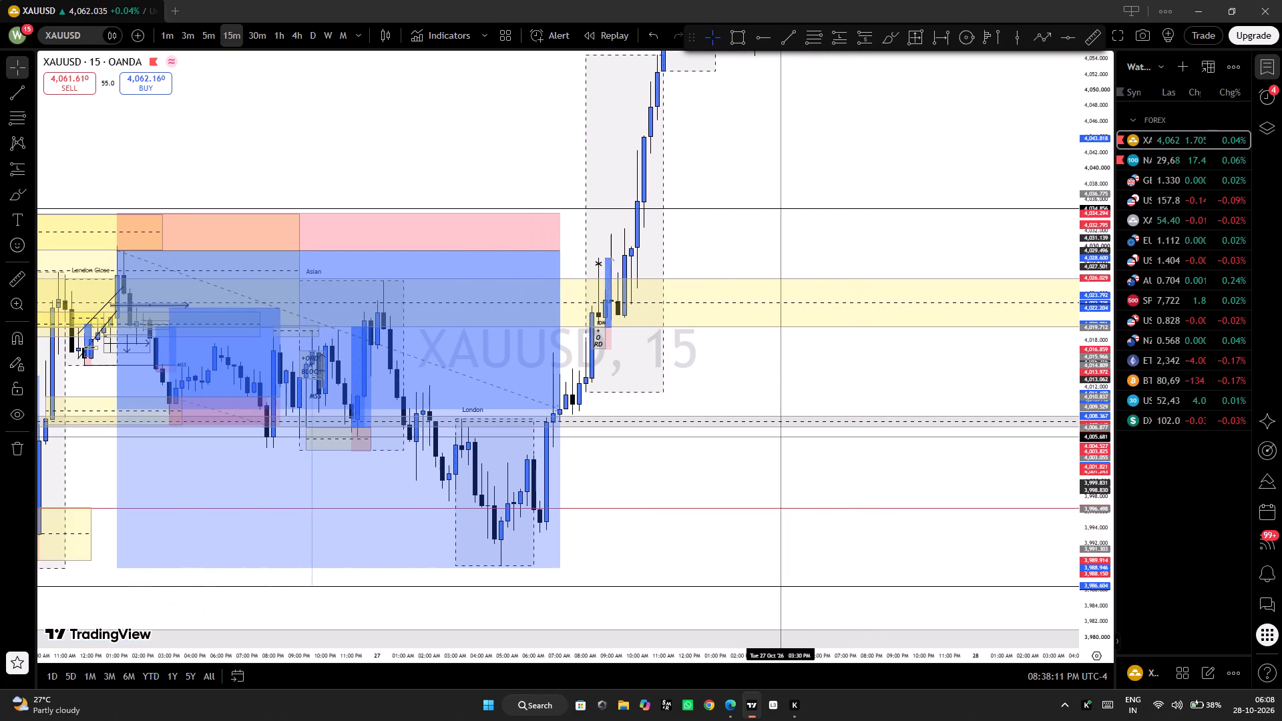
scroll(758, 521, down, 1)
drag(736, 519, 831, 485)
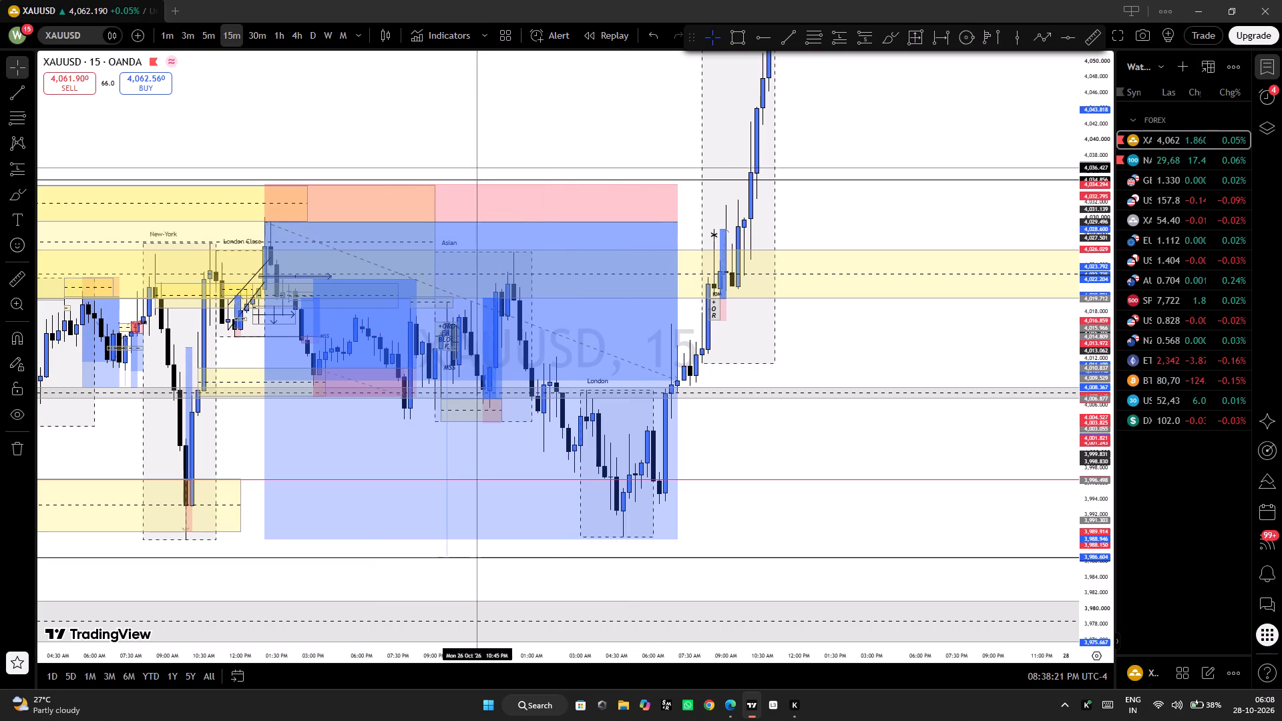
drag(378, 151, 649, 101)
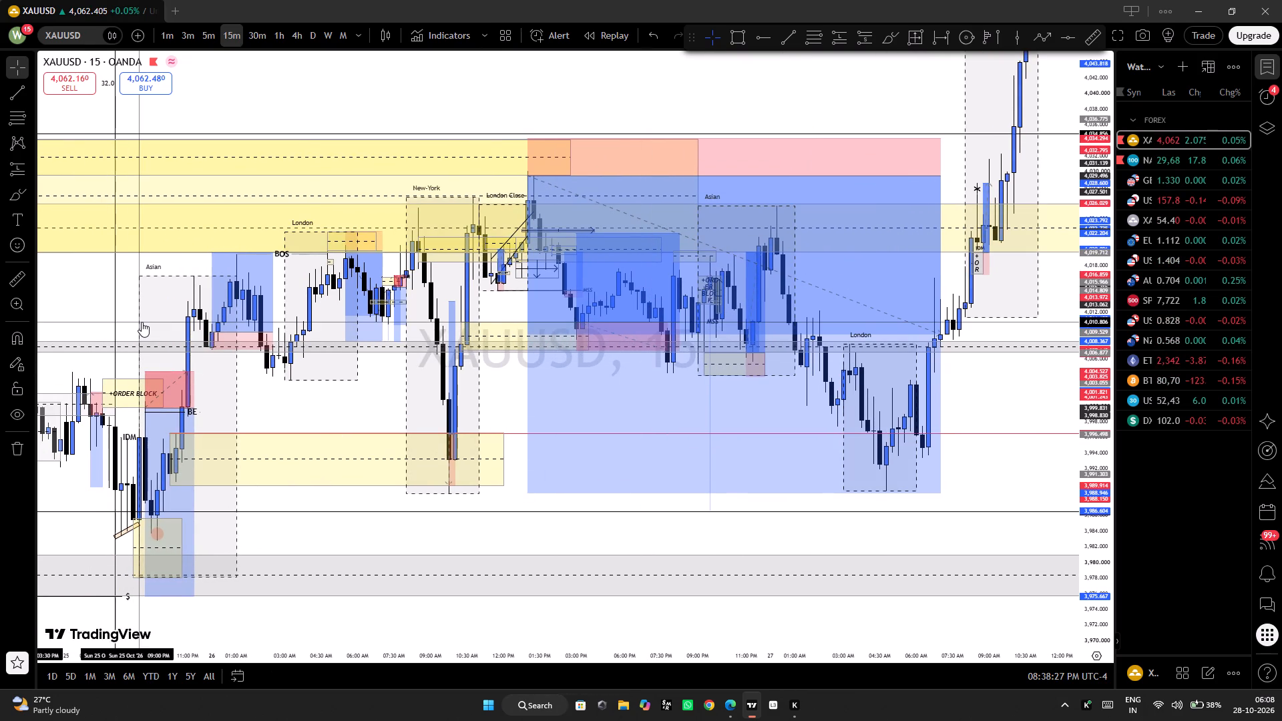
drag(815, 534, 433, 647)
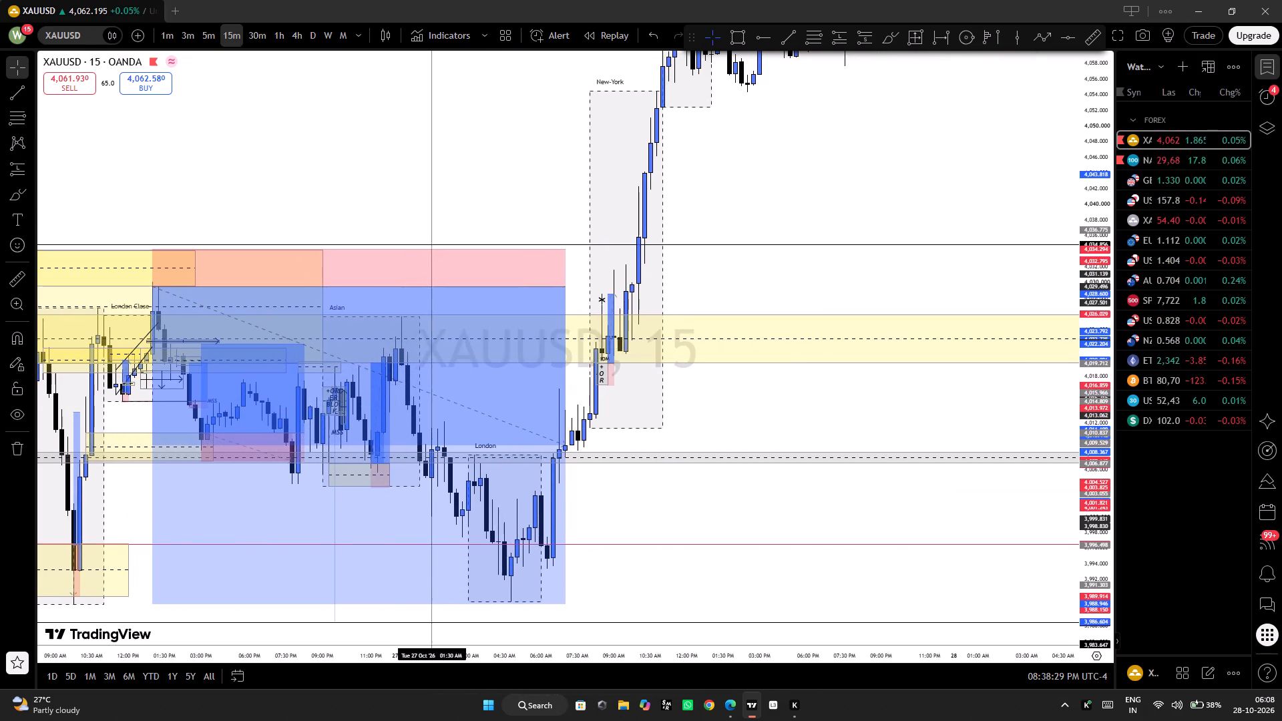
drag(744, 194, 1006, 135)
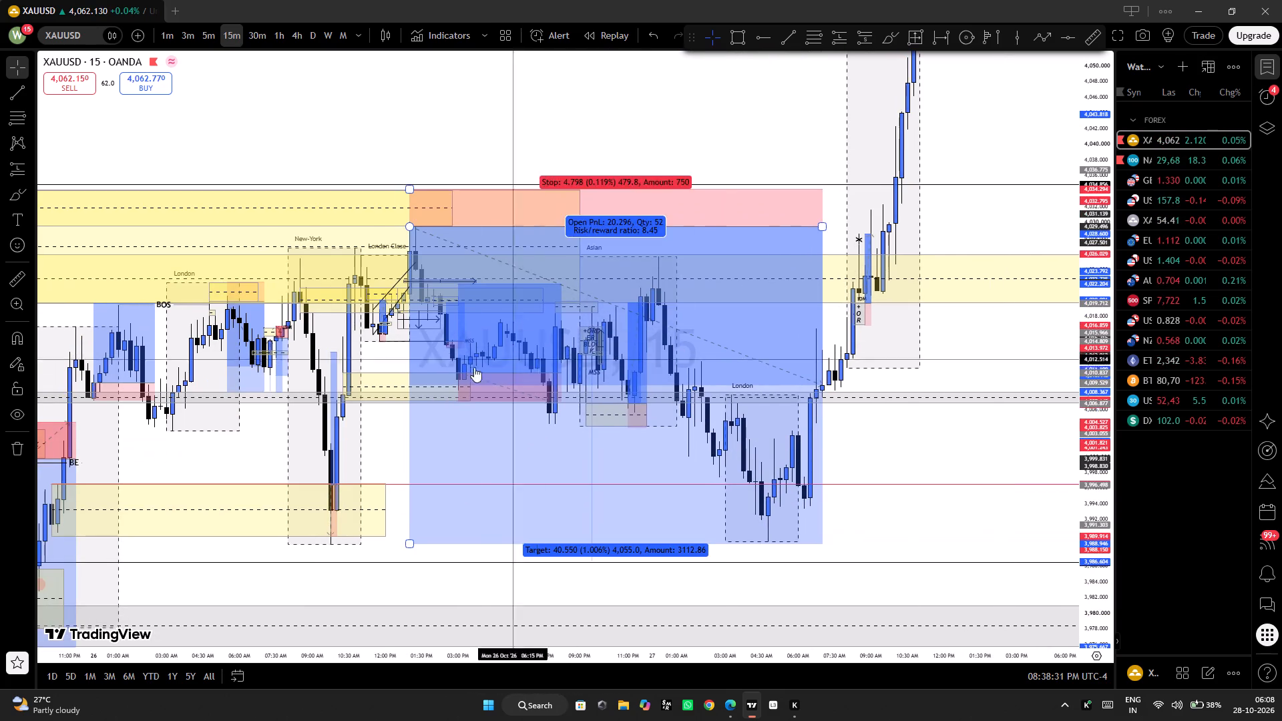
drag(239, 451, 451, 407)
drag(451, 407, 78, 569)
drag(869, 227, 669, 312)
drag(766, 282, 749, 290)
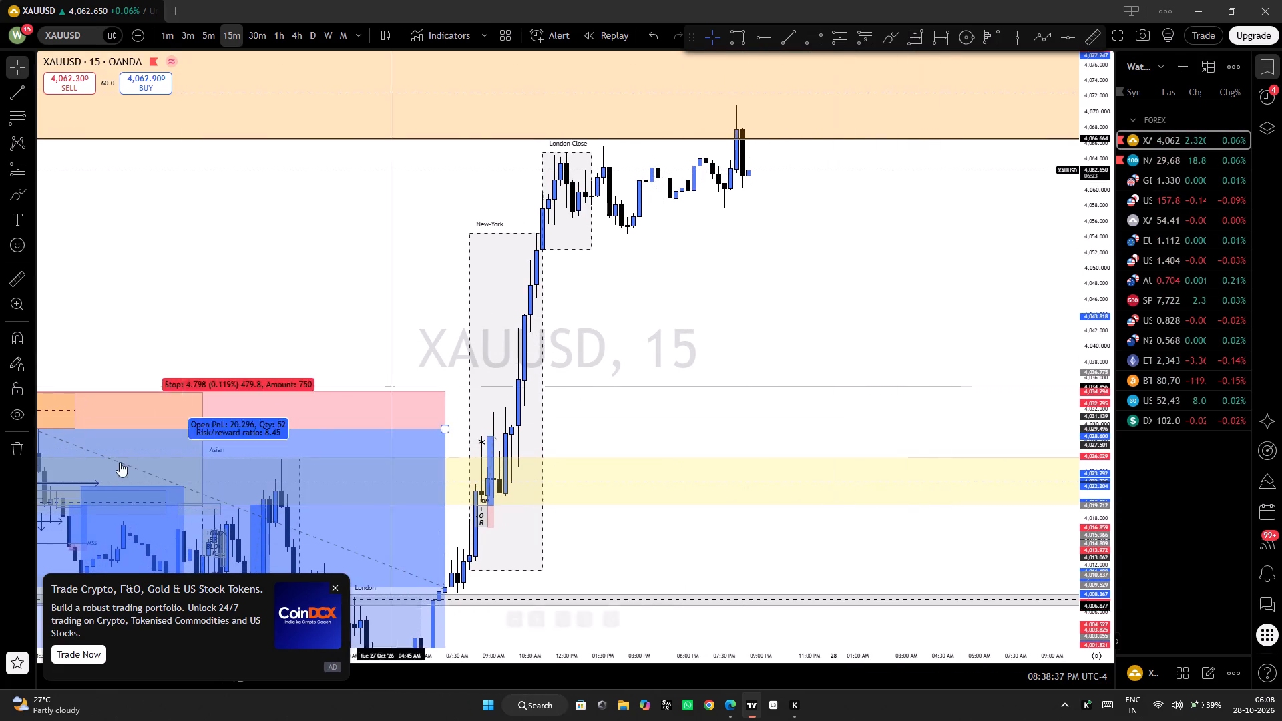
Reopen the FX Market Sessions settings, compare GMT-4 with GMT-5 as the timezone, and apply GMT-4.
click(574, 246)
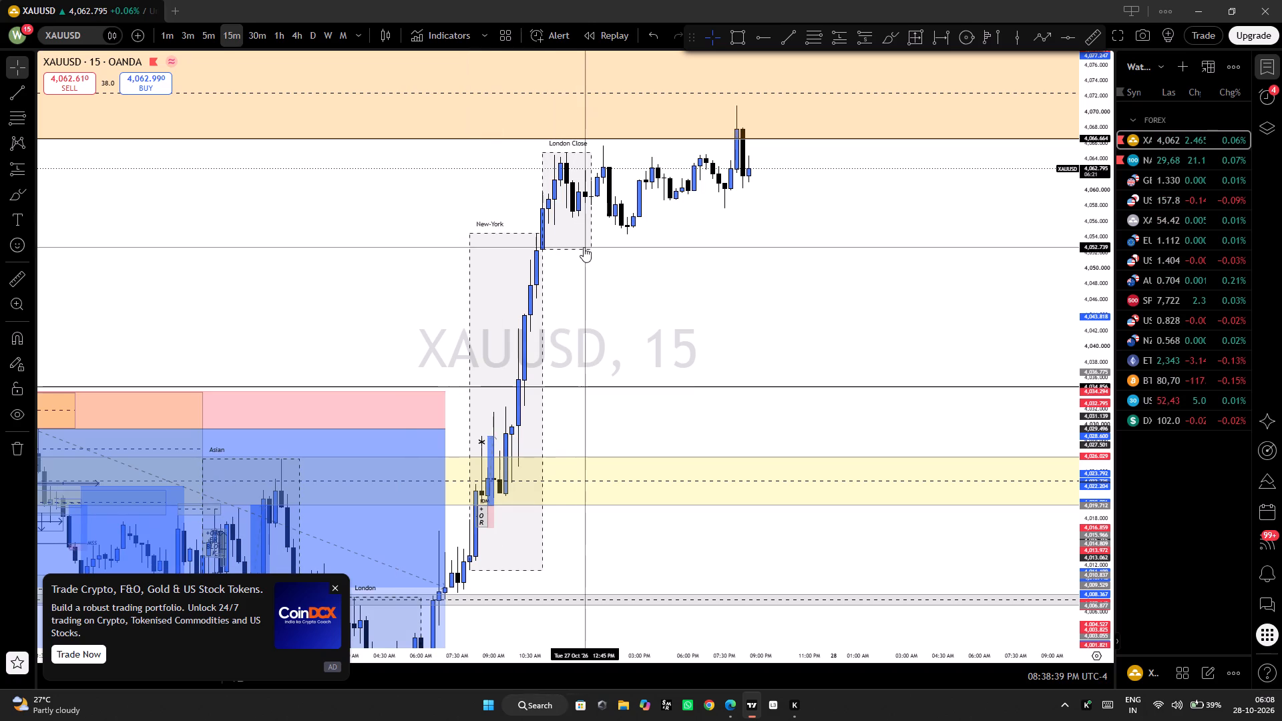
double_click(586, 248)
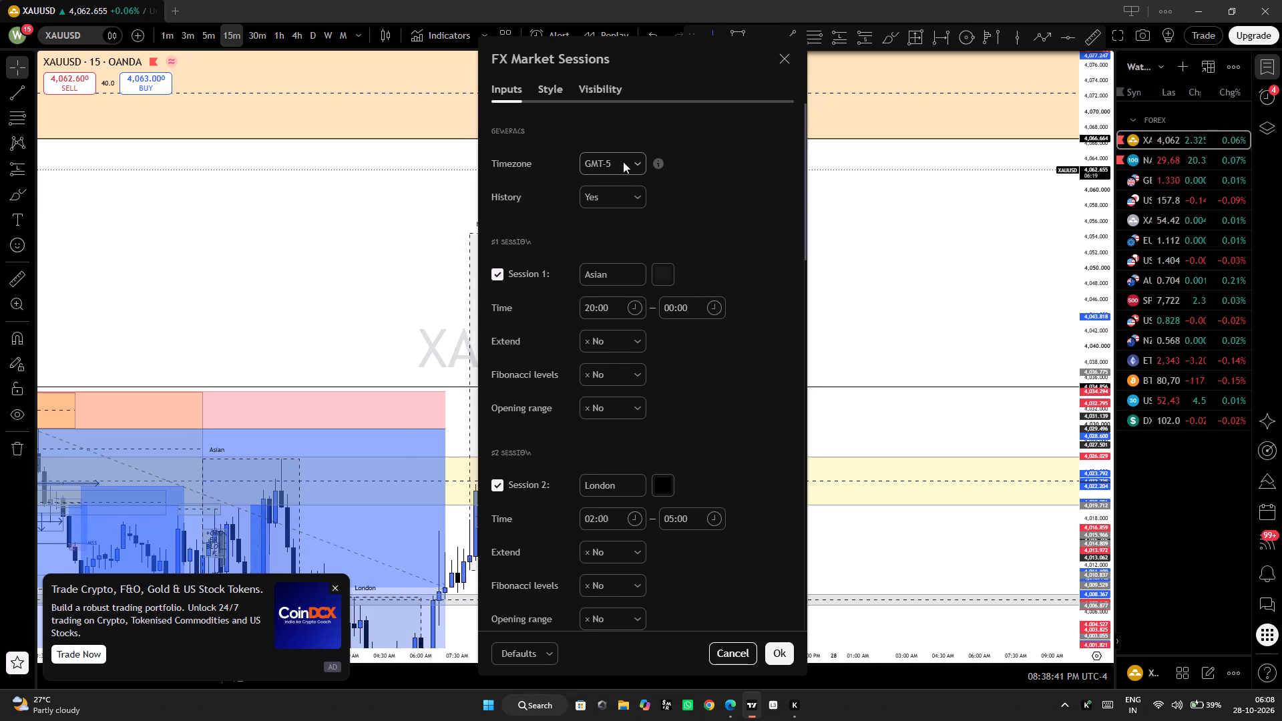
click(623, 162)
click(606, 338)
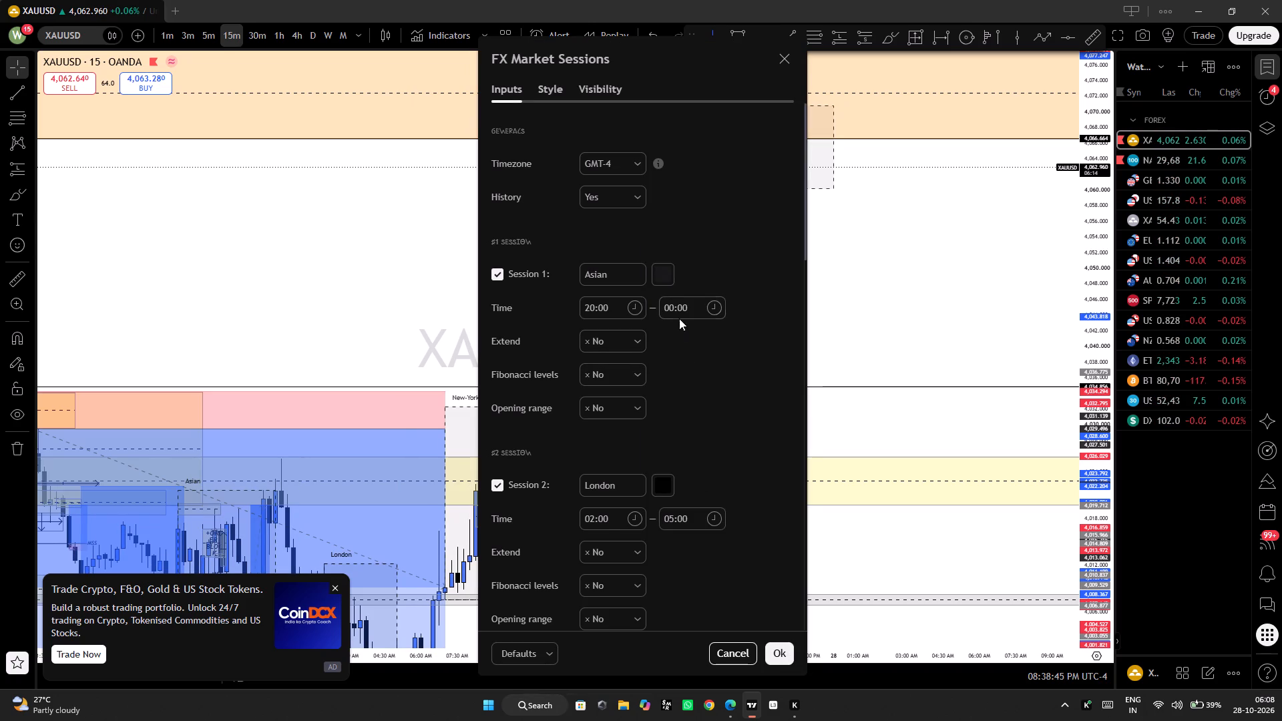
click(632, 162)
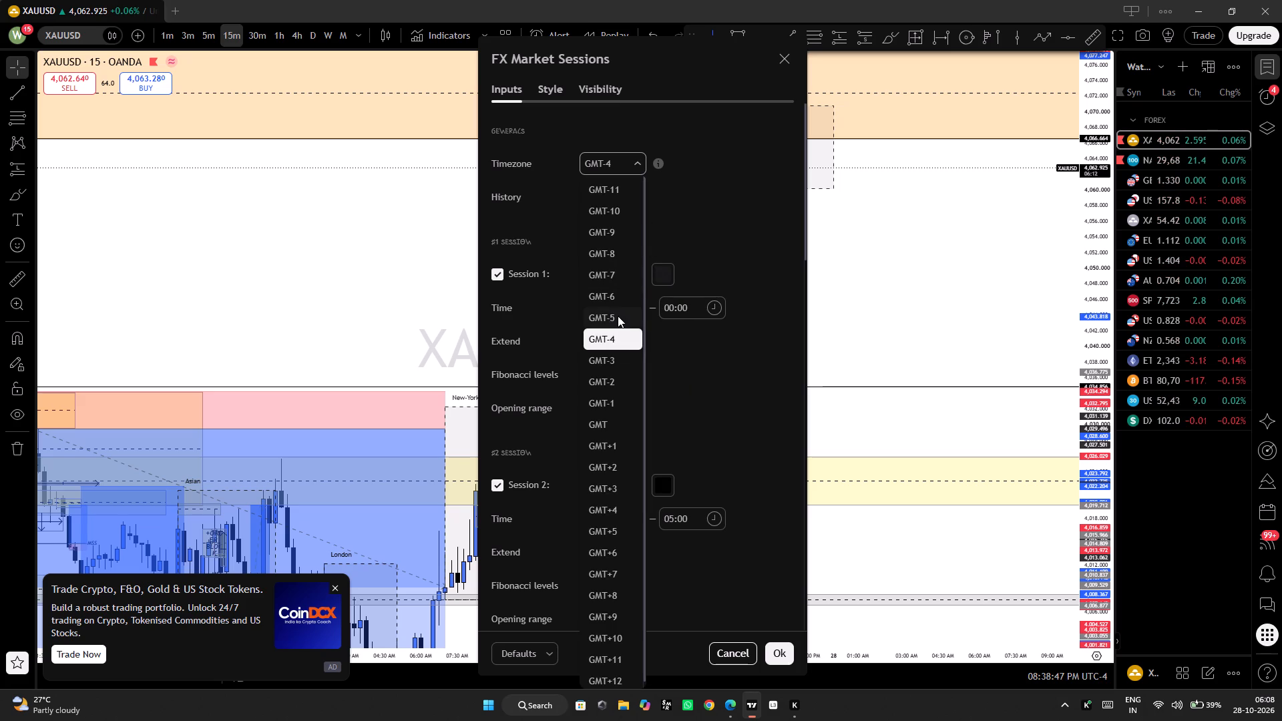
click(618, 316)
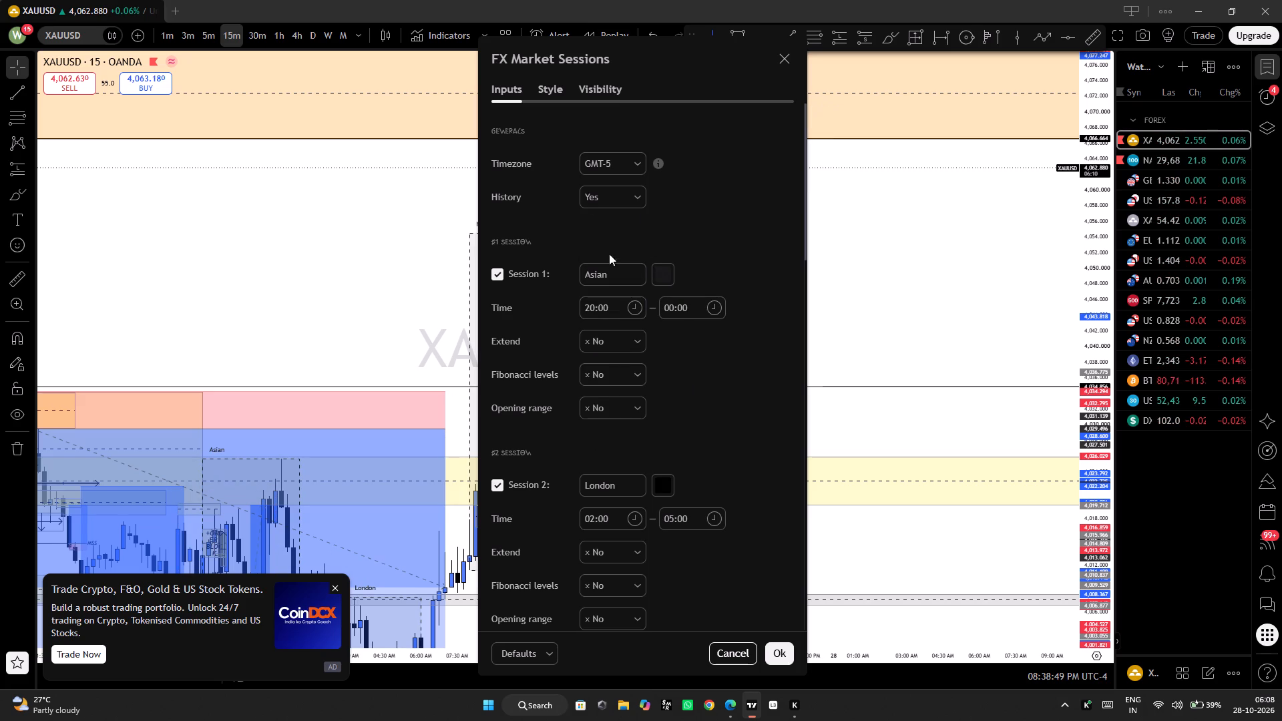
click(620, 148)
click(615, 163)
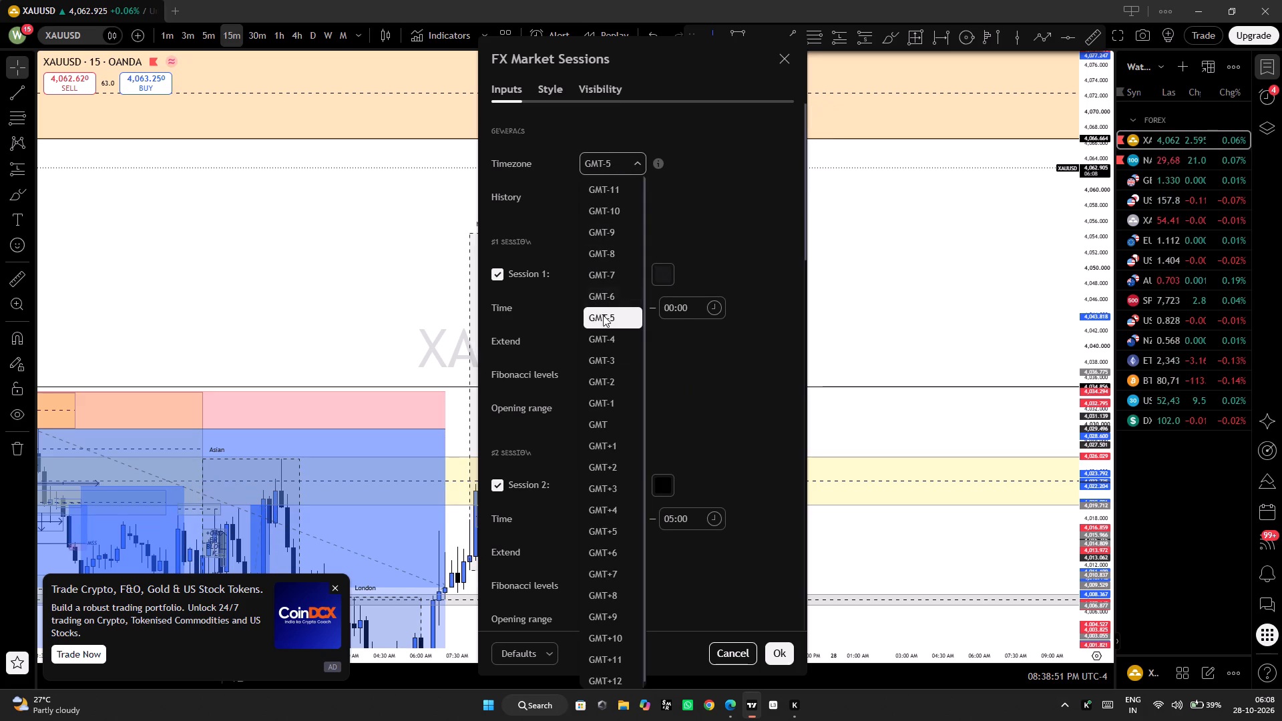
click(610, 341)
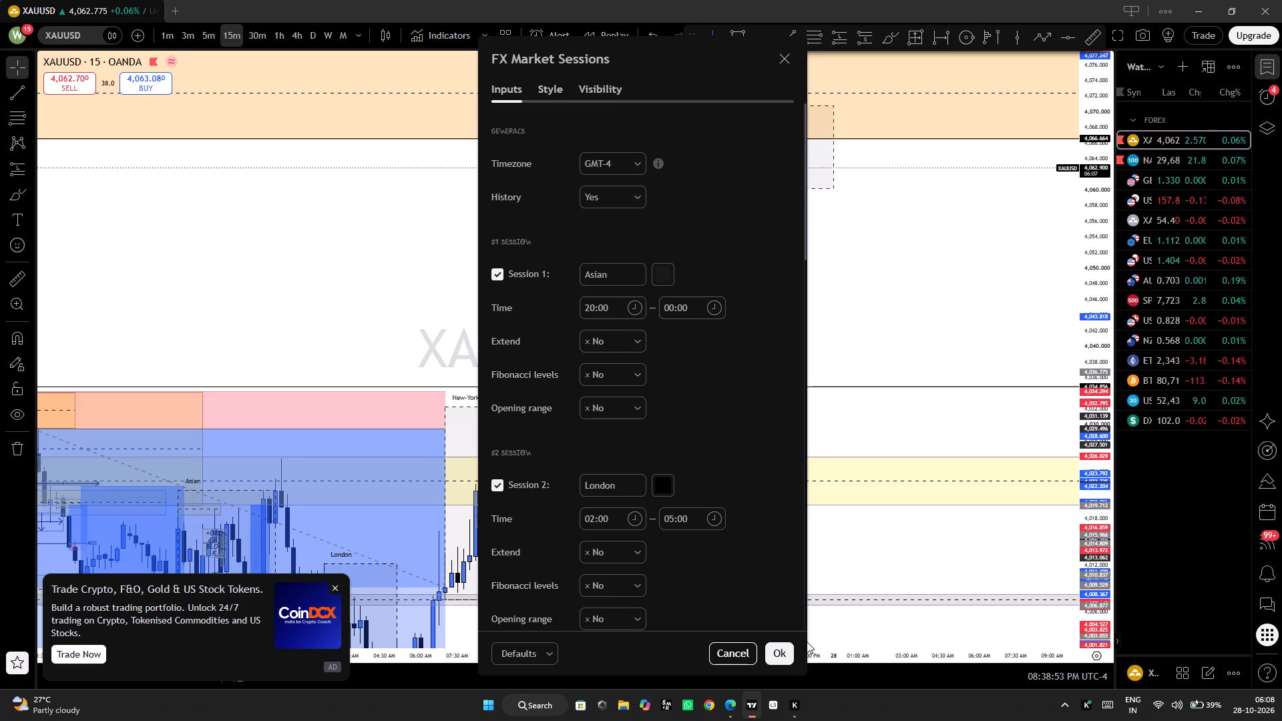
click(793, 662)
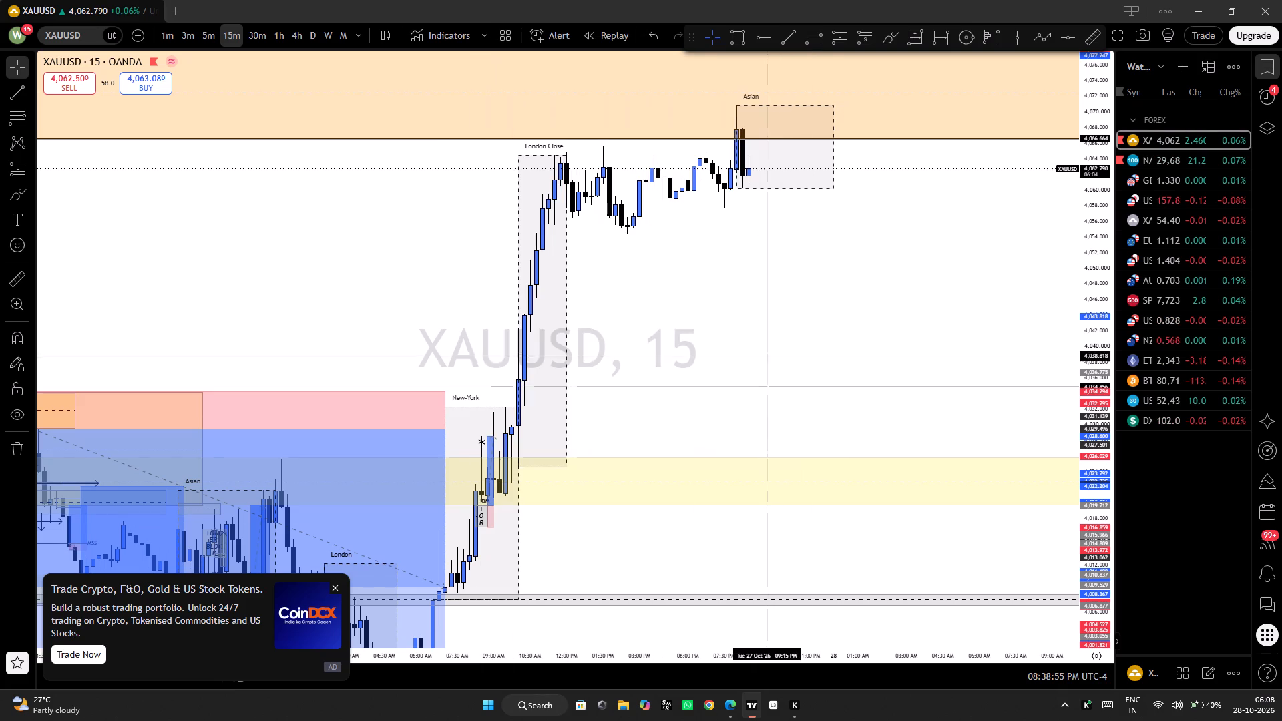
Switch the XAUUSD chart to the 5-minute timeframe and examine the candles around the latest Asian session box.
click(768, 276)
scroll(757, 307, up, 2)
drag(740, 295, 739, 302)
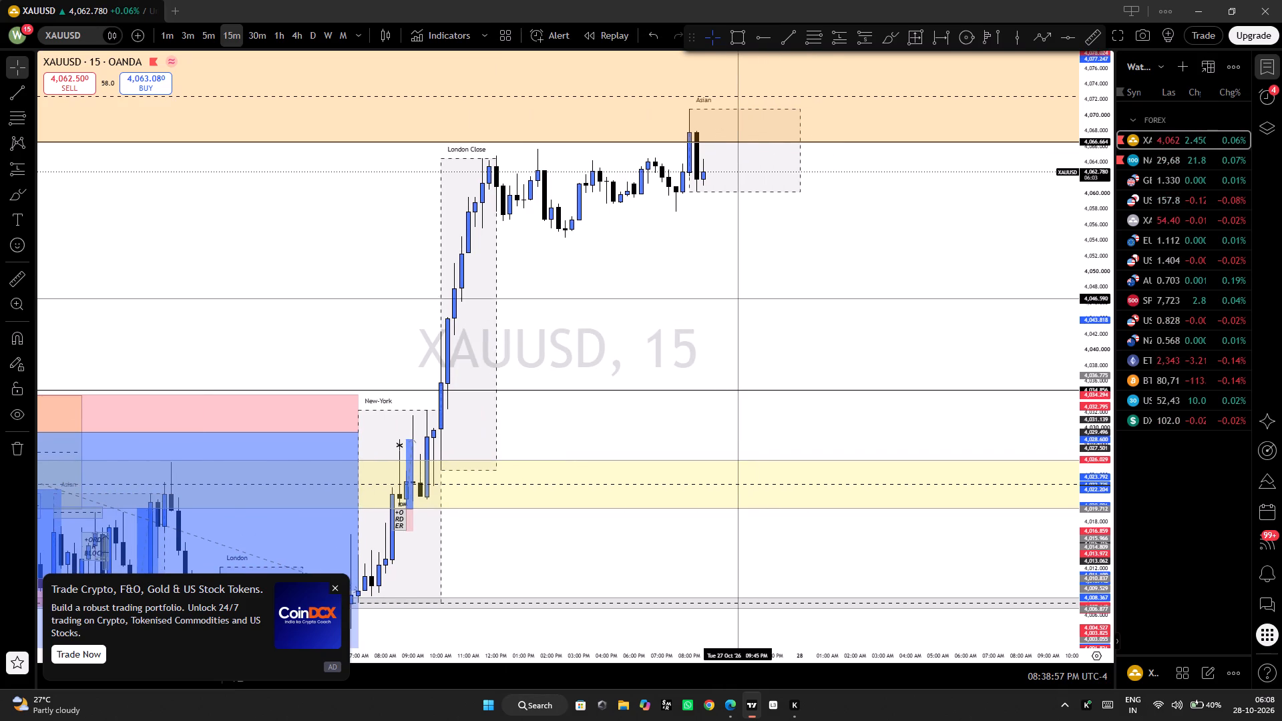
drag(720, 278, 719, 330)
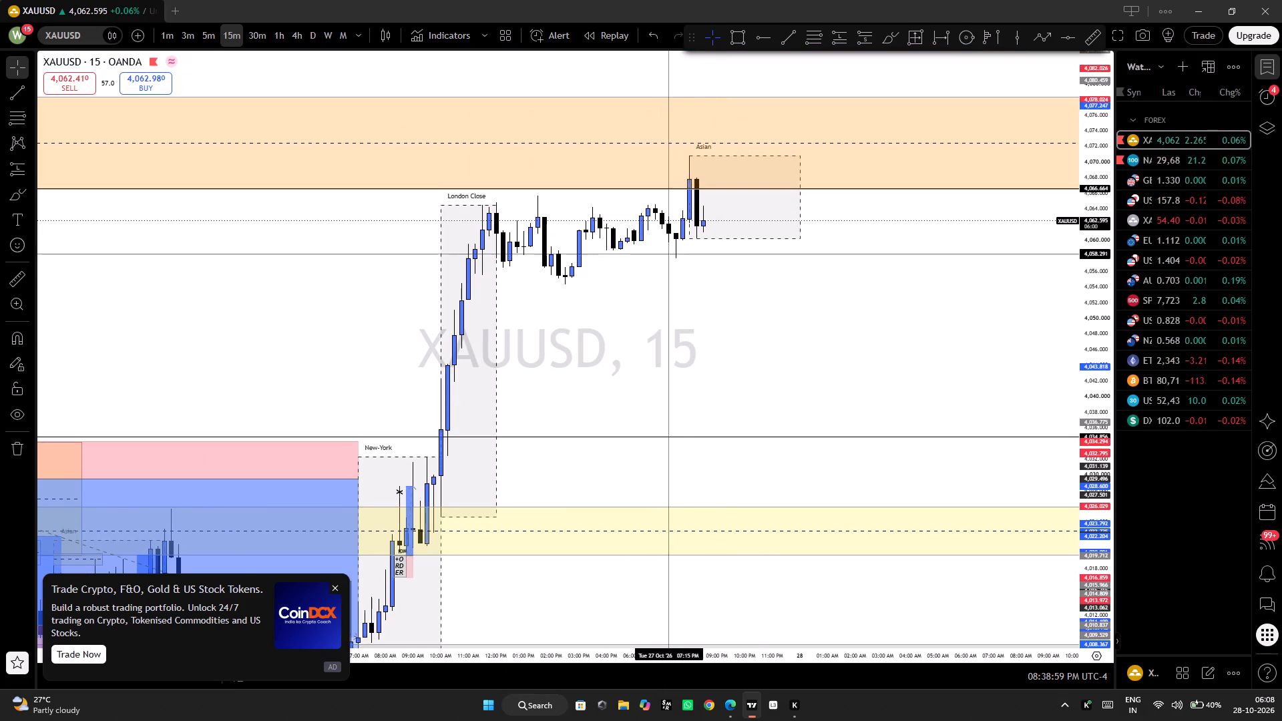
click(206, 33)
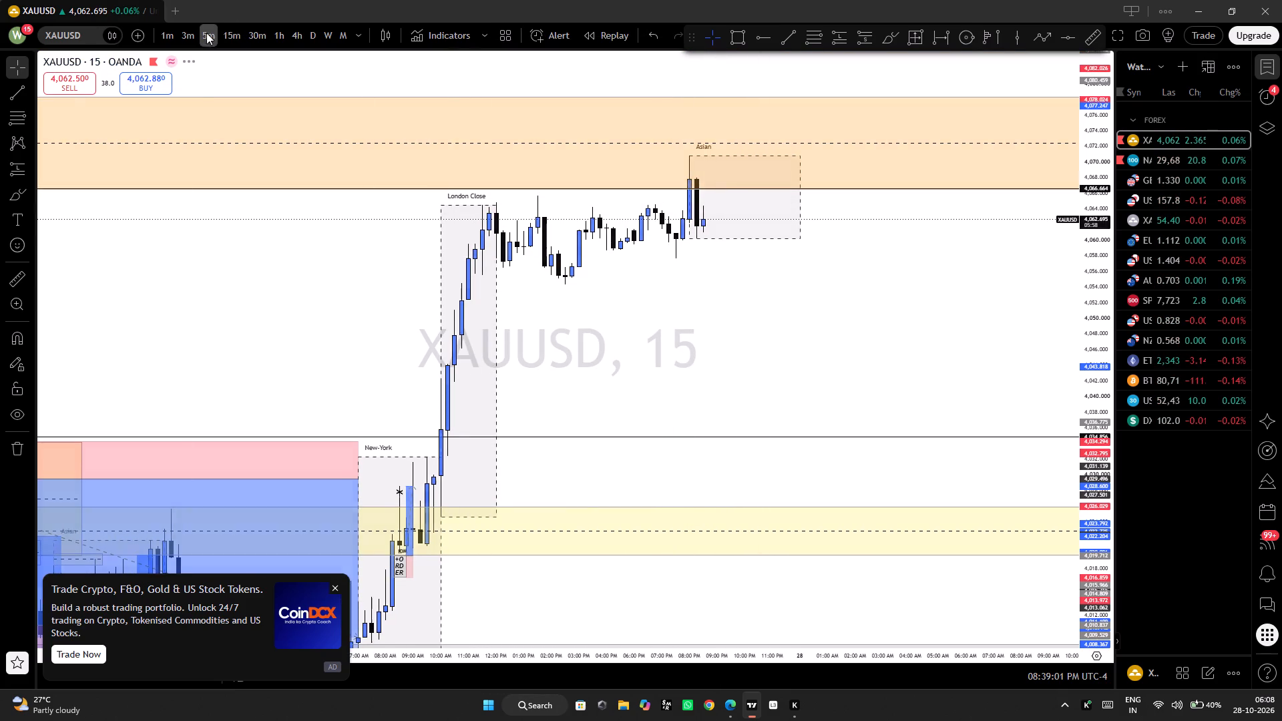
scroll(472, 222, down, 4)
drag(749, 311, 728, 322)
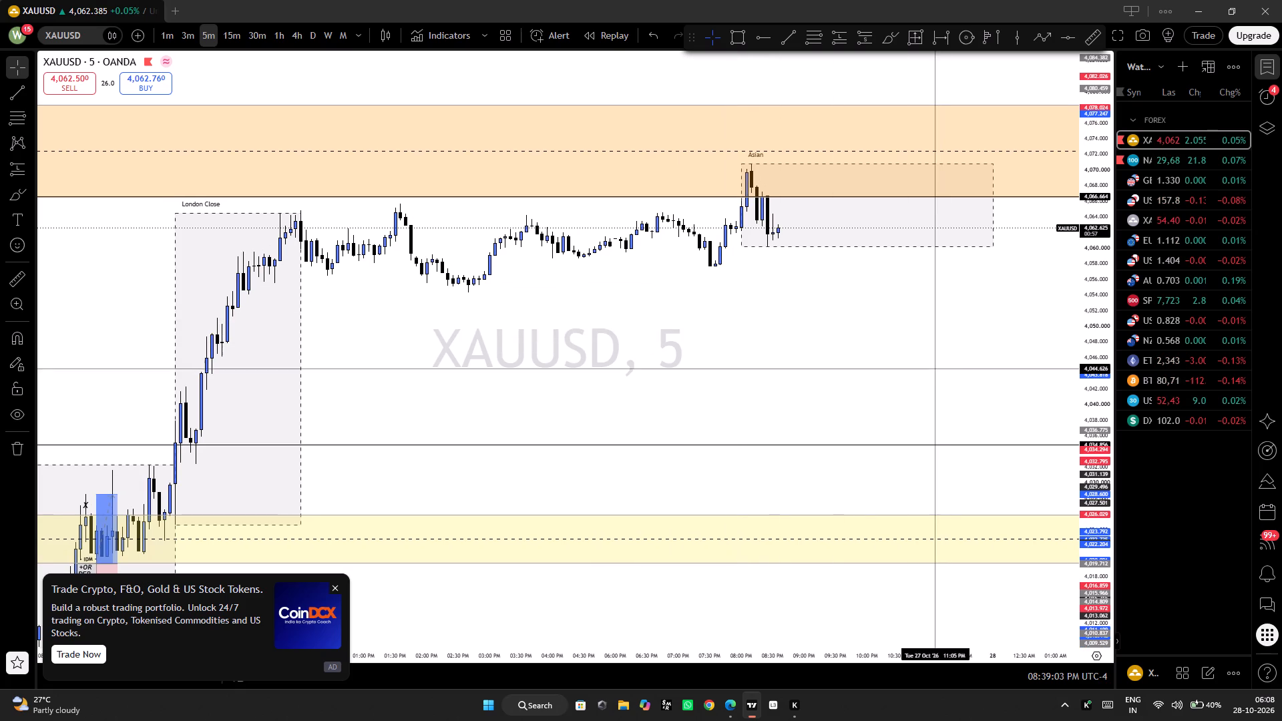
drag(1094, 484, 1126, 347)
scroll(955, 430, up, 2)
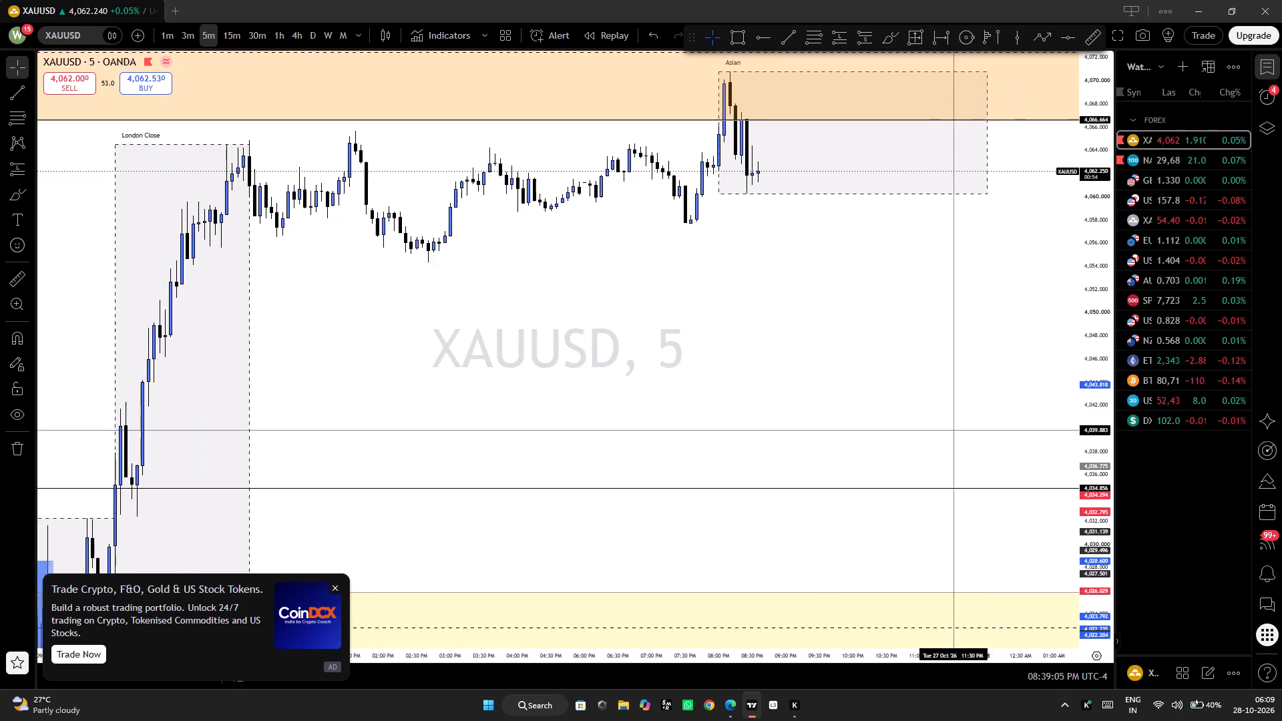
drag(813, 363, 825, 380)
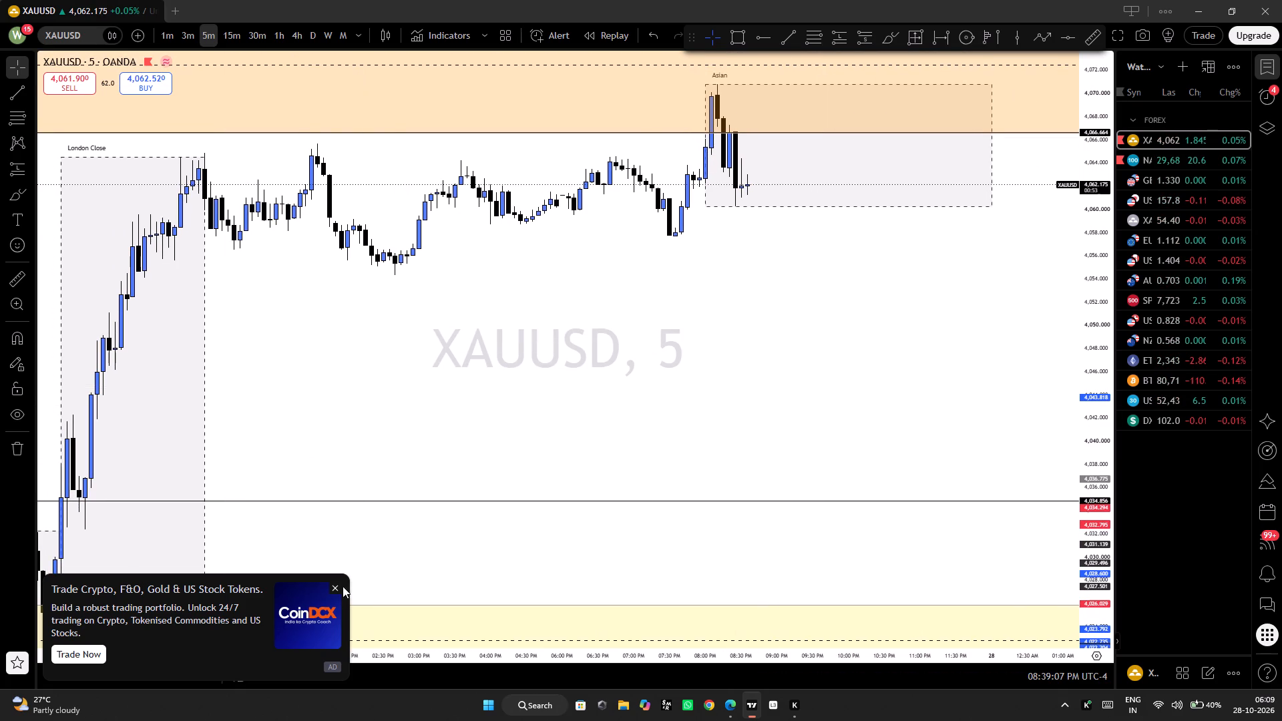
Dismiss the advertisement covering part of the chart.
click(331, 586)
drag(616, 387, 604, 409)
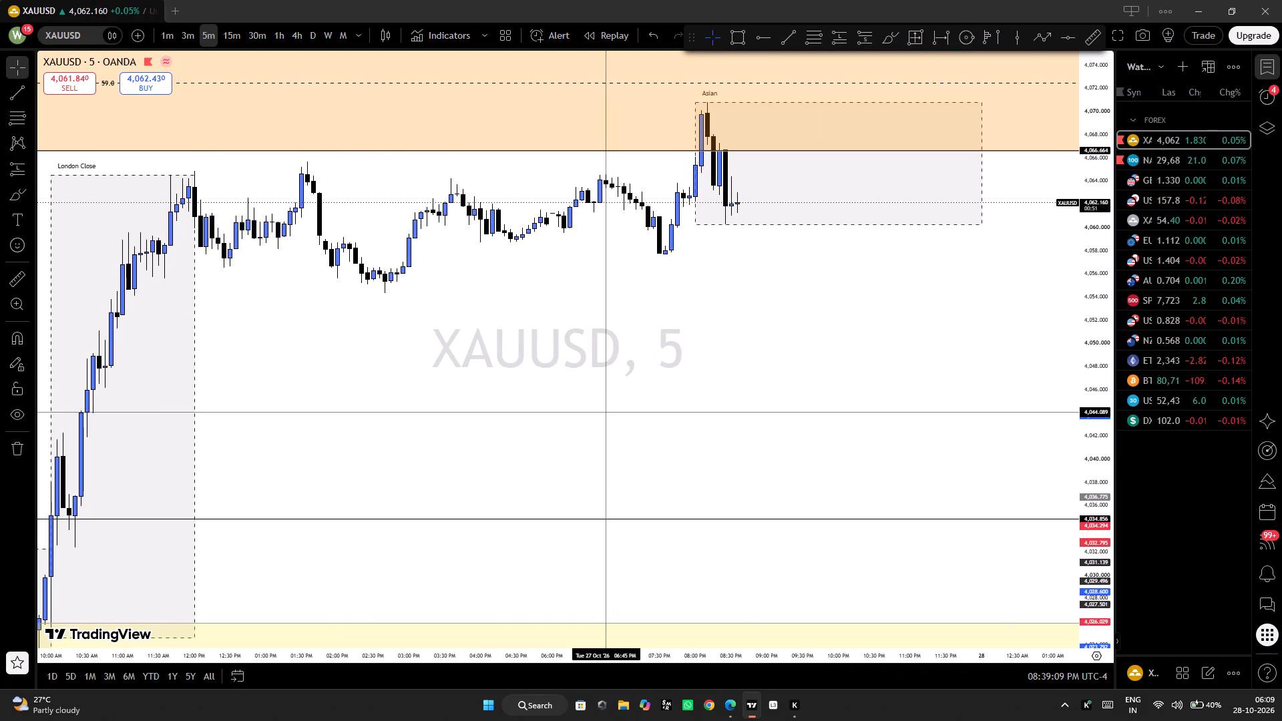
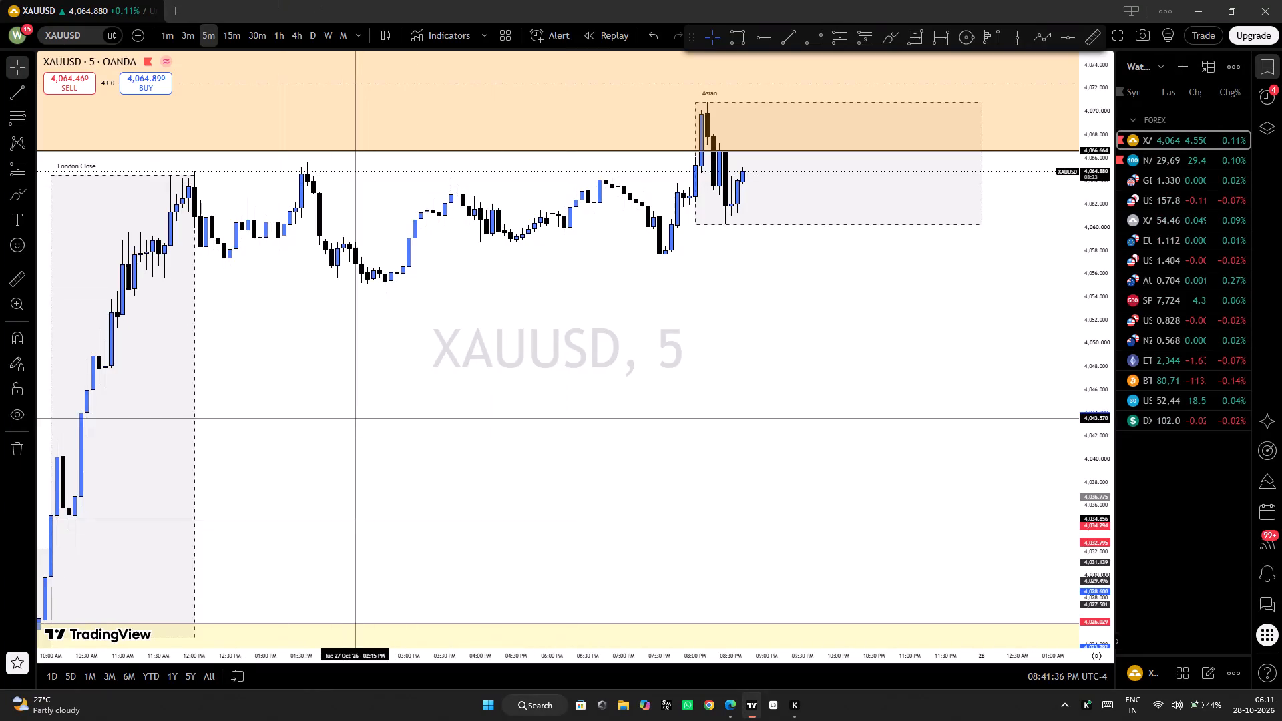
Examine how price moved through the previous day's London, New-York and London Close session boxes up to the latest Asian session.
drag(356, 416, 700, 292)
drag(331, 280, 782, 117)
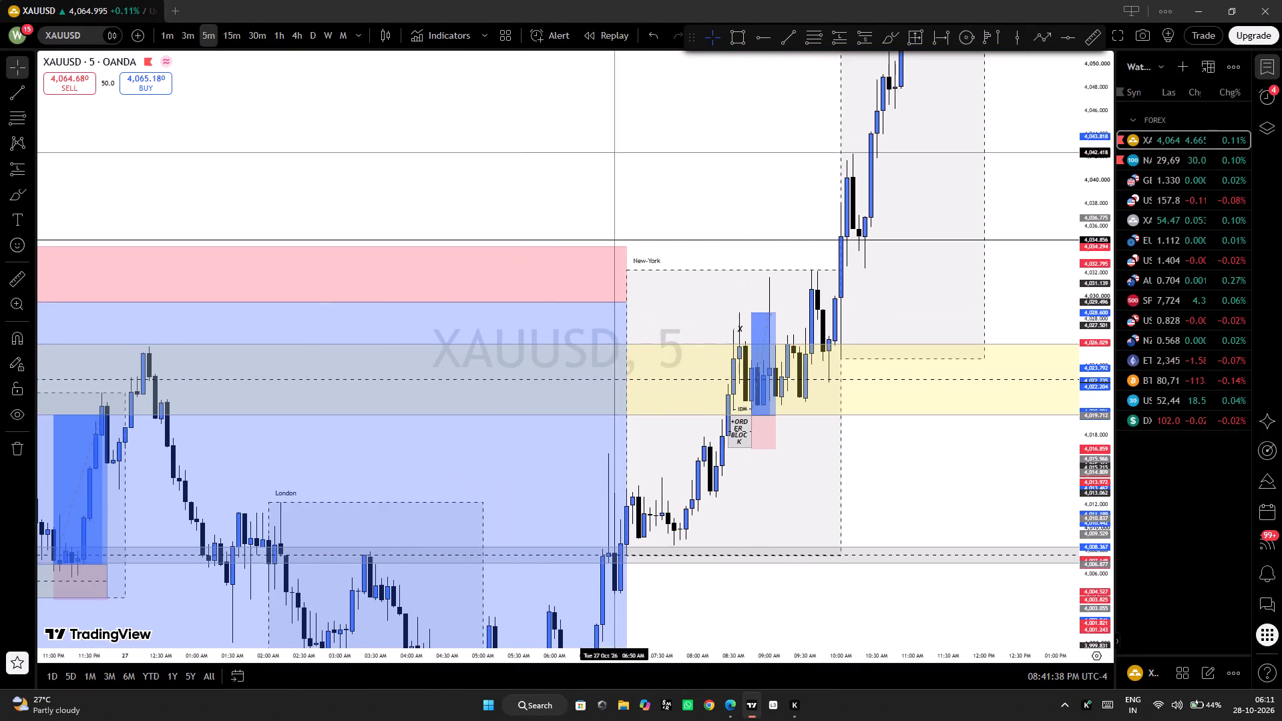
drag(534, 148, 739, 0)
drag(956, 497, 1081, 256)
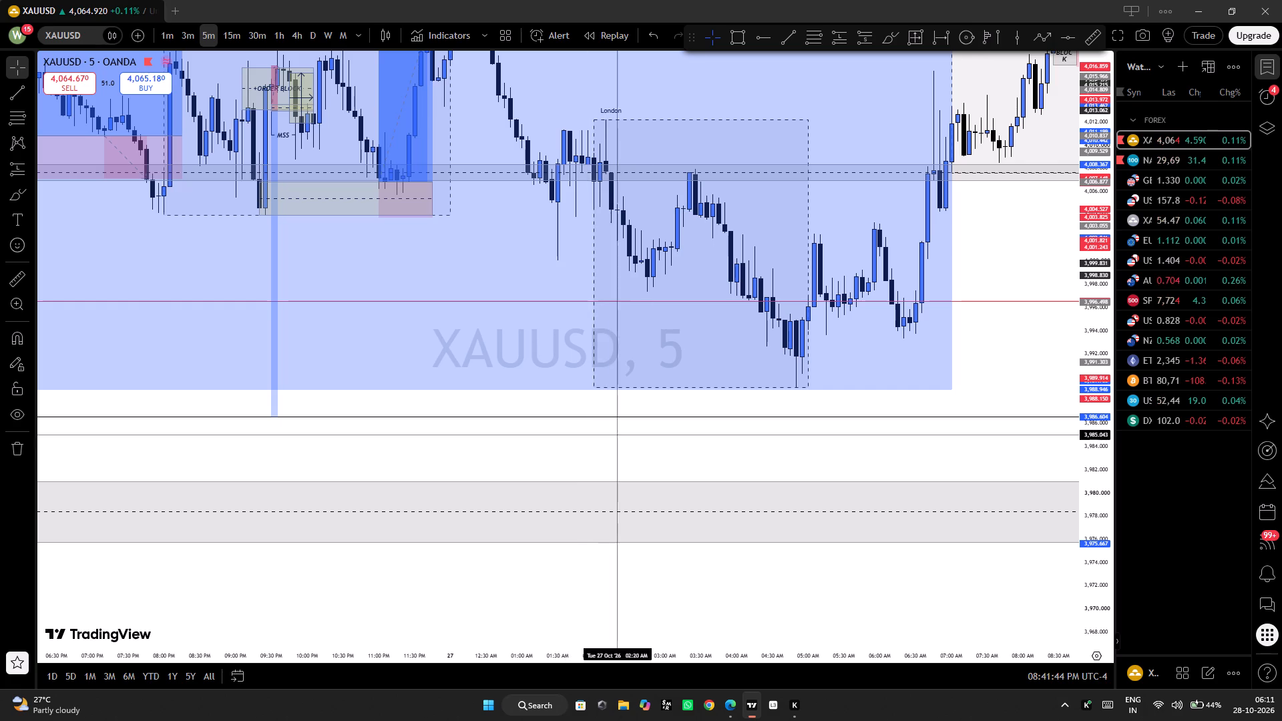
drag(808, 450, 414, 558)
drag(635, 481, 566, 620)
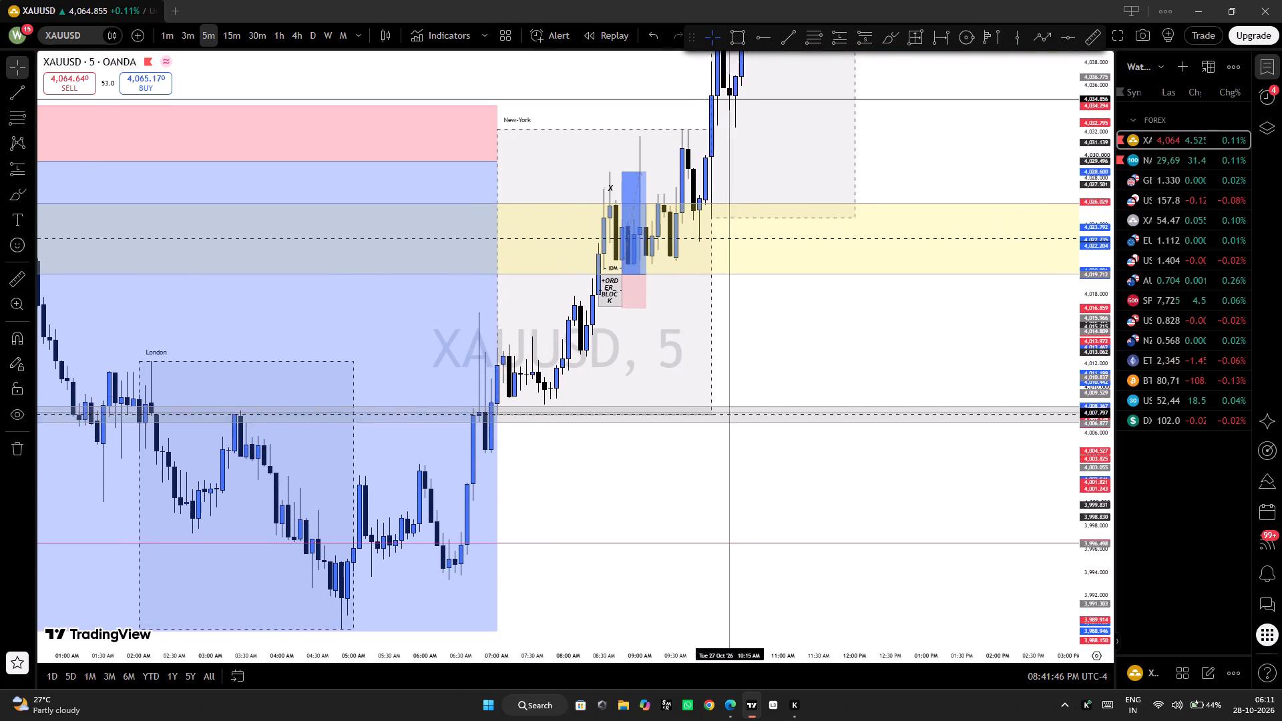
drag(751, 393, 741, 446)
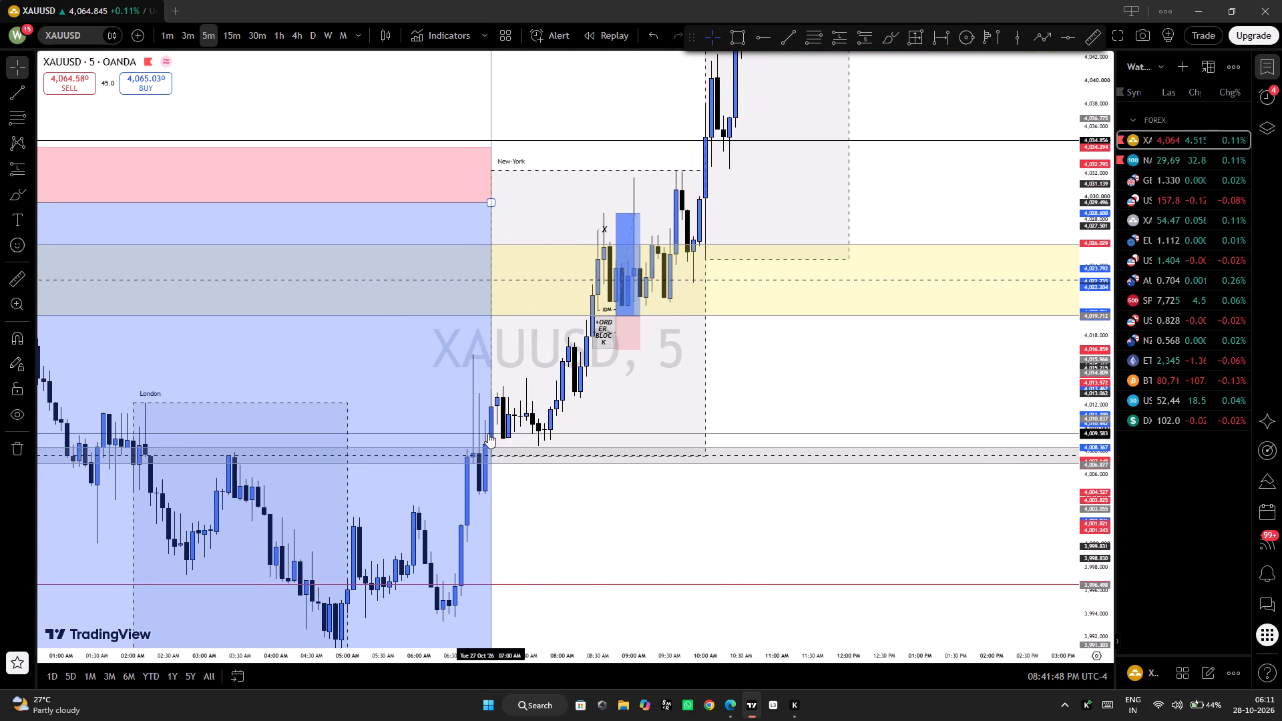
drag(776, 427, 776, 428)
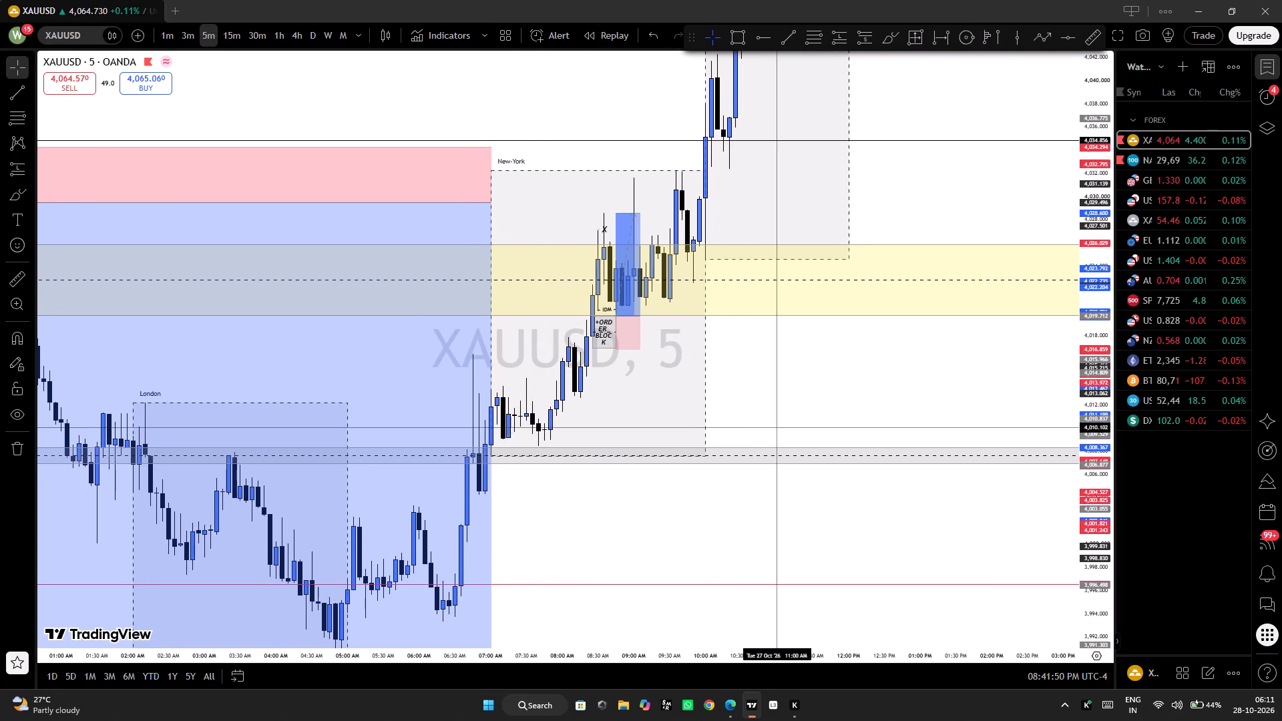
drag(776, 428, 641, 643)
drag(861, 284, 630, 557)
drag(856, 459, 549, 480)
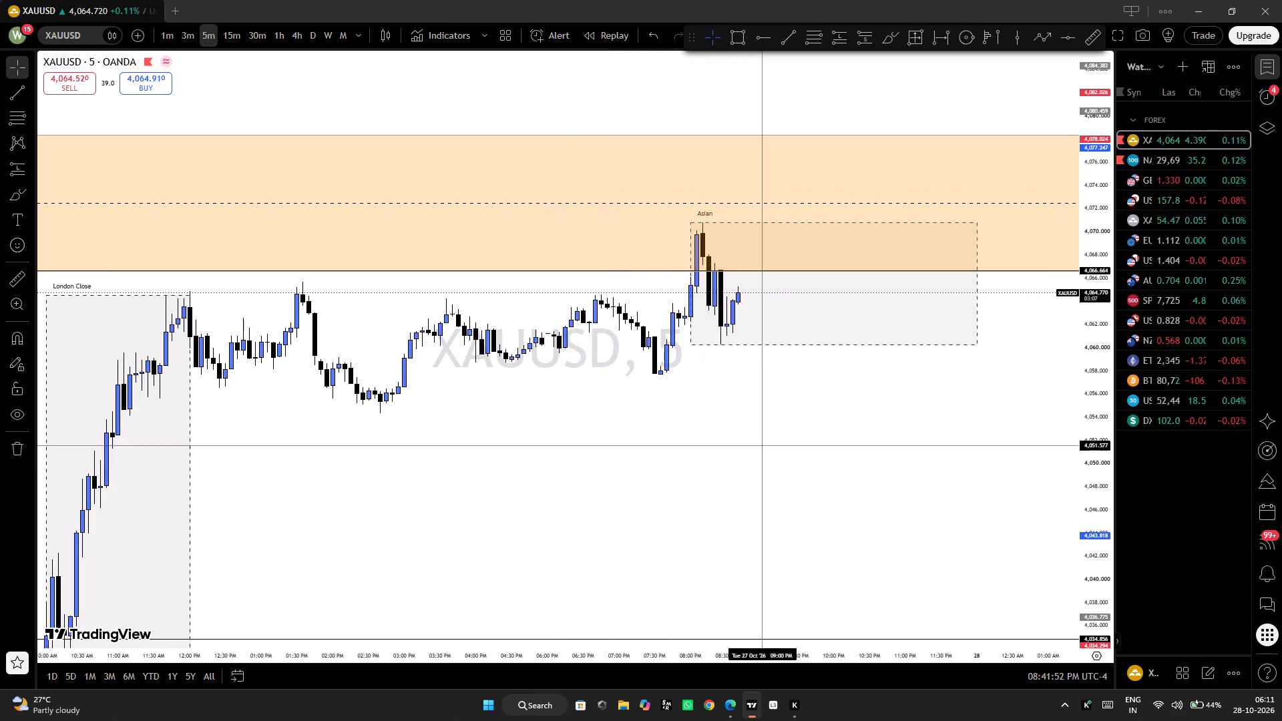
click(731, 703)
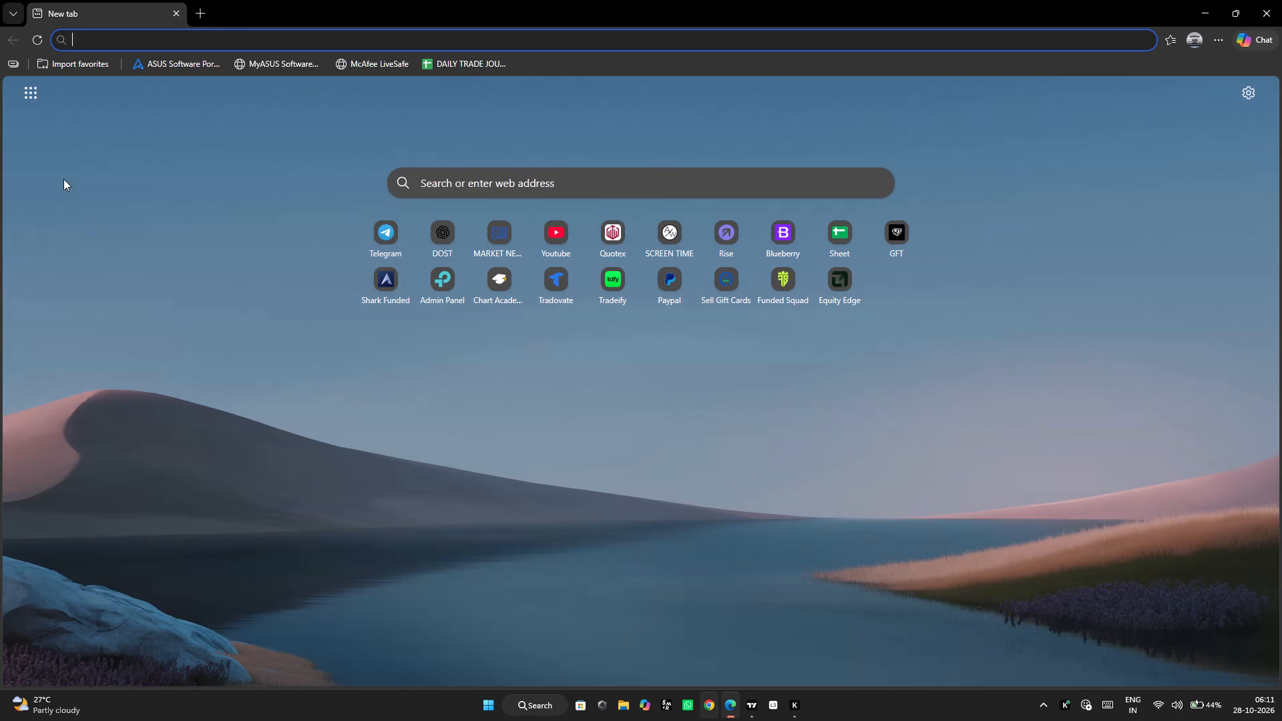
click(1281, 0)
Stretch the XAUUSD chart's price scale and examine the latest 5-minute candles inside the Asian session box.
drag(742, 419, 694, 456)
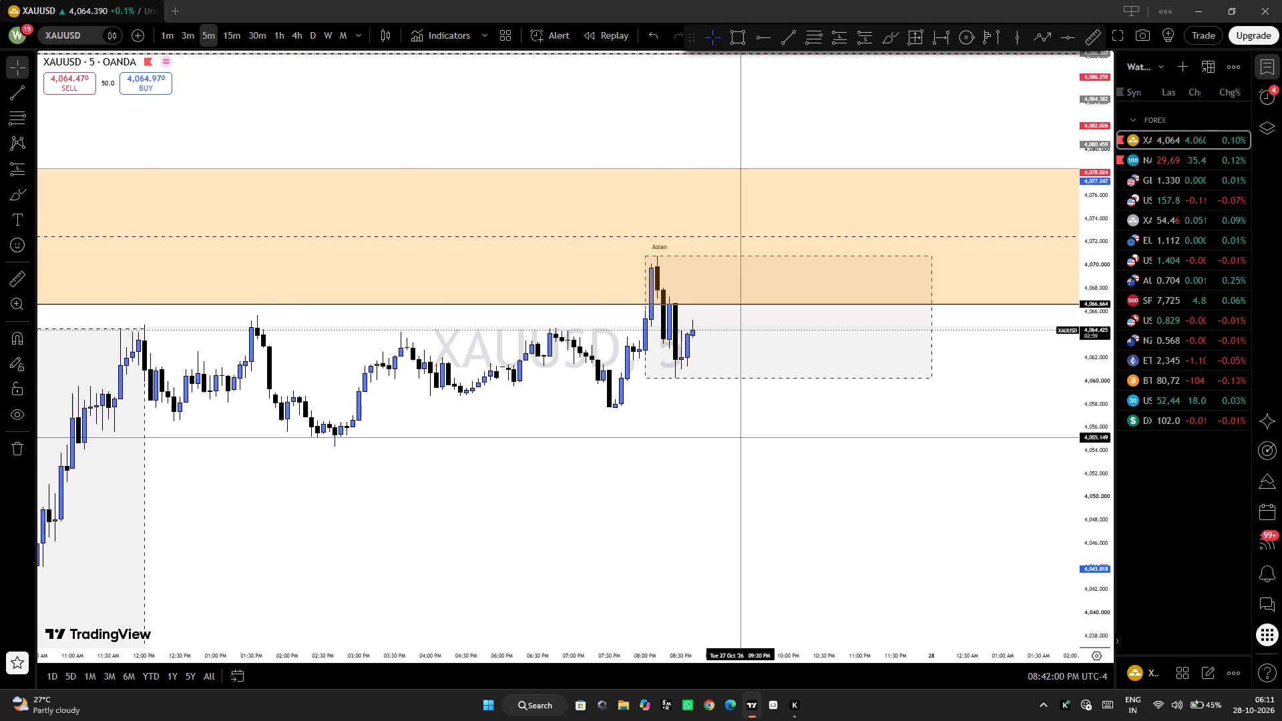
drag(739, 445, 744, 354)
drag(1086, 505, 1100, 420)
click(1100, 420)
drag(970, 429, 959, 453)
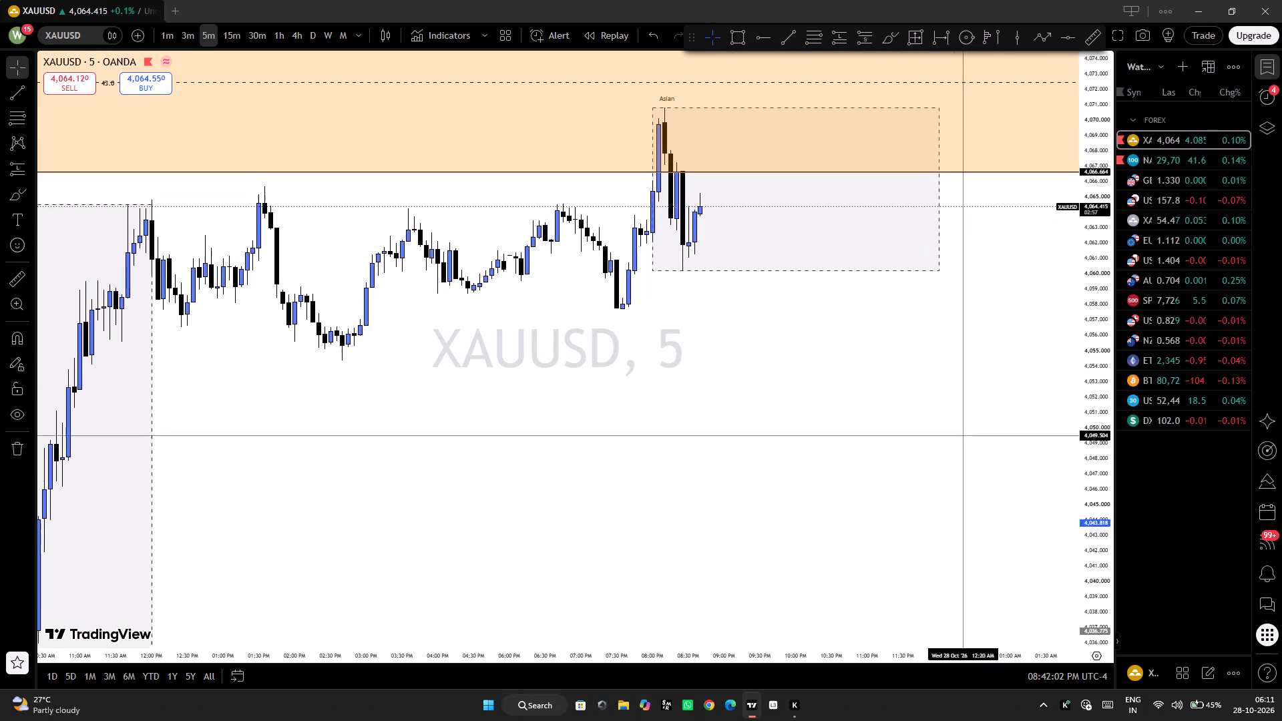
drag(959, 453, 954, 472)
scroll(899, 497, up, 1)
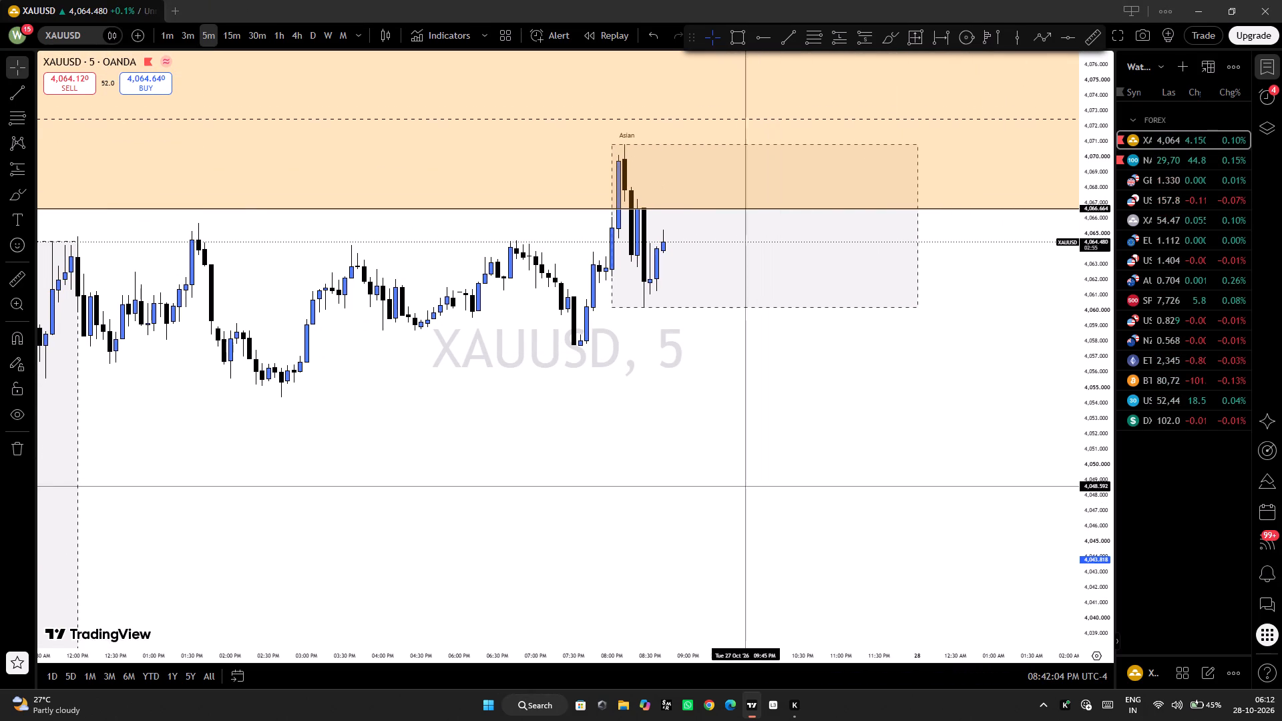
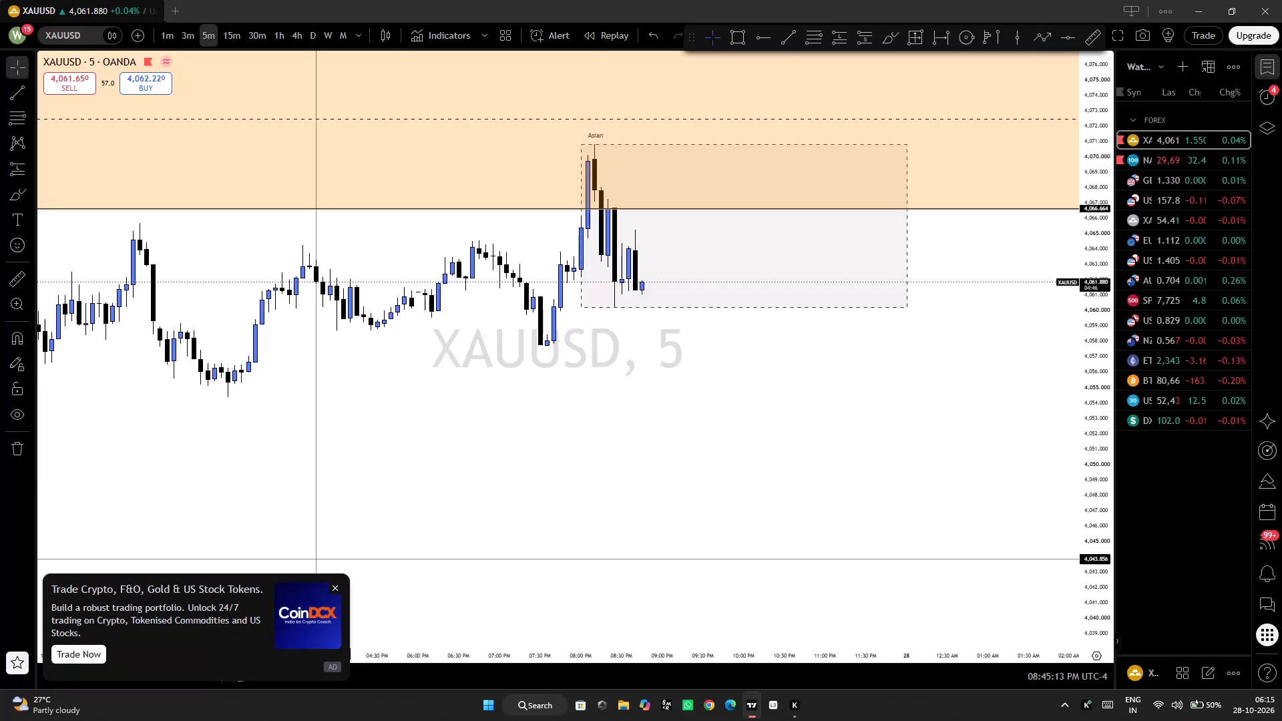
Dismiss the advertisement over the chart and close the ad-free upgrade offer.
click(336, 586)
drag(298, 469, 810, 340)
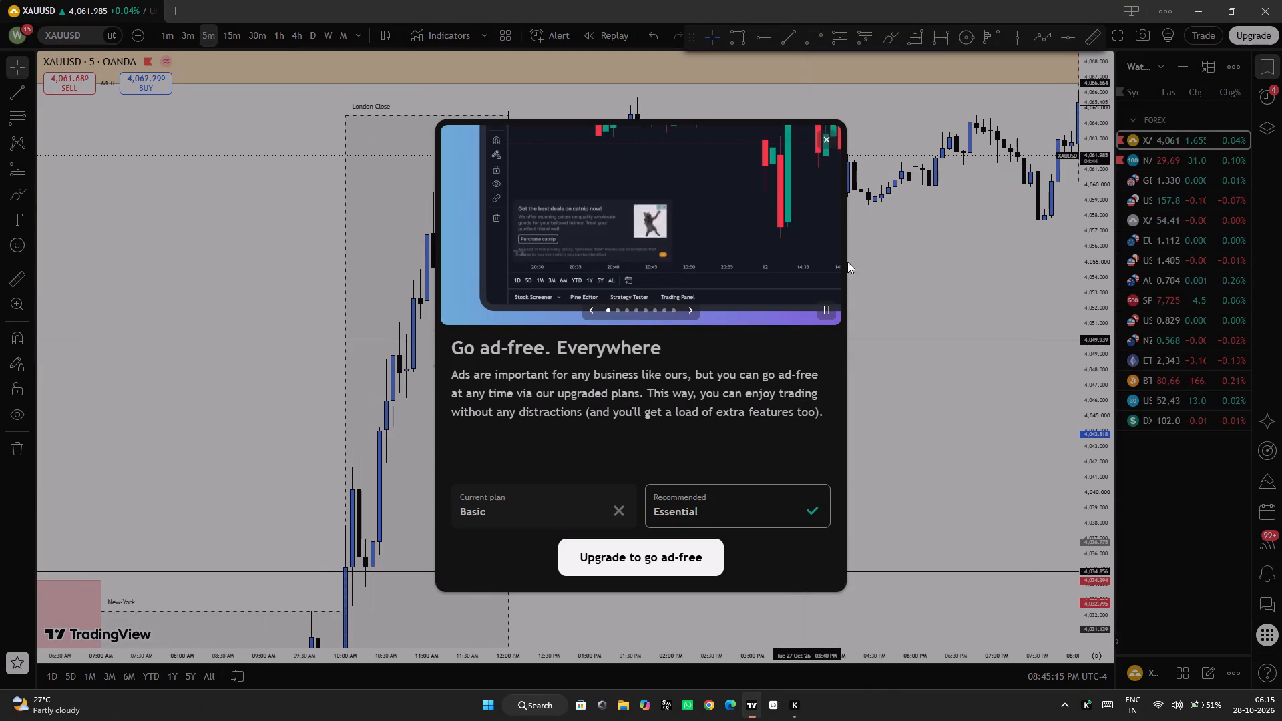
click(829, 138)
Examine the 27 October New-York session around the order block and yellow zone, and the candles leading to the Asian session.
drag(681, 376, 837, 89)
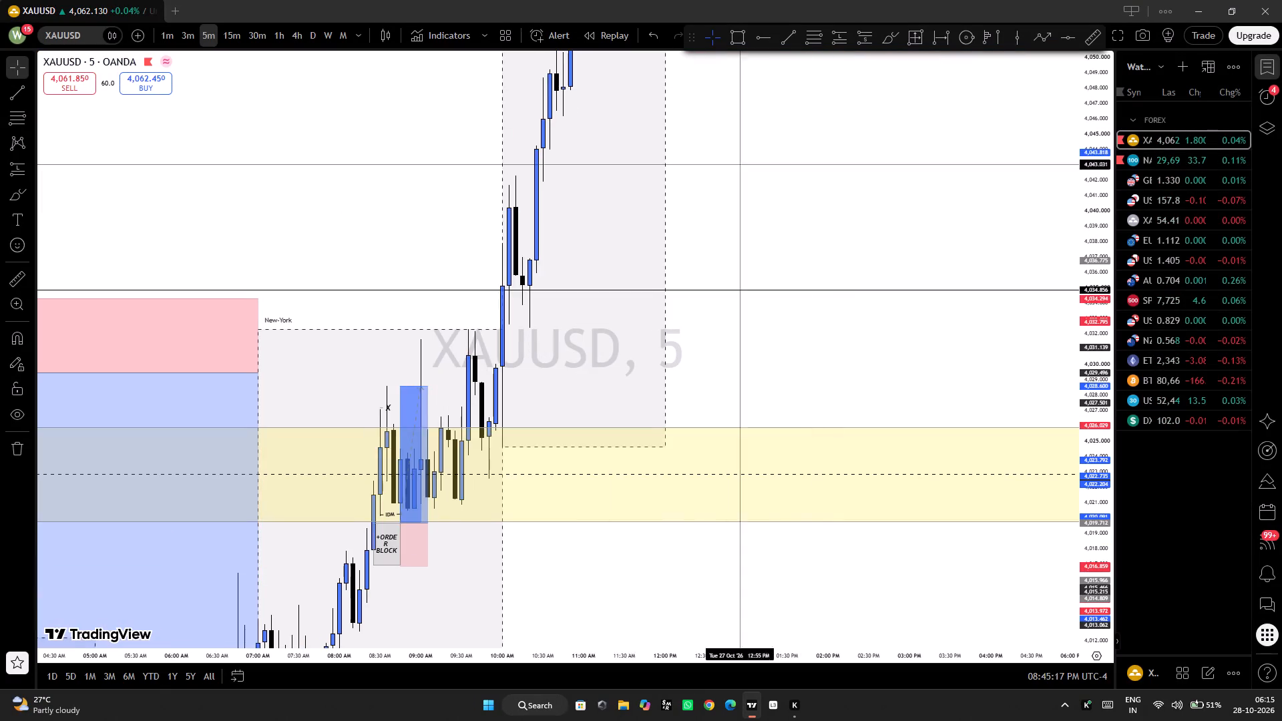
drag(436, 236, 518, 120)
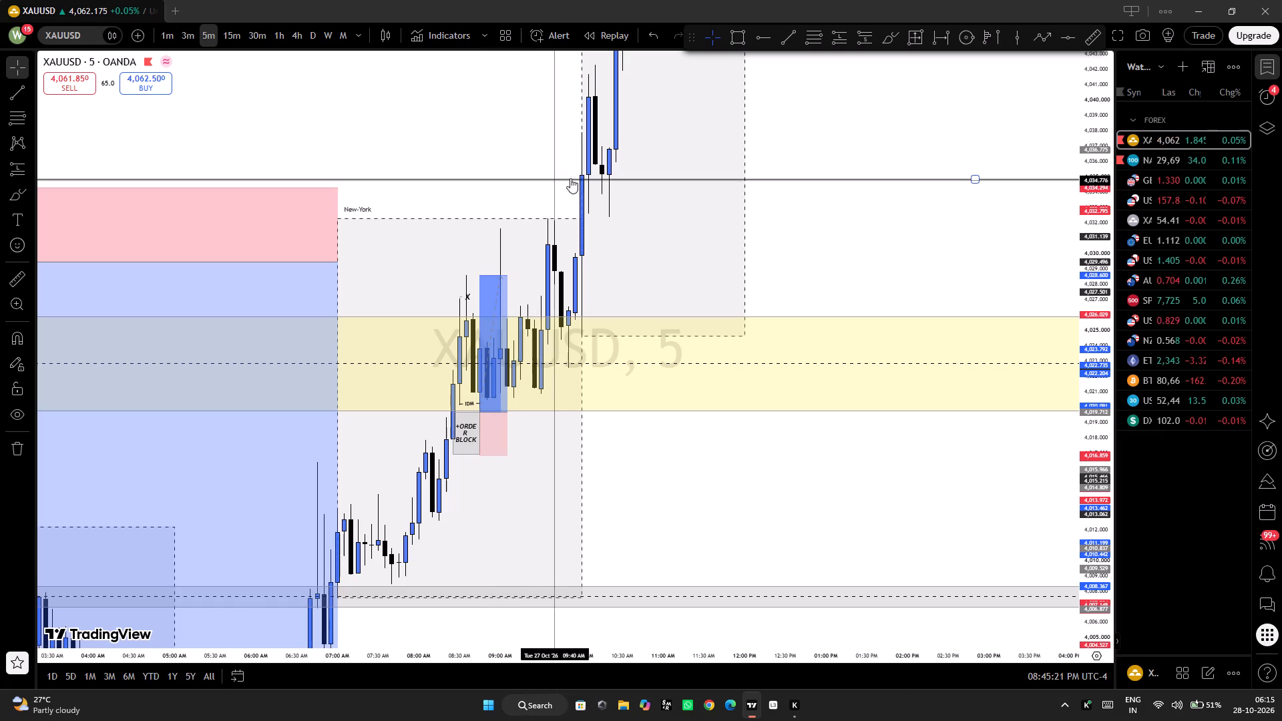
drag(998, 104, 375, 369)
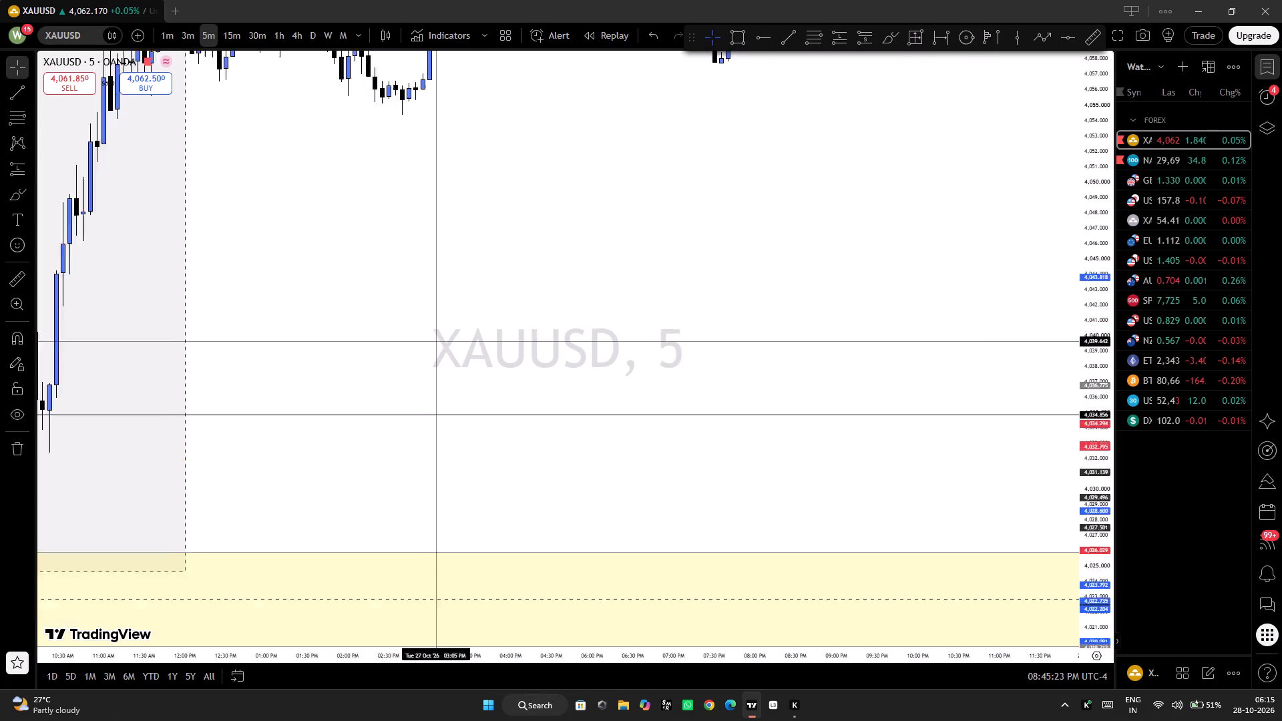
drag(375, 369, 350, 390)
drag(681, 281, 363, 493)
drag(682, 437, 672, 441)
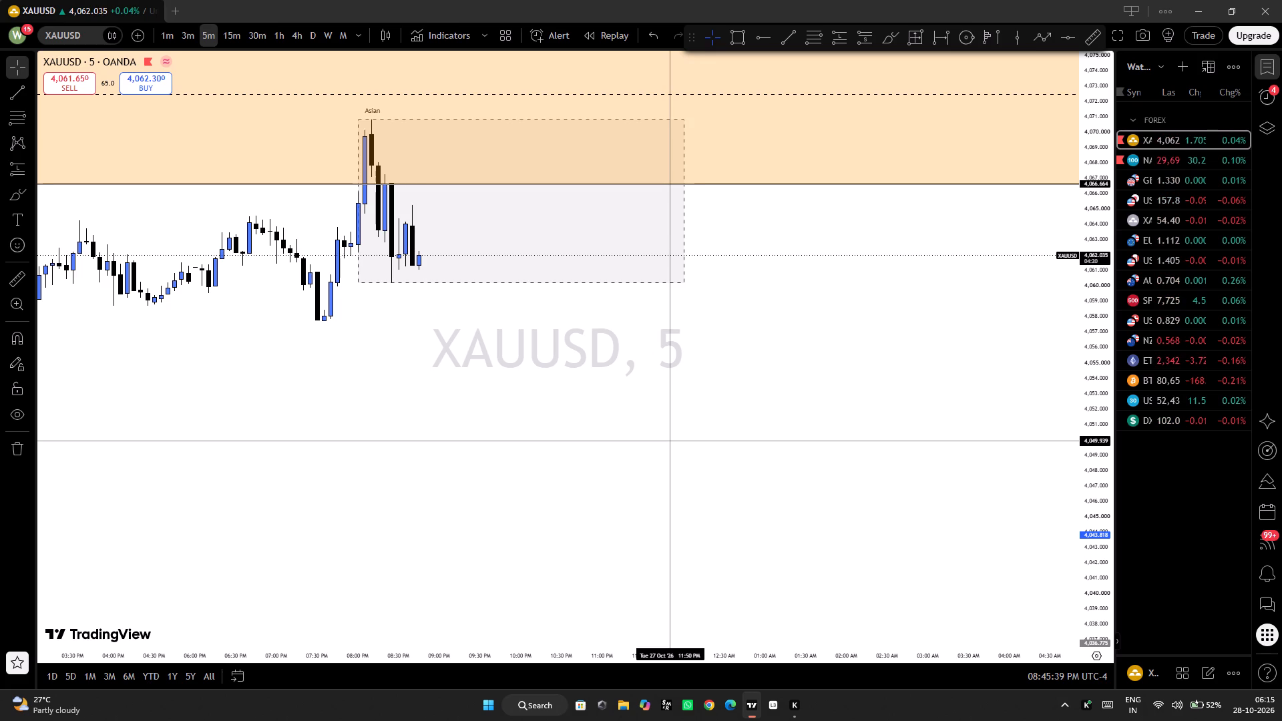
scroll(510, 409, down, 7)
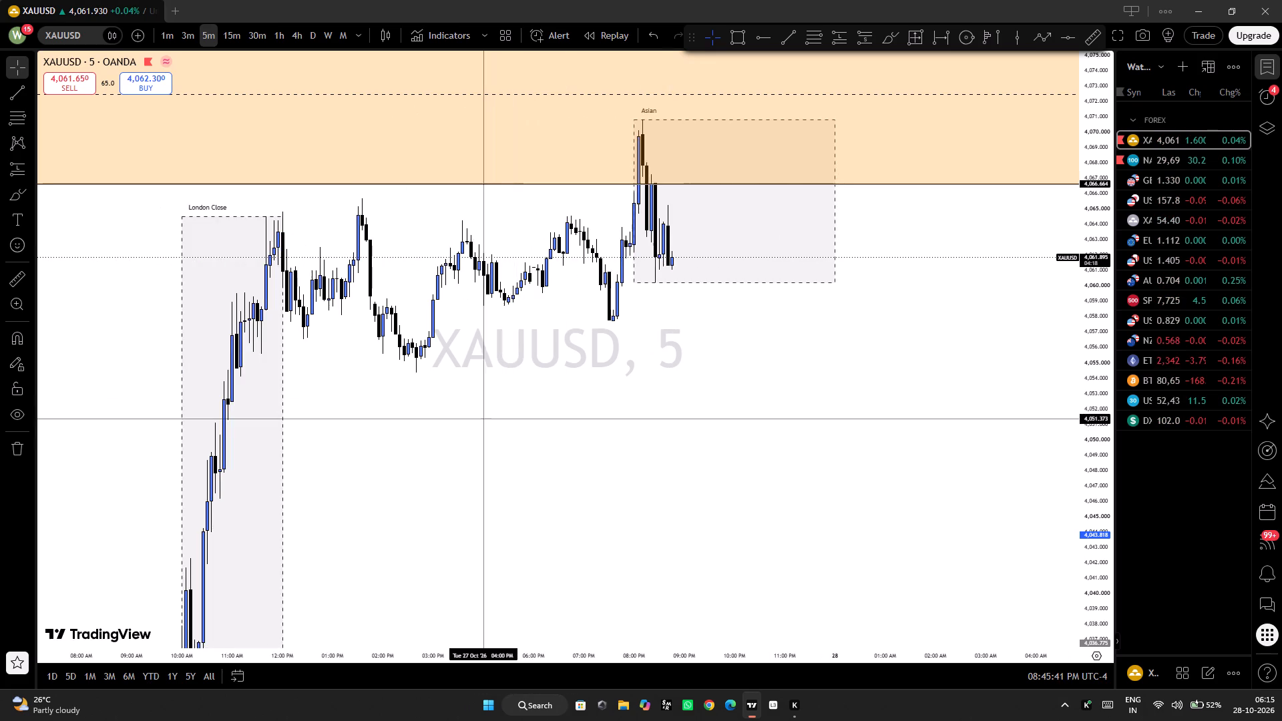
Rescale the chart's prices and examine the move from the New-York session through London Close to the latest Asian session candles.
drag(442, 429, 646, 363)
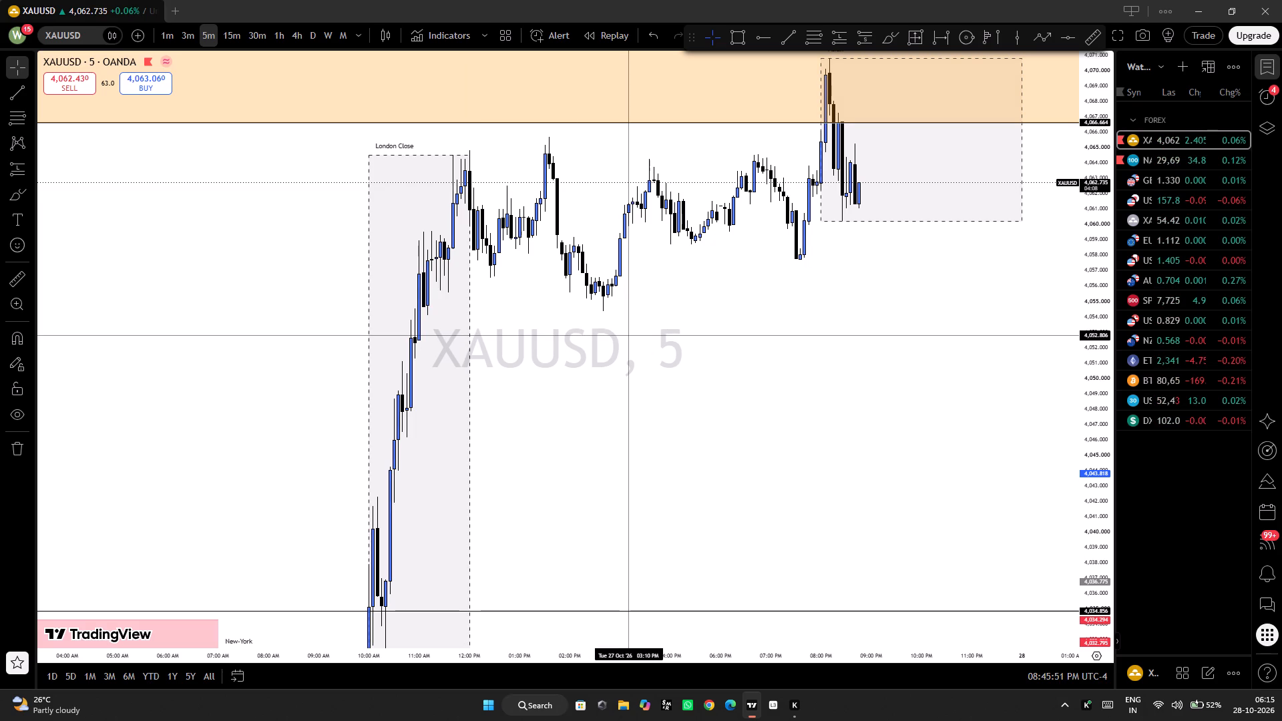
drag(616, 403, 690, 122)
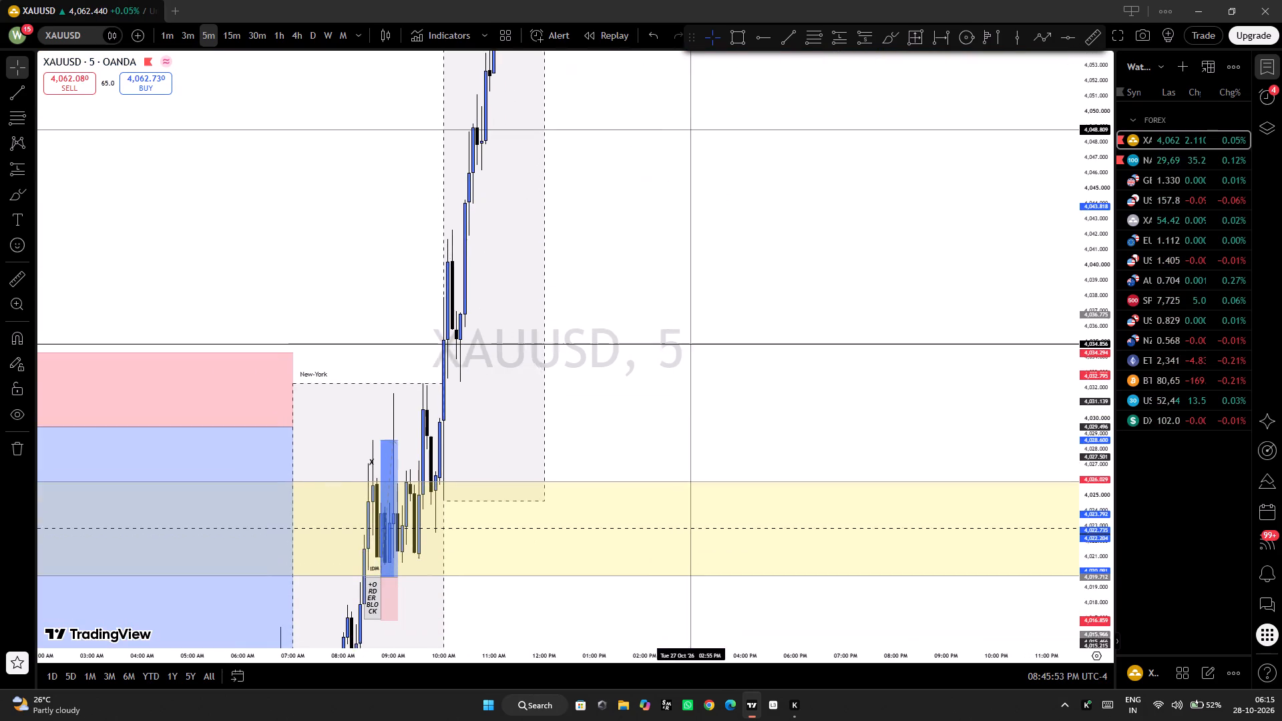
drag(690, 122, 689, 108)
drag(680, 194, 676, 143)
click(676, 143)
drag(672, 159, 684, 112)
drag(1092, 131, 1014, 425)
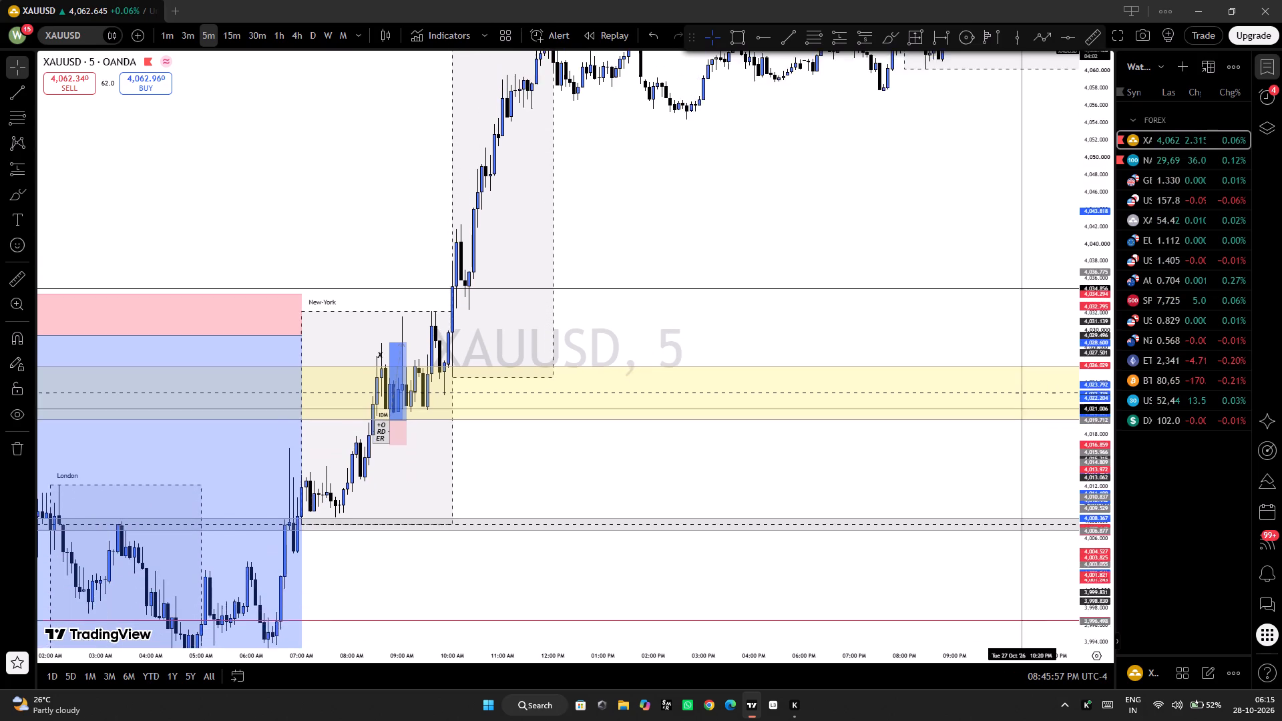
drag(1014, 425, 1012, 427)
drag(1012, 429, 980, 483)
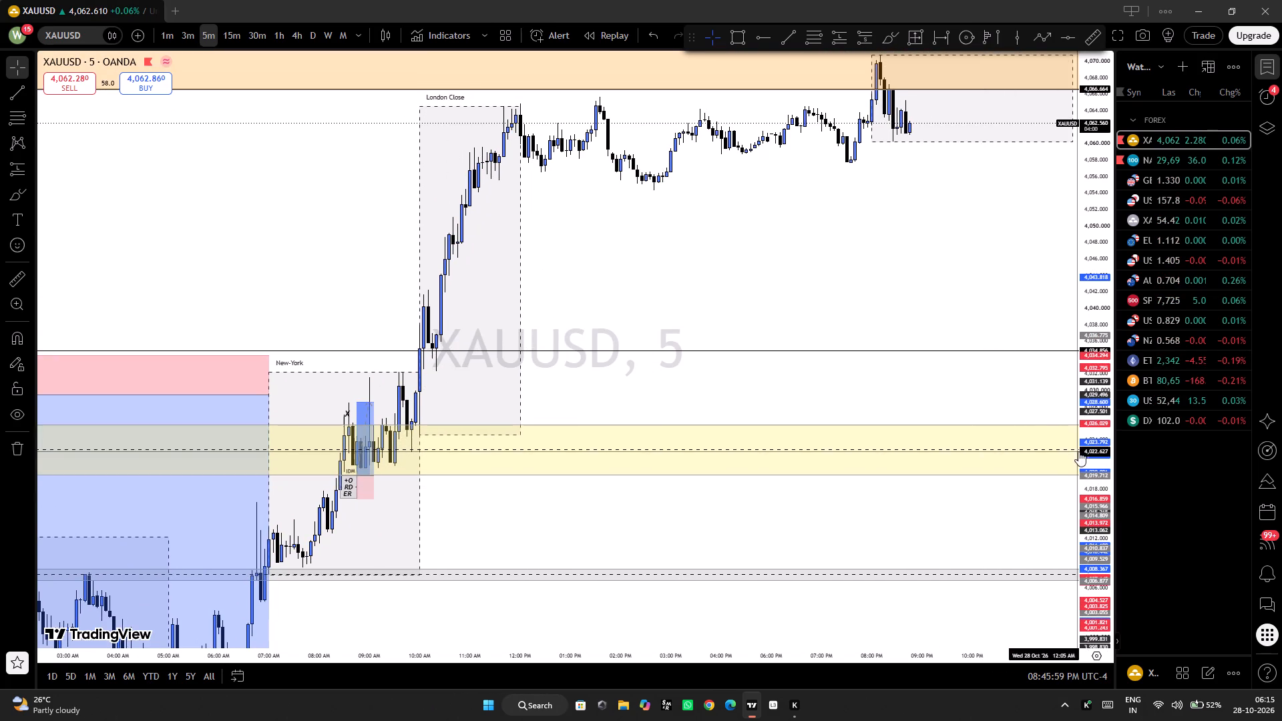
drag(1085, 455, 1091, 435)
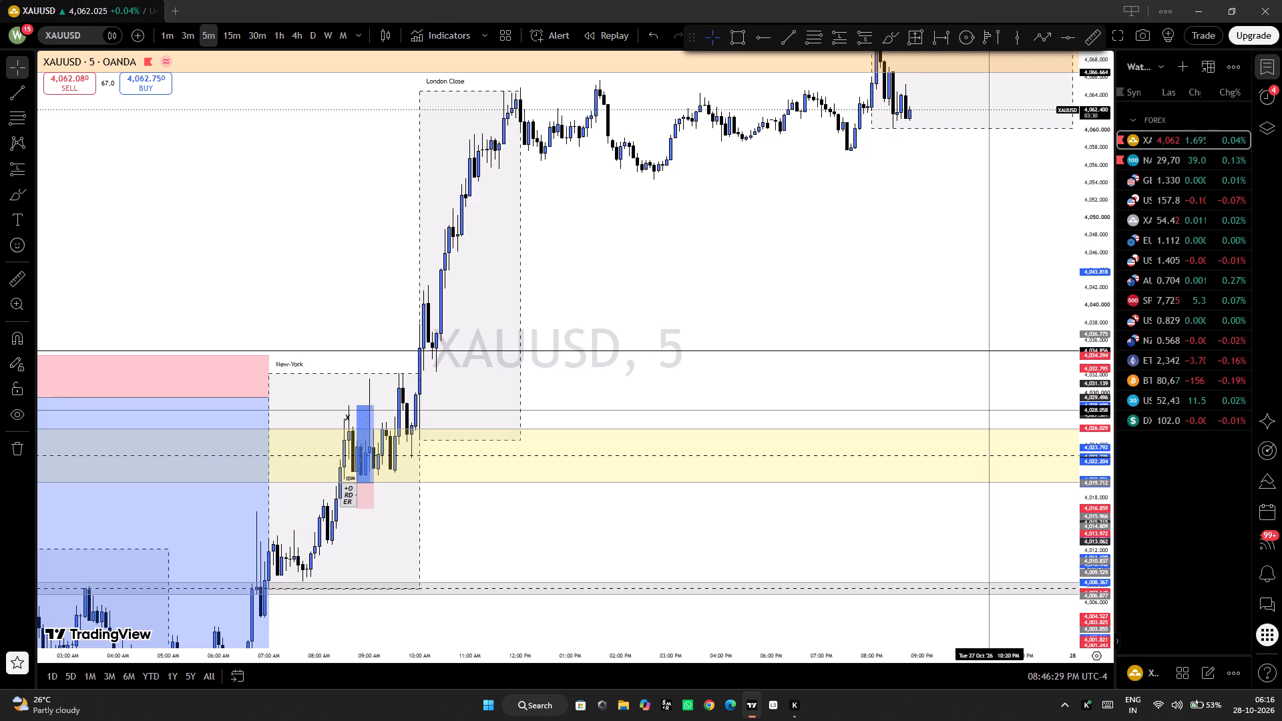
drag(964, 279, 897, 397)
drag(1101, 448, 1095, 220)
drag(961, 262, 917, 418)
scroll(915, 427, up, 5)
click(894, 435)
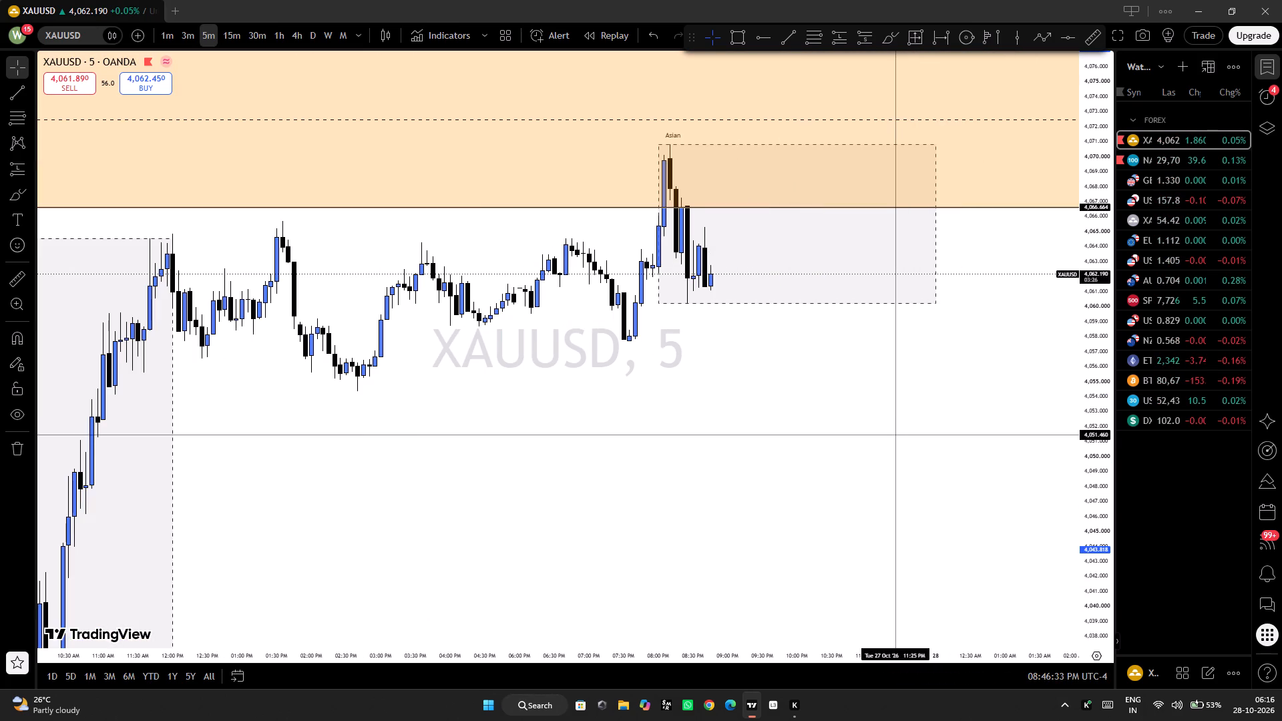
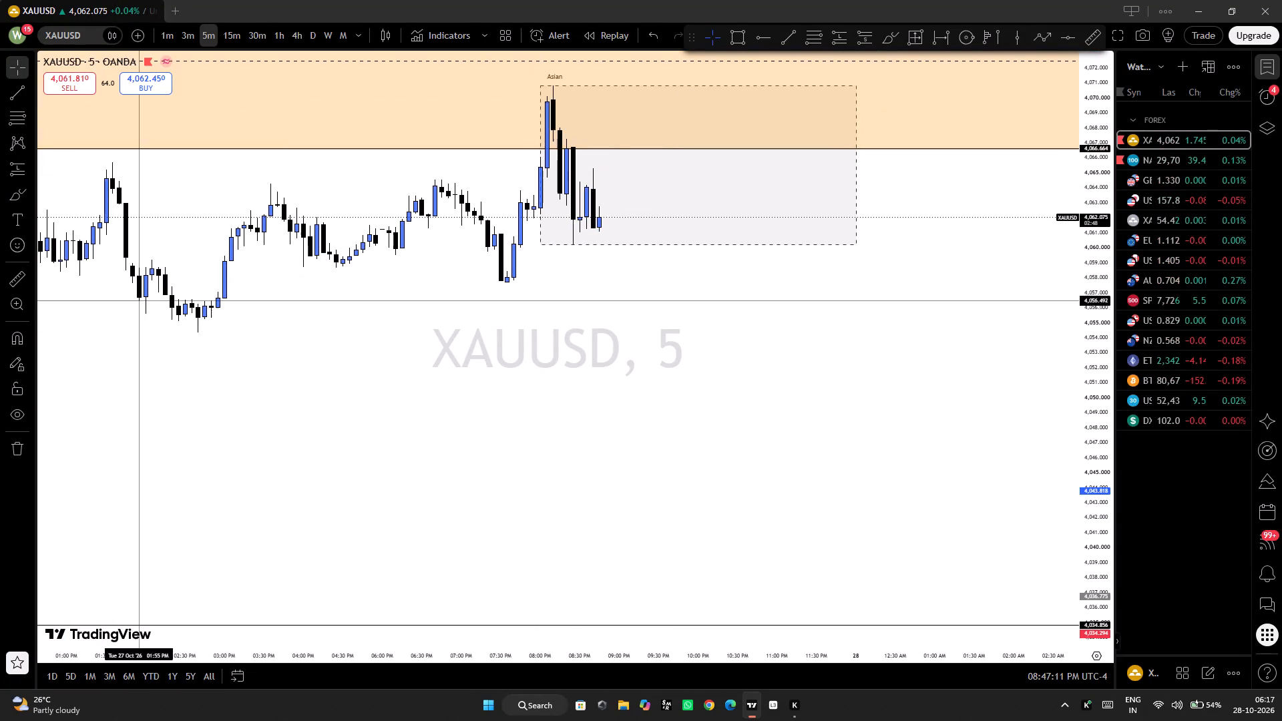
Draw a rectangle zone from about 4,060.8 down to 4,057.9, starting at the 07:35 PM candle before the Asian session.
drag(819, 300, 811, 316)
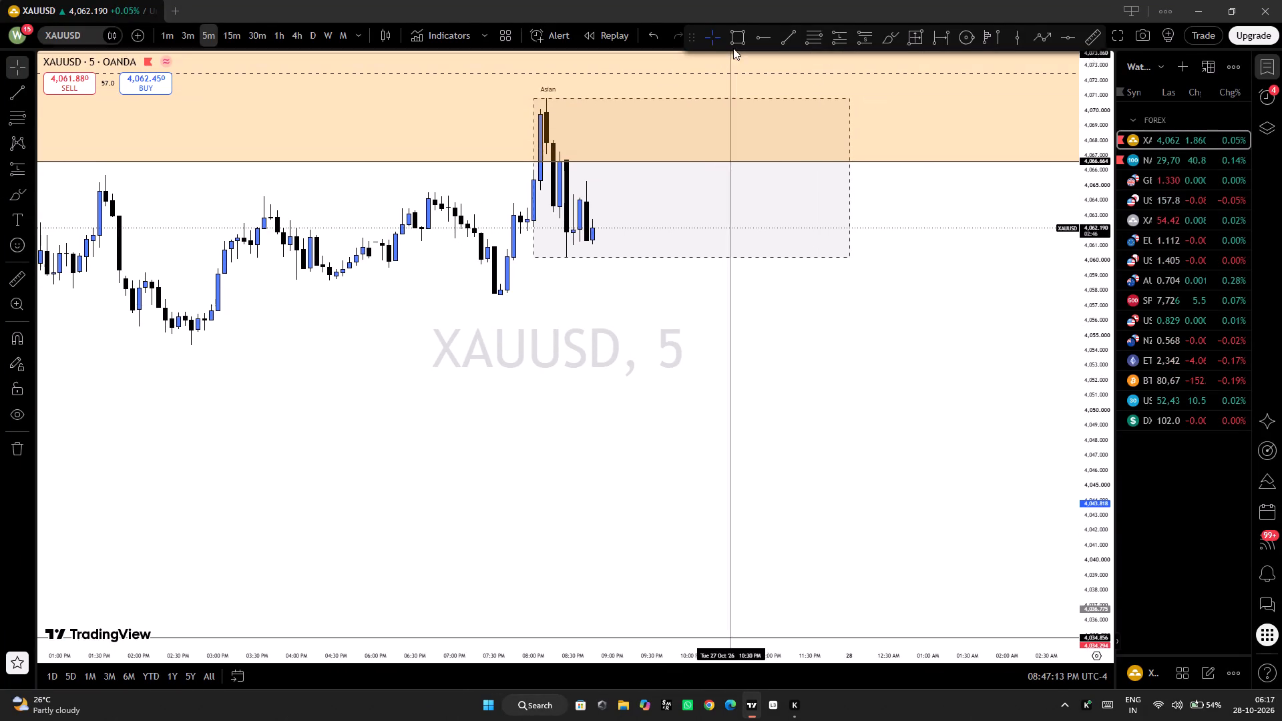
click(736, 45)
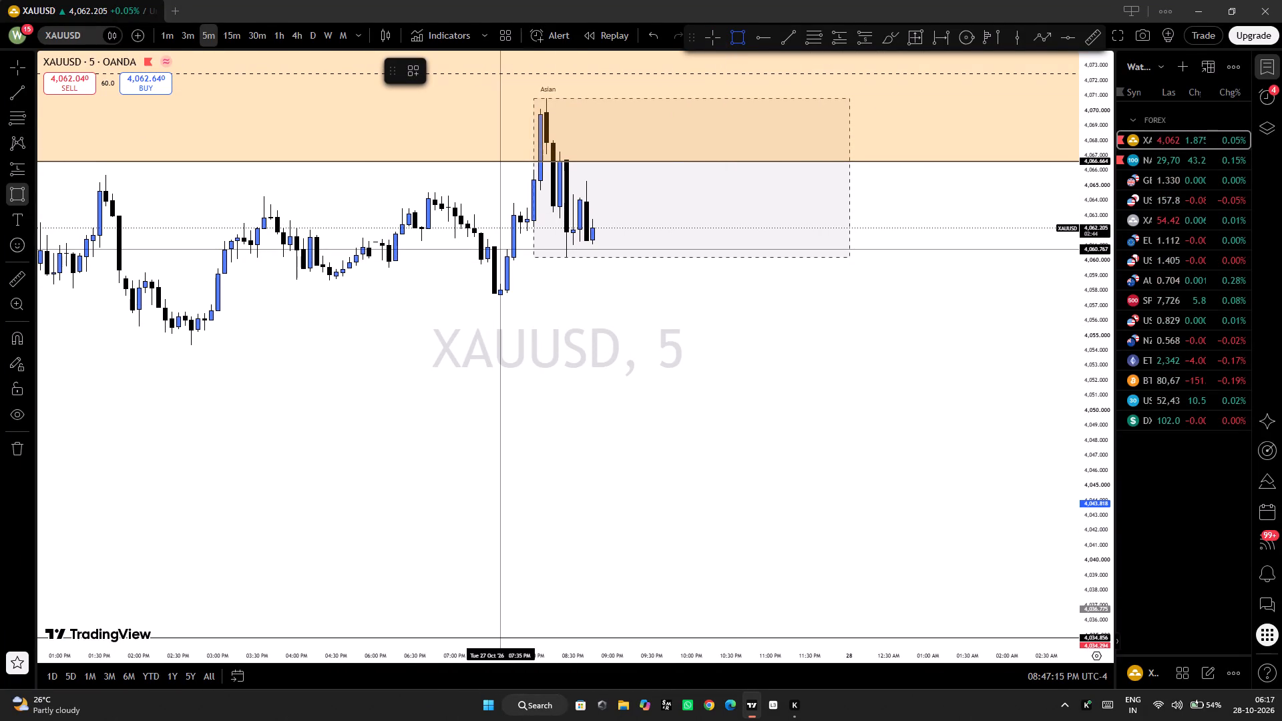
click(500, 249)
click(625, 292)
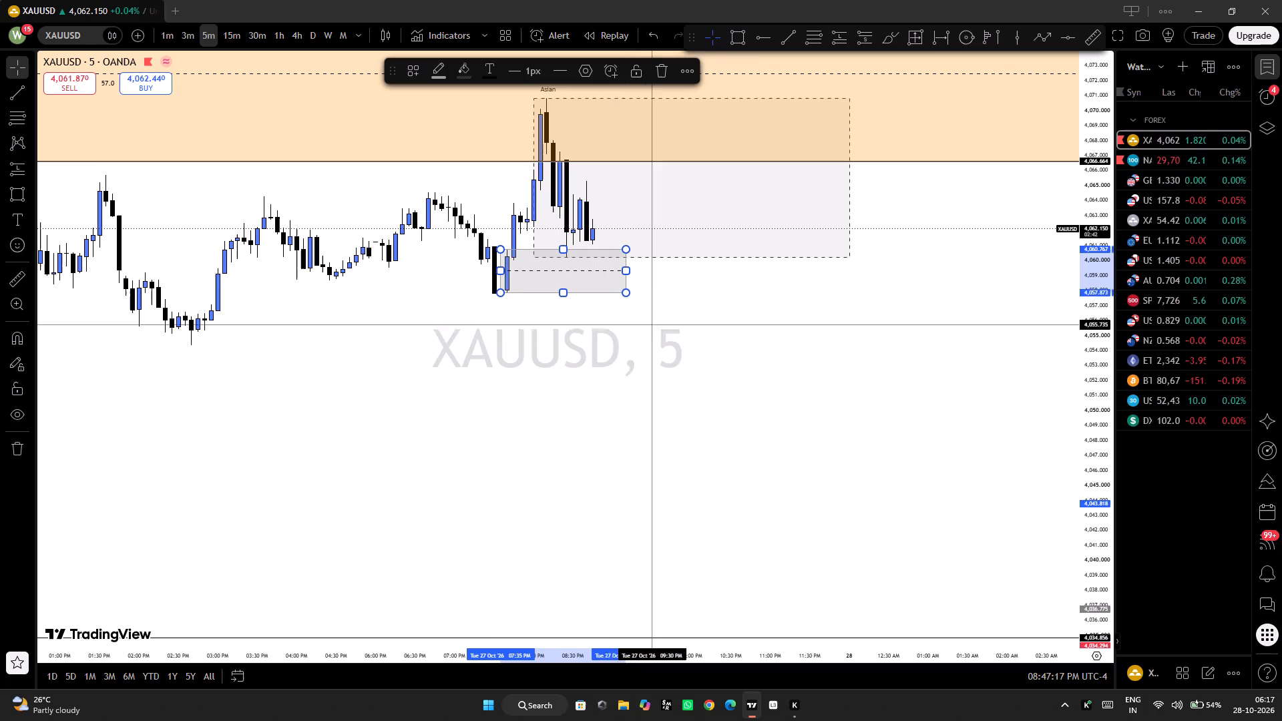
click(638, 338)
Examine the new zone and the Asian session candles on the 3-minute chart.
drag(638, 356, 642, 389)
scroll(640, 389, up, 2)
click(596, 411)
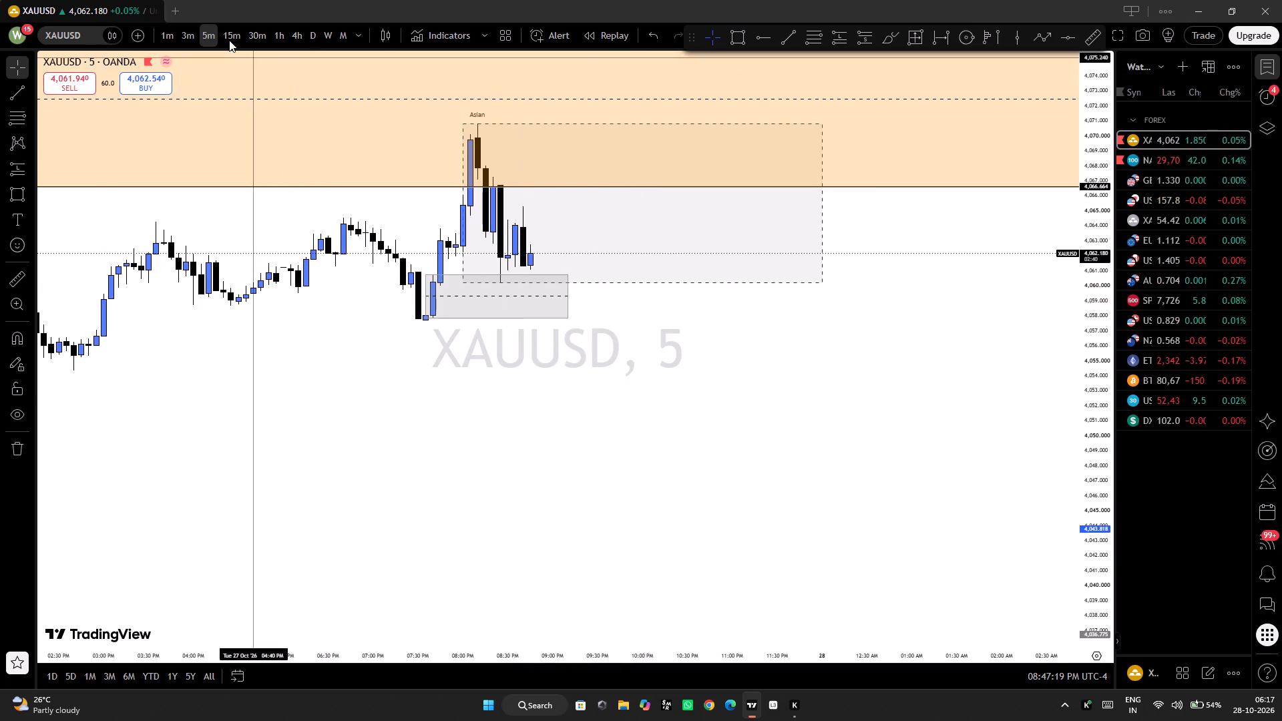
click(190, 33)
drag(455, 375, 455, 399)
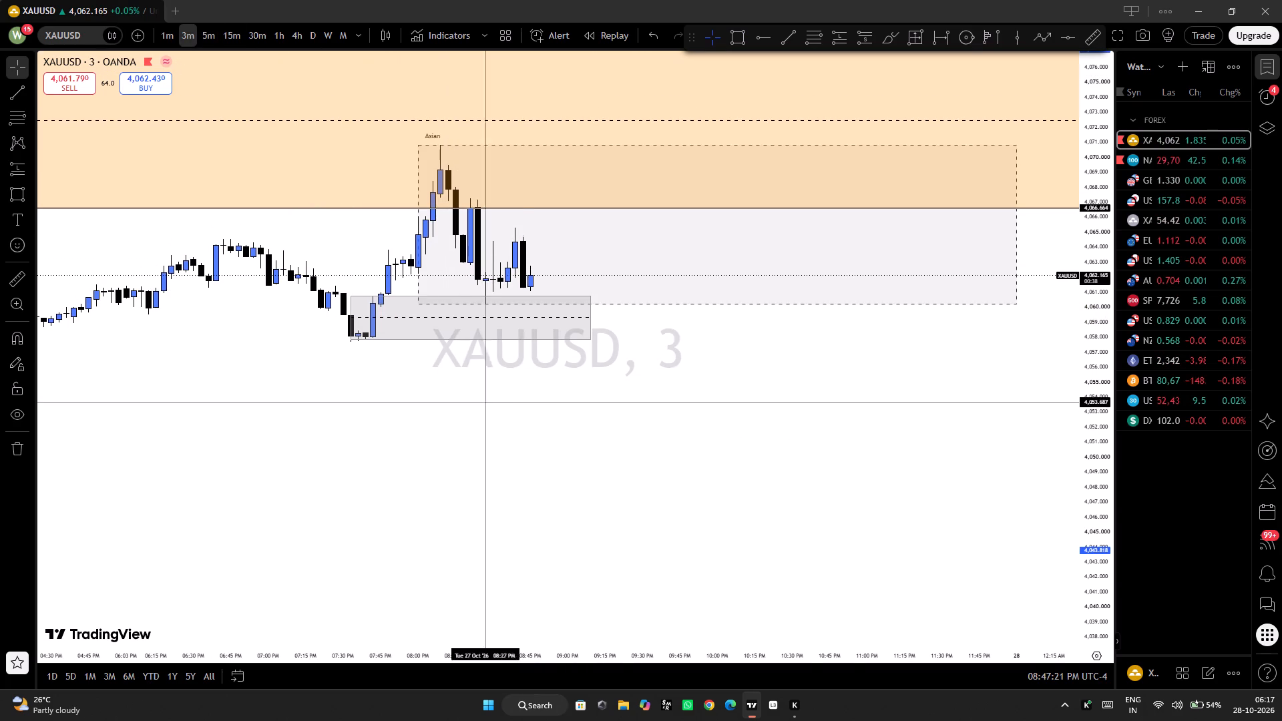
drag(1094, 531, 1099, 264)
drag(916, 407, 909, 468)
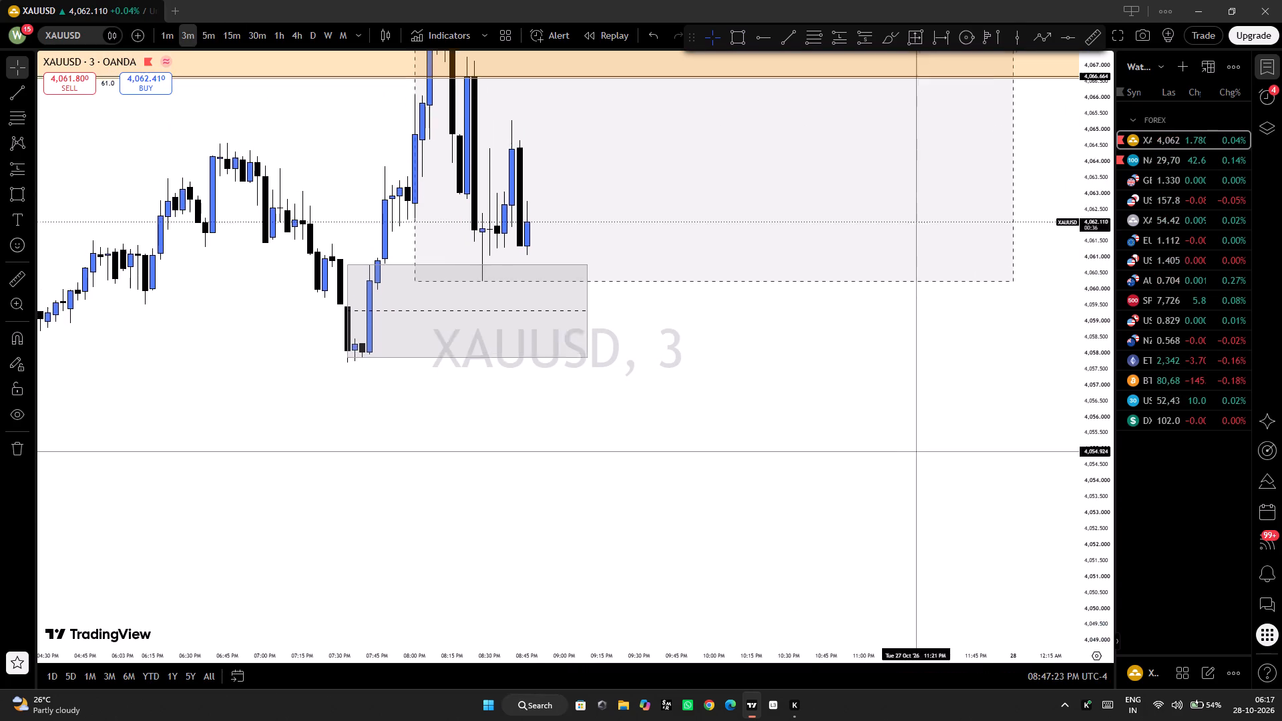
drag(909, 468, 903, 479)
Examine the price action around the new zone on the 1-minute chart.
click(166, 34)
scroll(427, 272, down, 4)
click(536, 449)
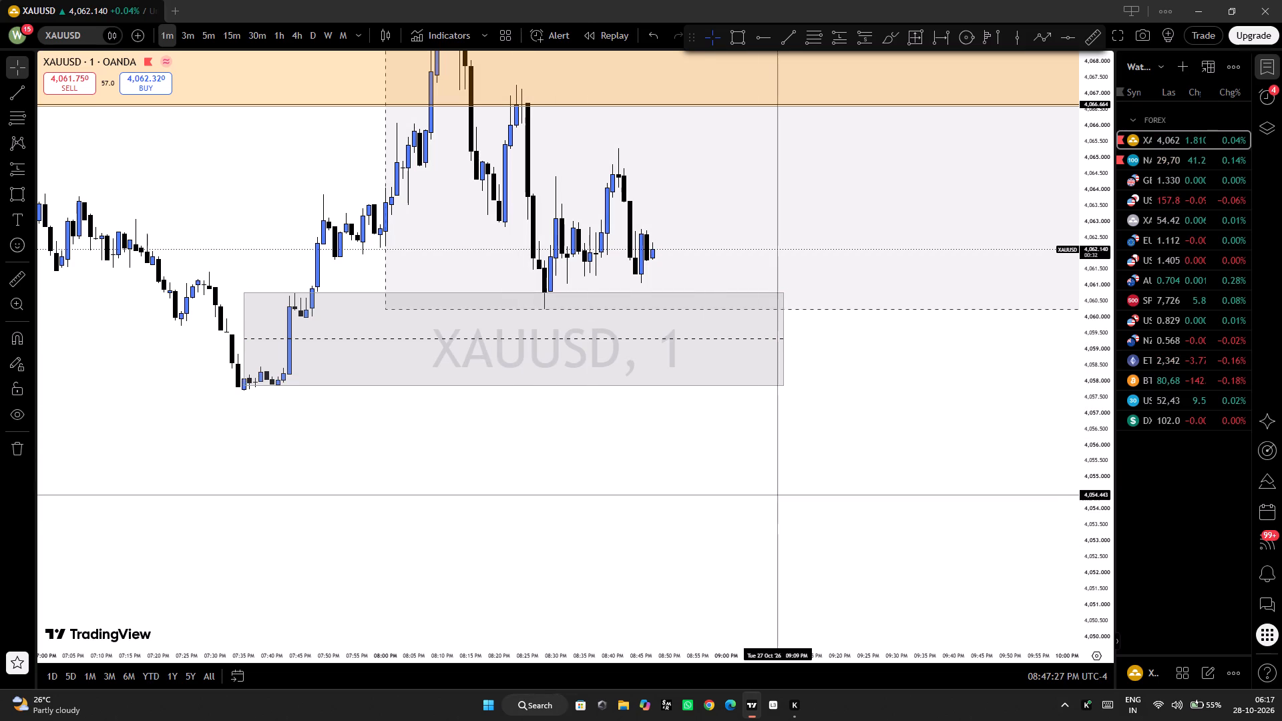
click(783, 515)
drag(1111, 539, 1106, 533)
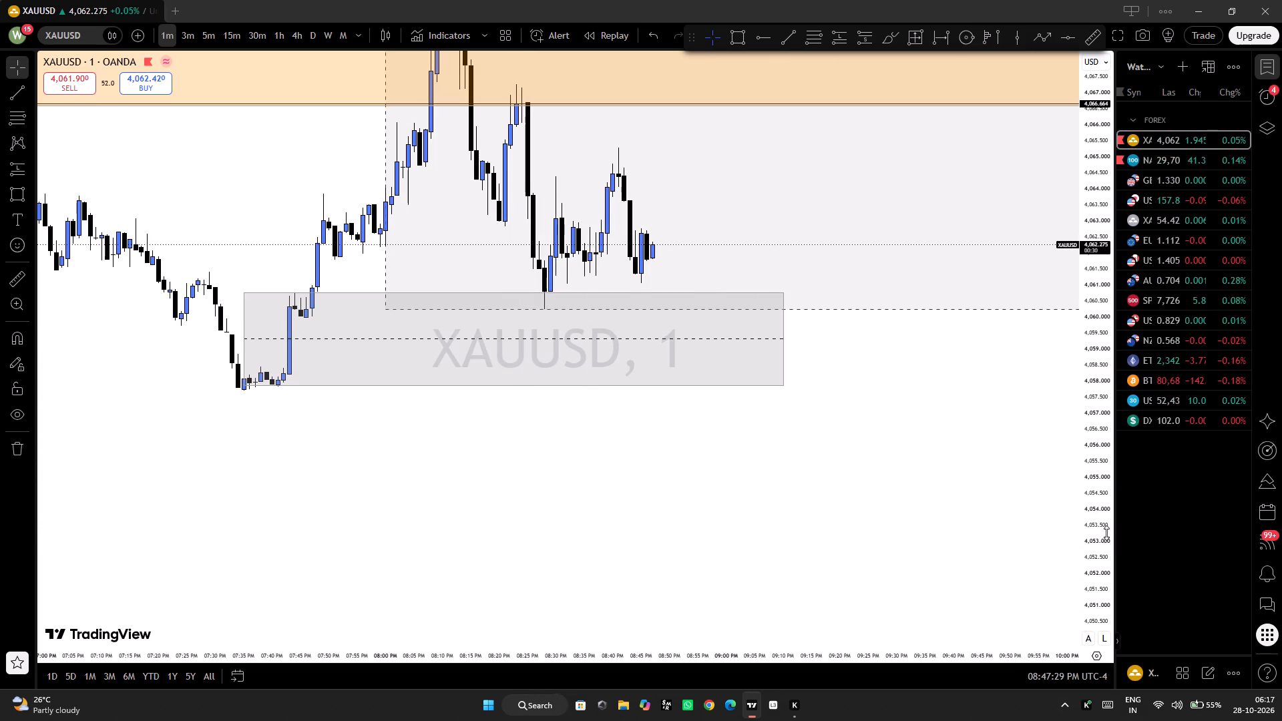
drag(1106, 533, 1104, 431)
drag(978, 515, 956, 532)
scroll(927, 543, up, 1)
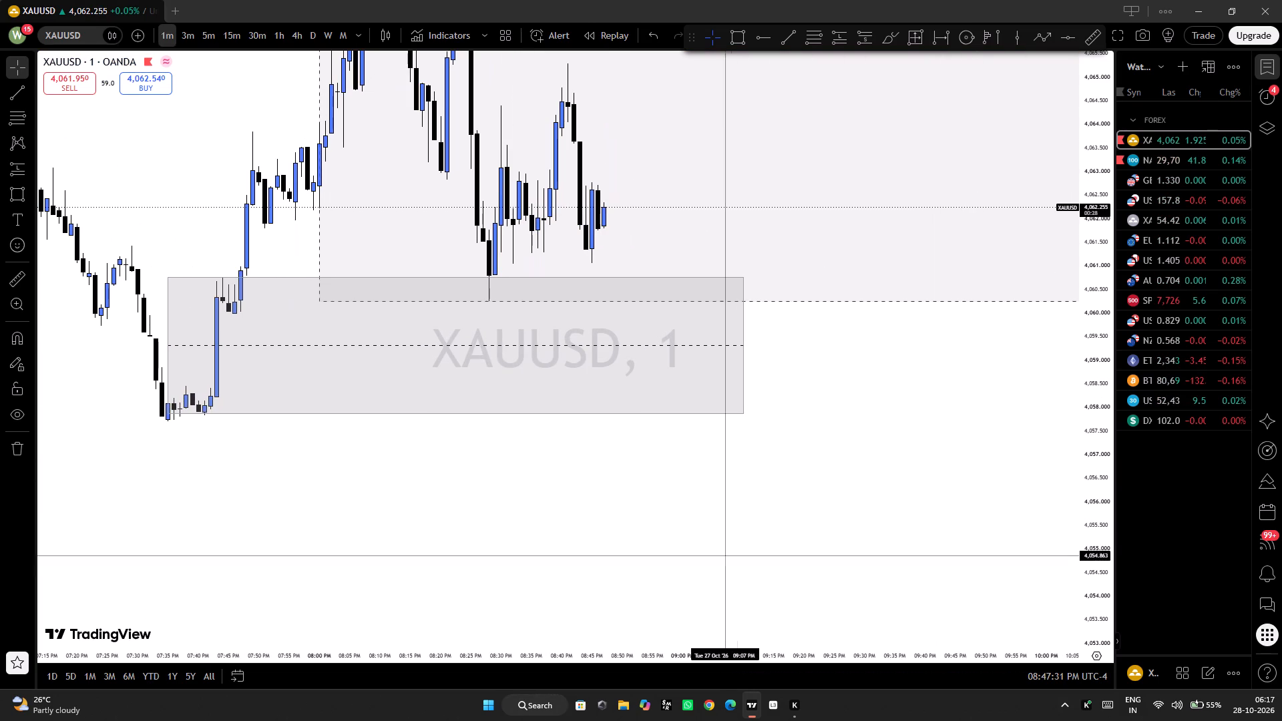
click(704, 545)
drag(762, 515, 712, 604)
drag(690, 591, 649, 618)
Return to the 5-minute chart and extend the end of the rectangle zone to about 10:15 PM.
click(182, 37)
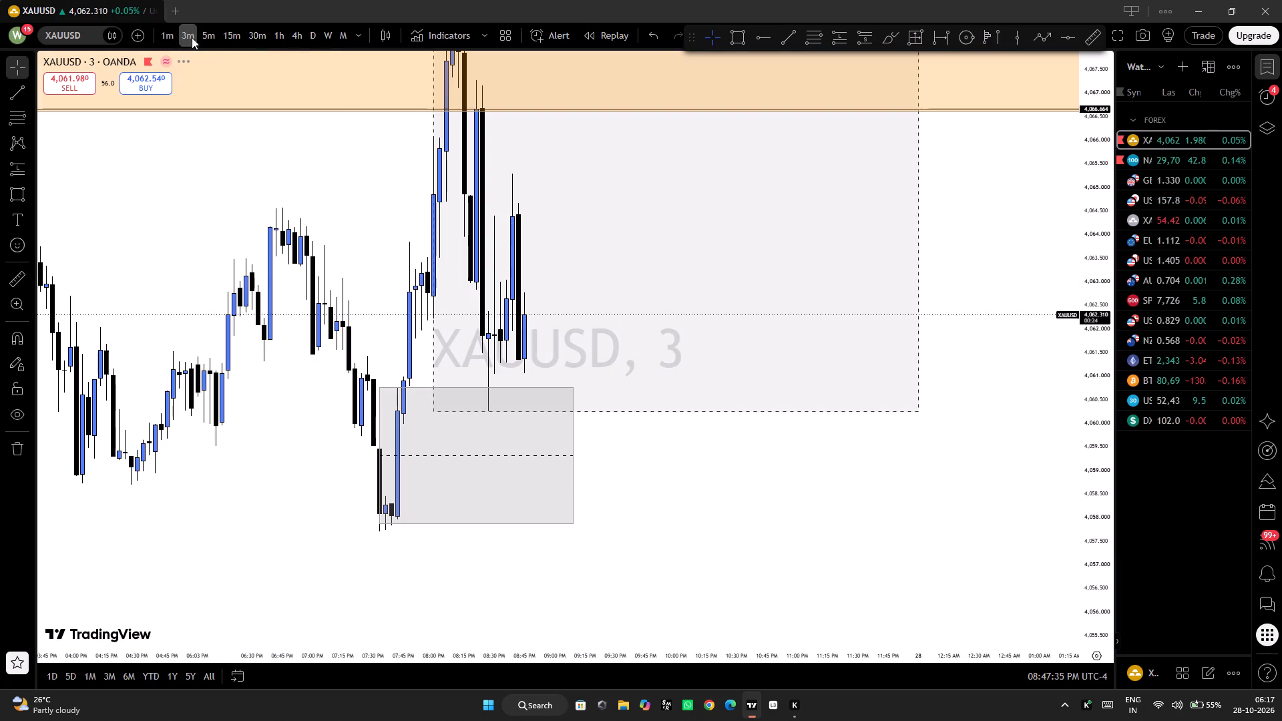
click(208, 36)
drag(1098, 162, 1075, 356)
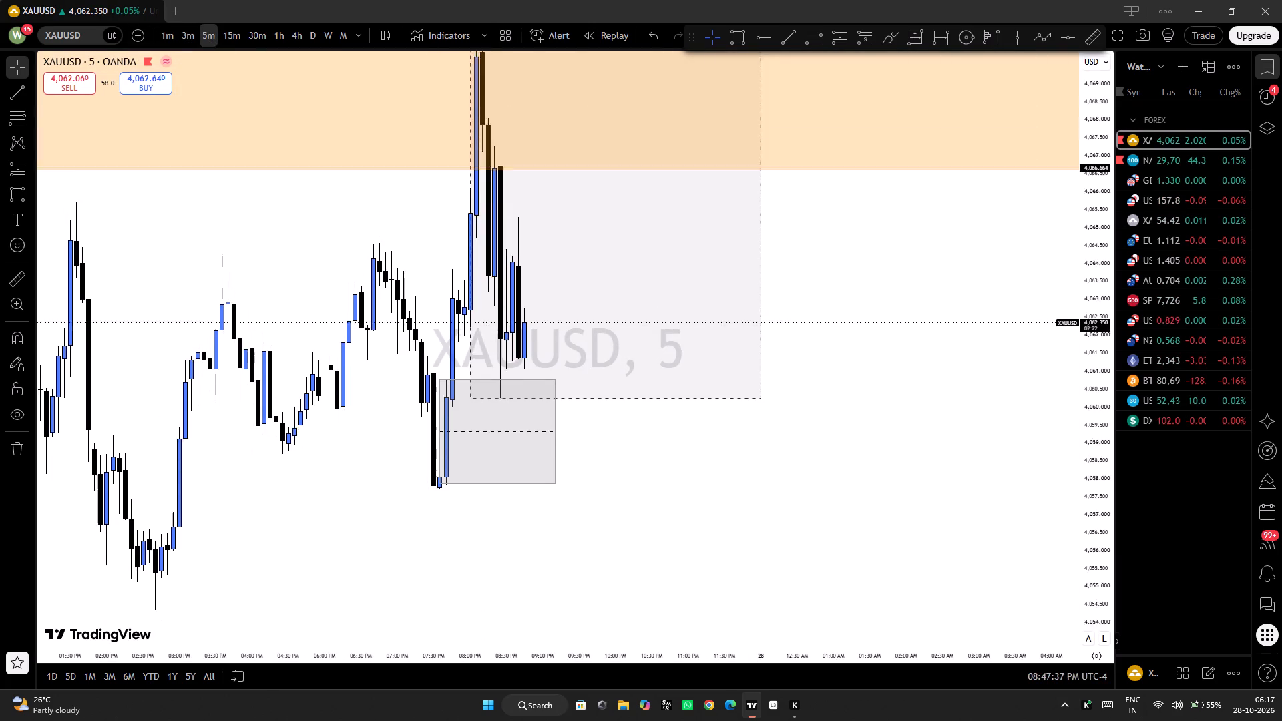
drag(1075, 356, 1015, 496)
drag(554, 400, 634, 400)
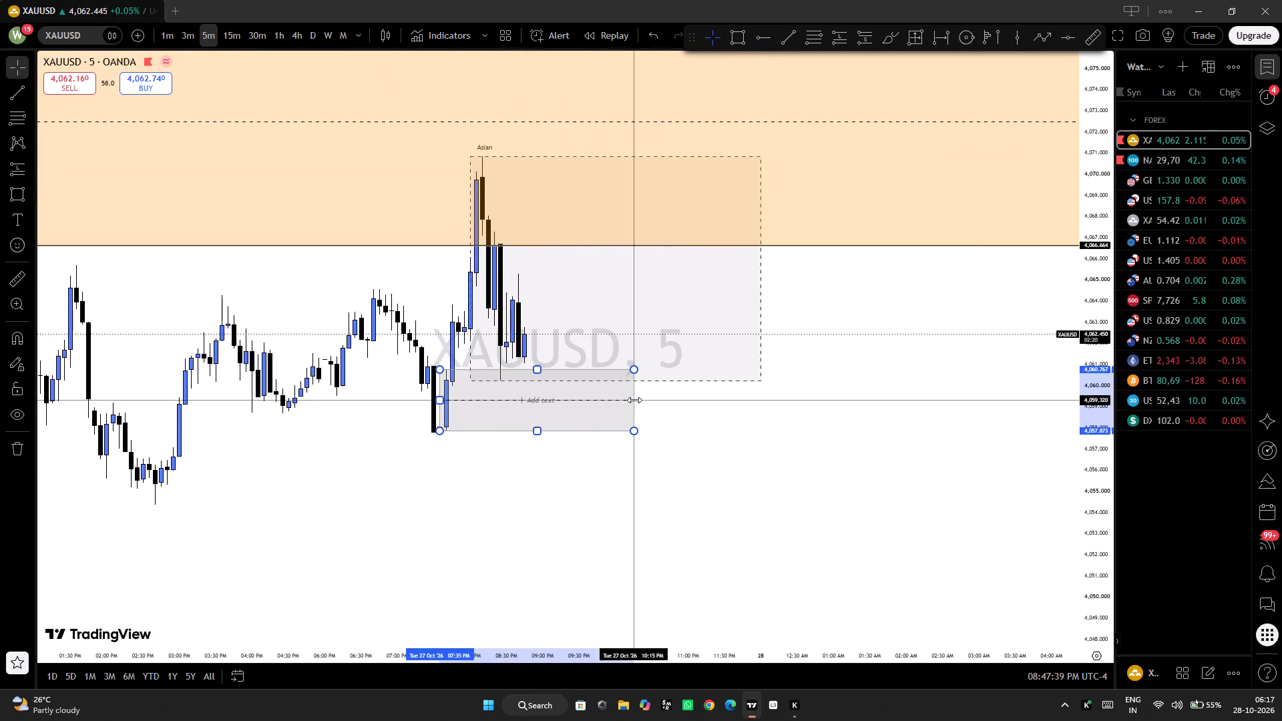
drag(634, 400, 632, 400)
click(742, 470)
Place a long position at the zone's top with entry about 4,060.8, stop about 4,057.7 and target about 4,070.3.
click(17, 168)
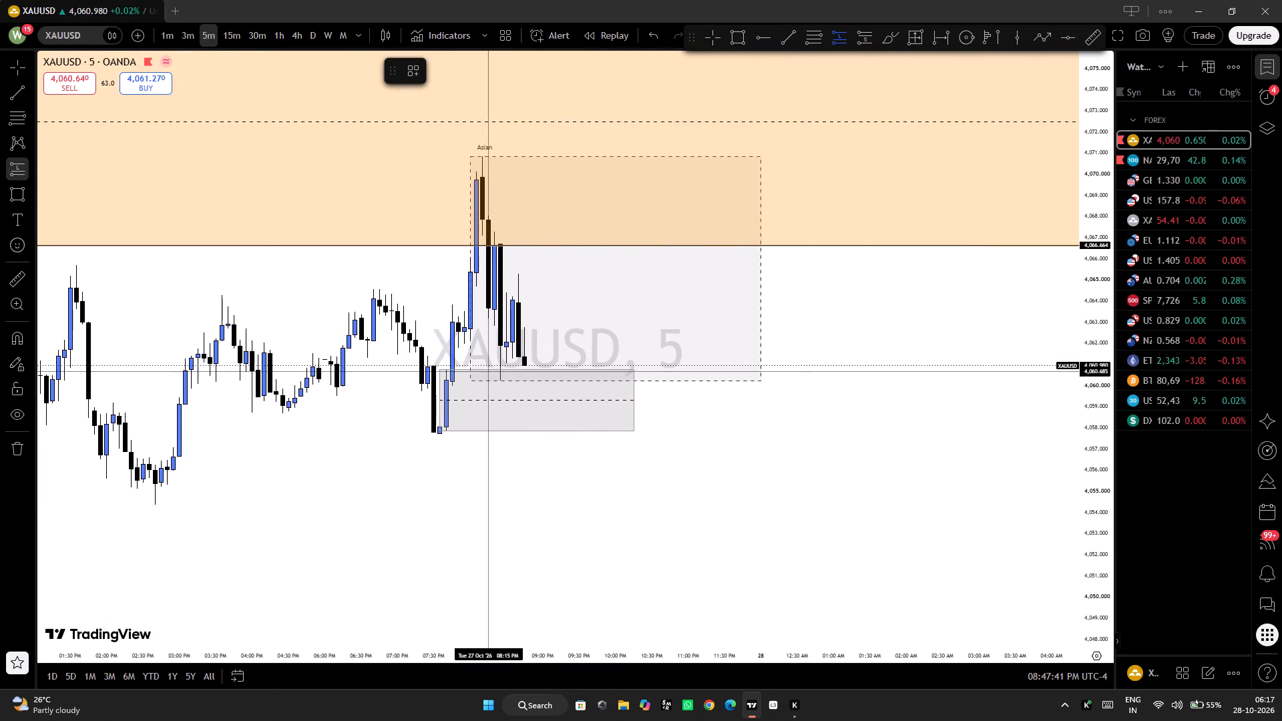
click(530, 369)
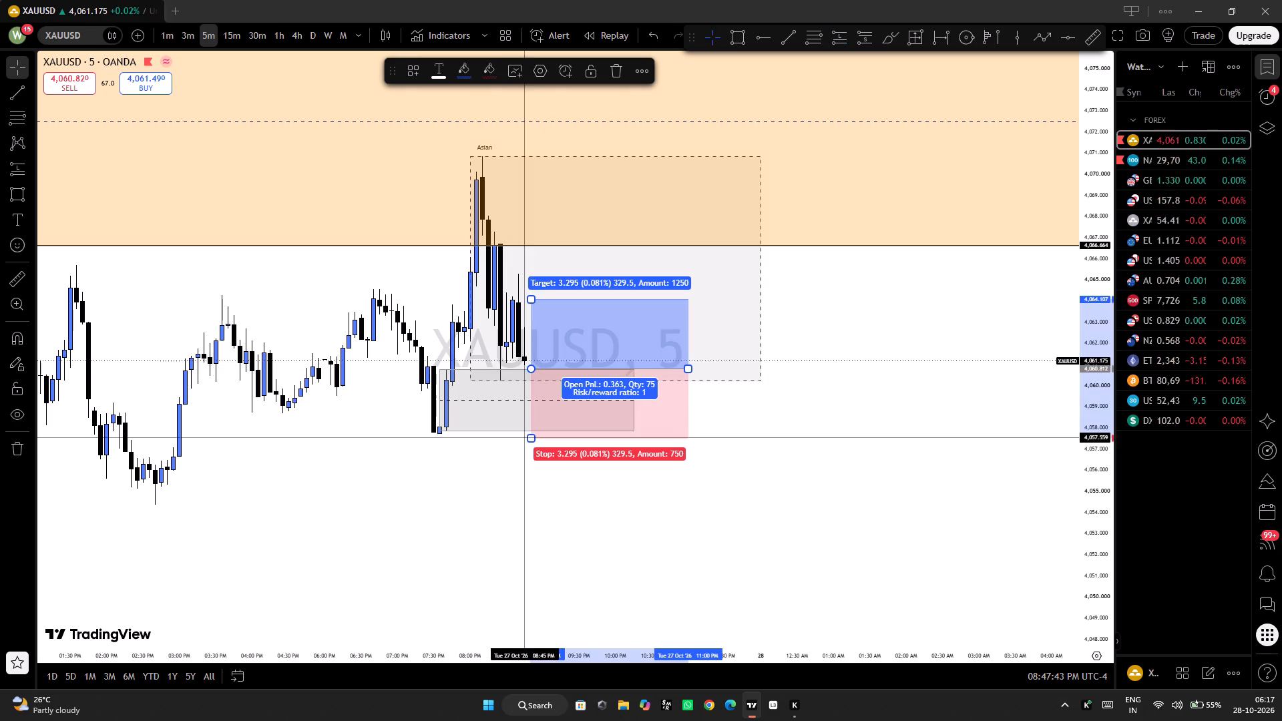
drag(529, 439, 540, 435)
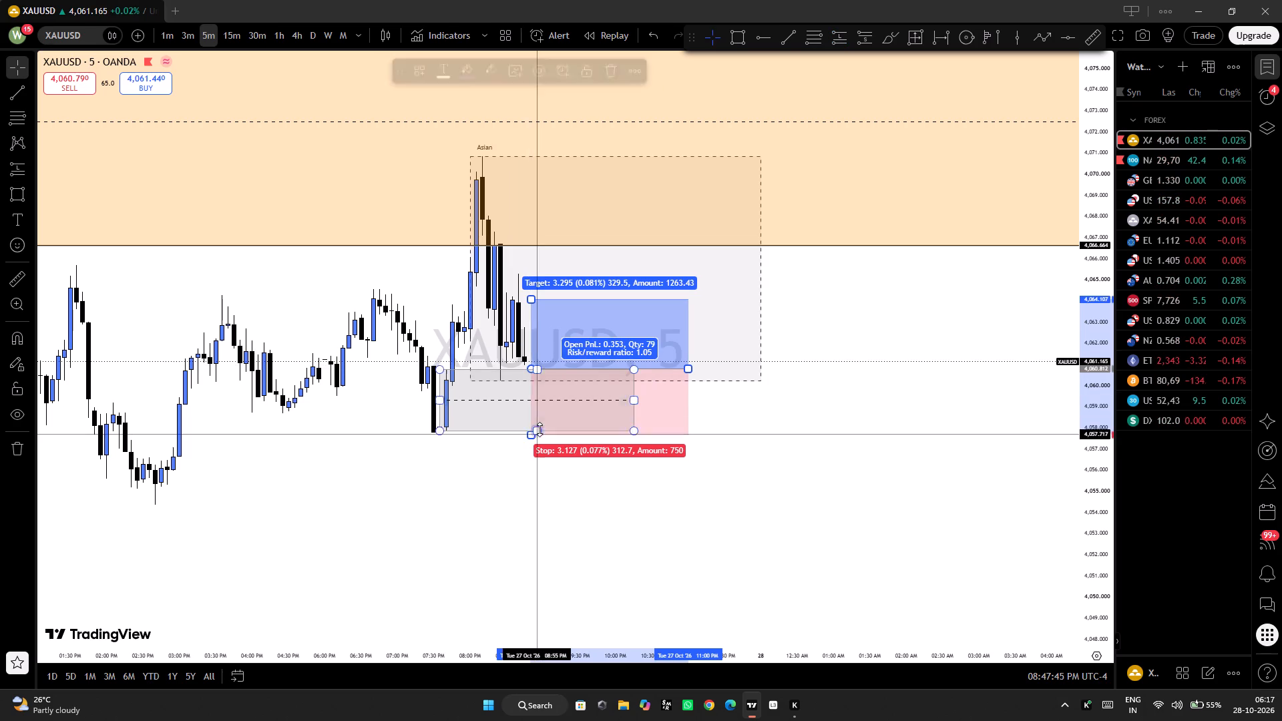
drag(533, 298, 559, 155)
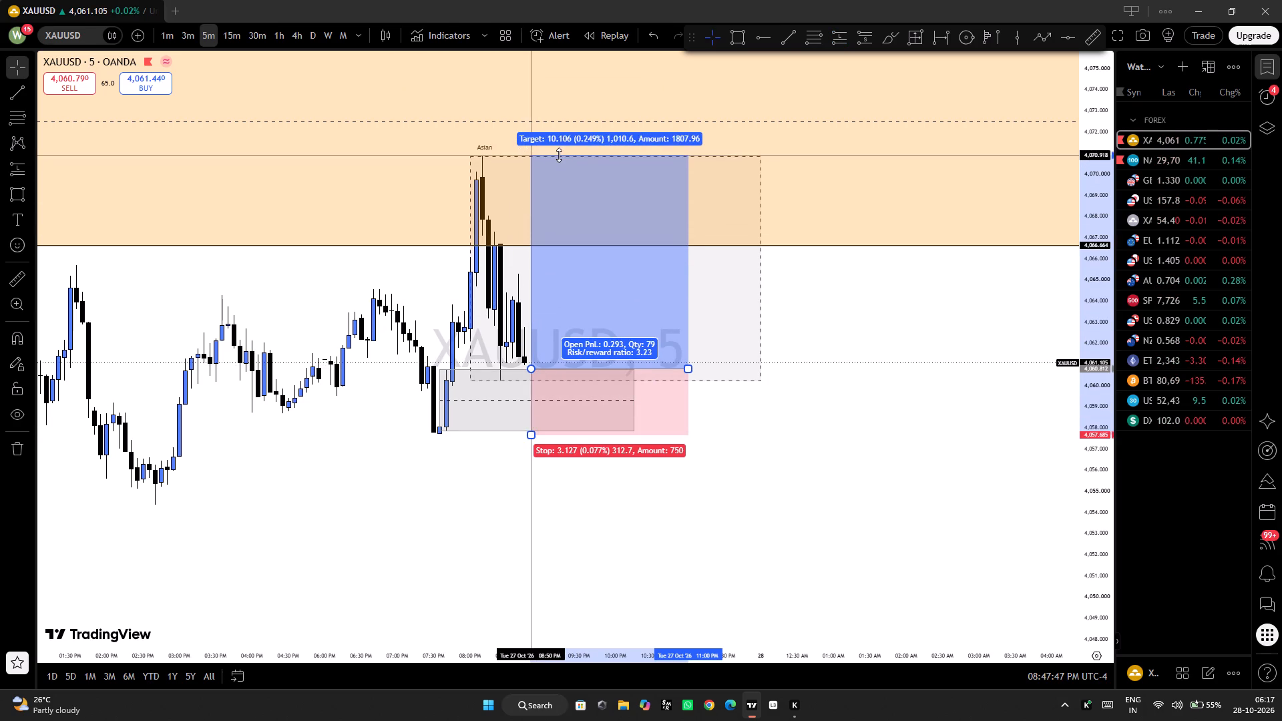
drag(559, 155, 594, 169)
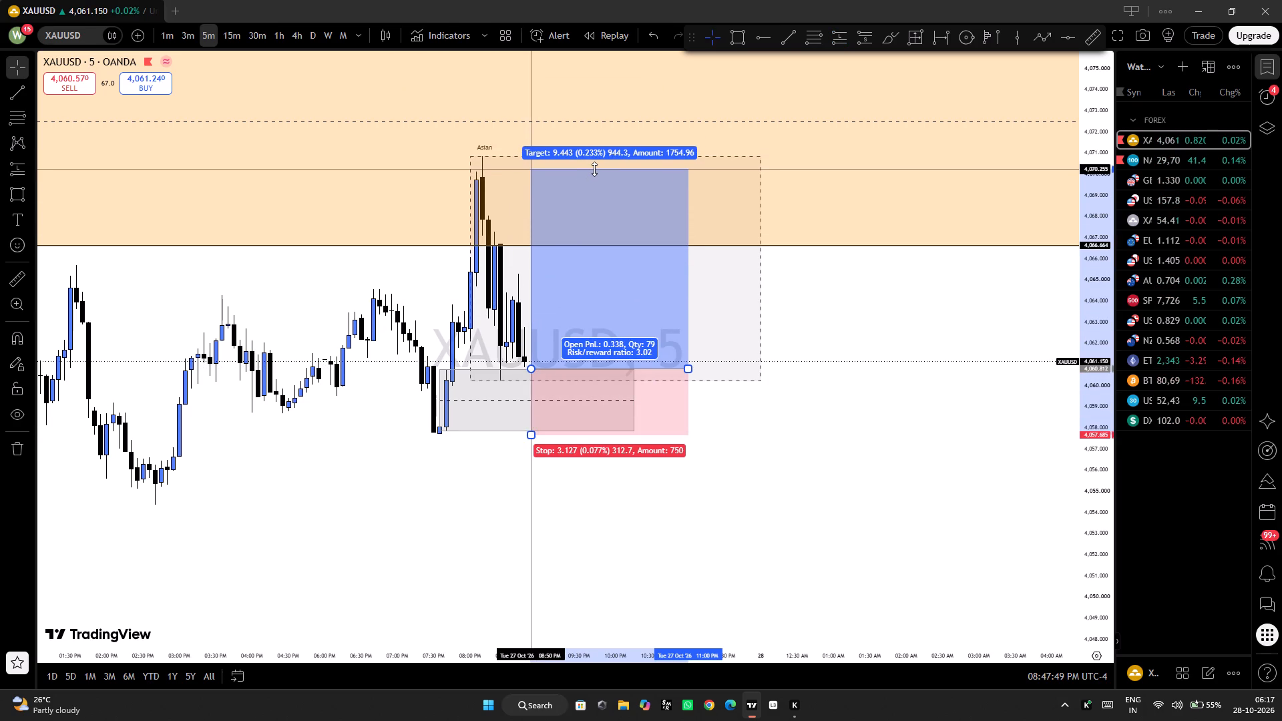
drag(594, 169, 596, 169)
click(865, 525)
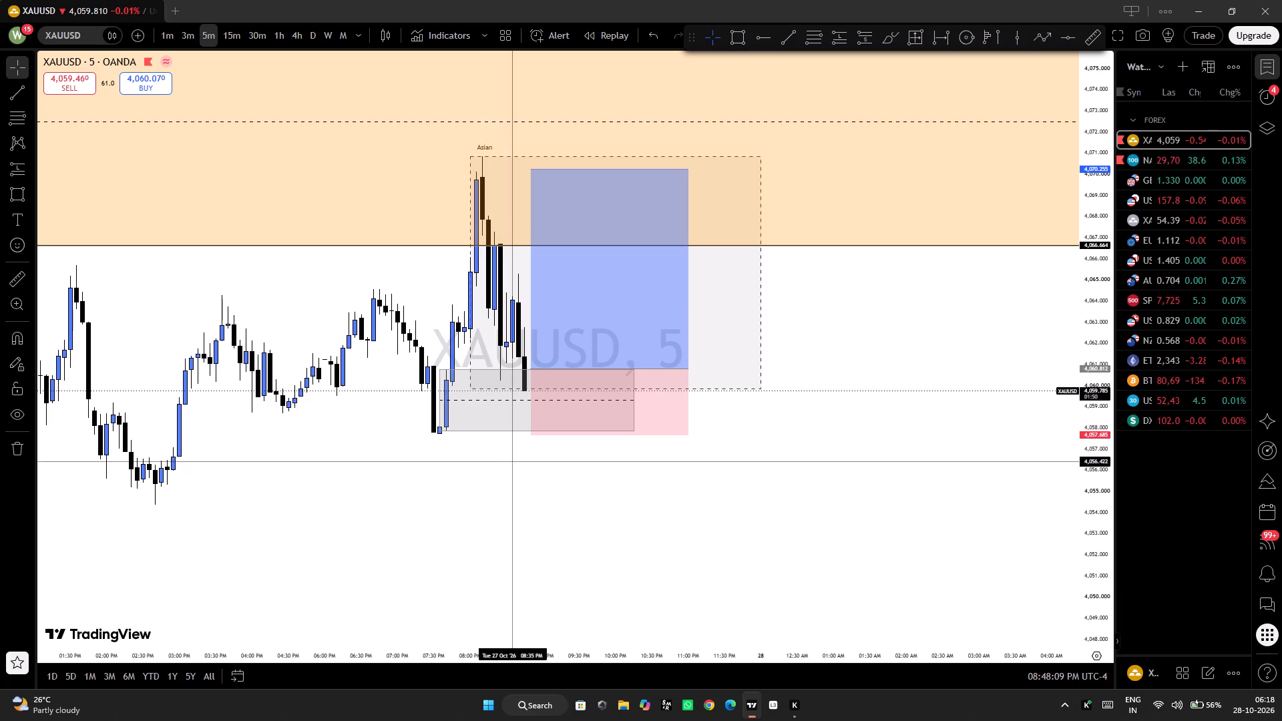
Examine the latest 5-minute candle against the rectangle zone, the long position and the preceding price action.
drag(564, 503, 552, 476)
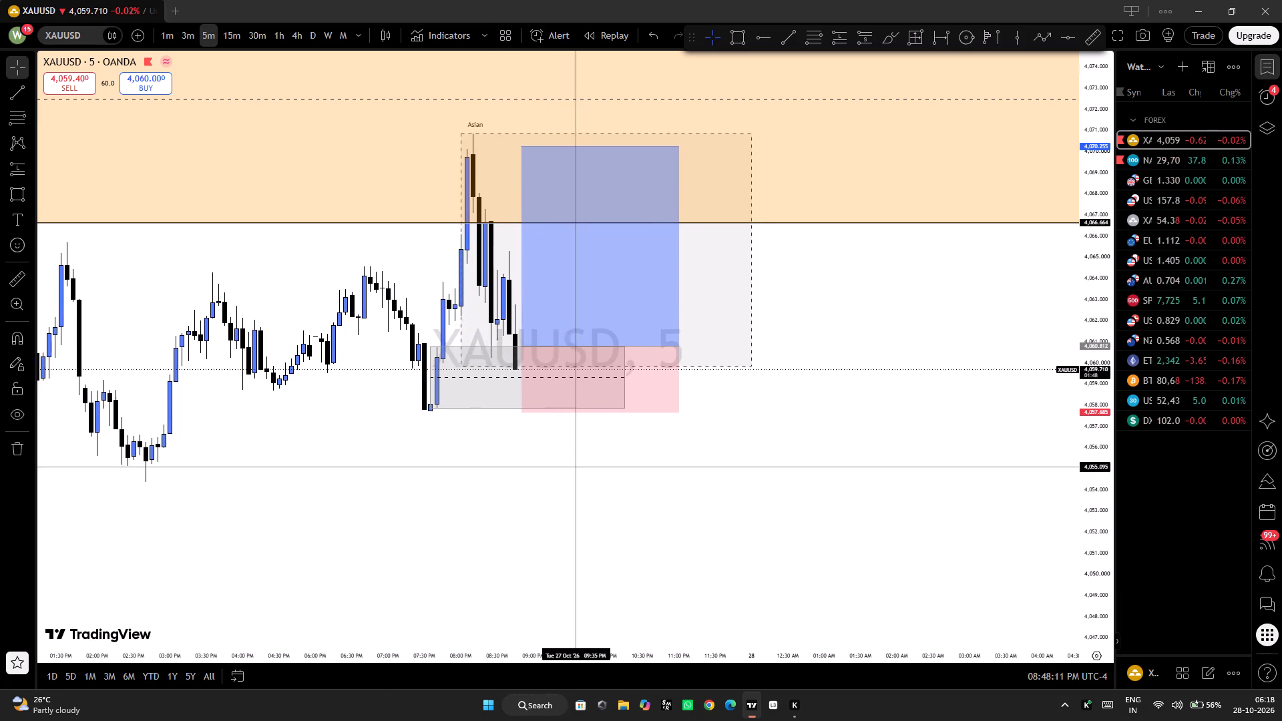
scroll(571, 469, down, 2)
scroll(612, 498, up, 1)
drag(599, 509, 600, 465)
scroll(600, 464, down, 1)
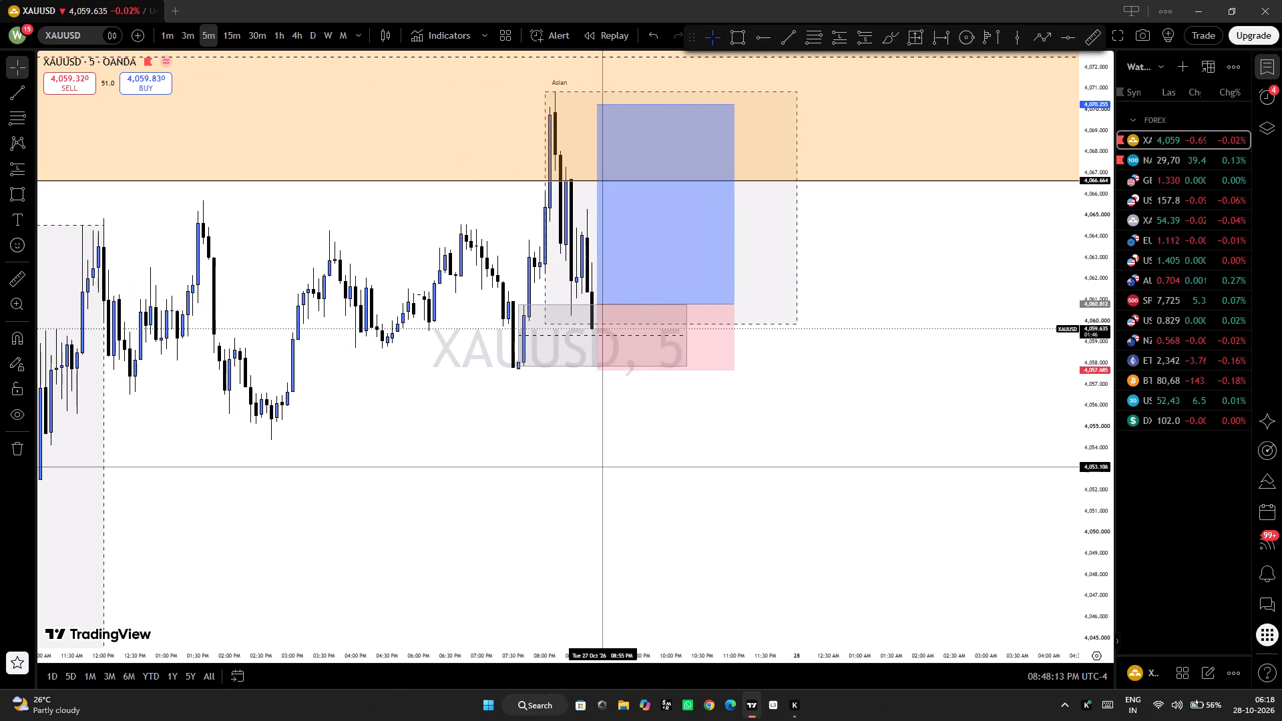
drag(628, 467, 628, 486)
scroll(628, 486, up, 1)
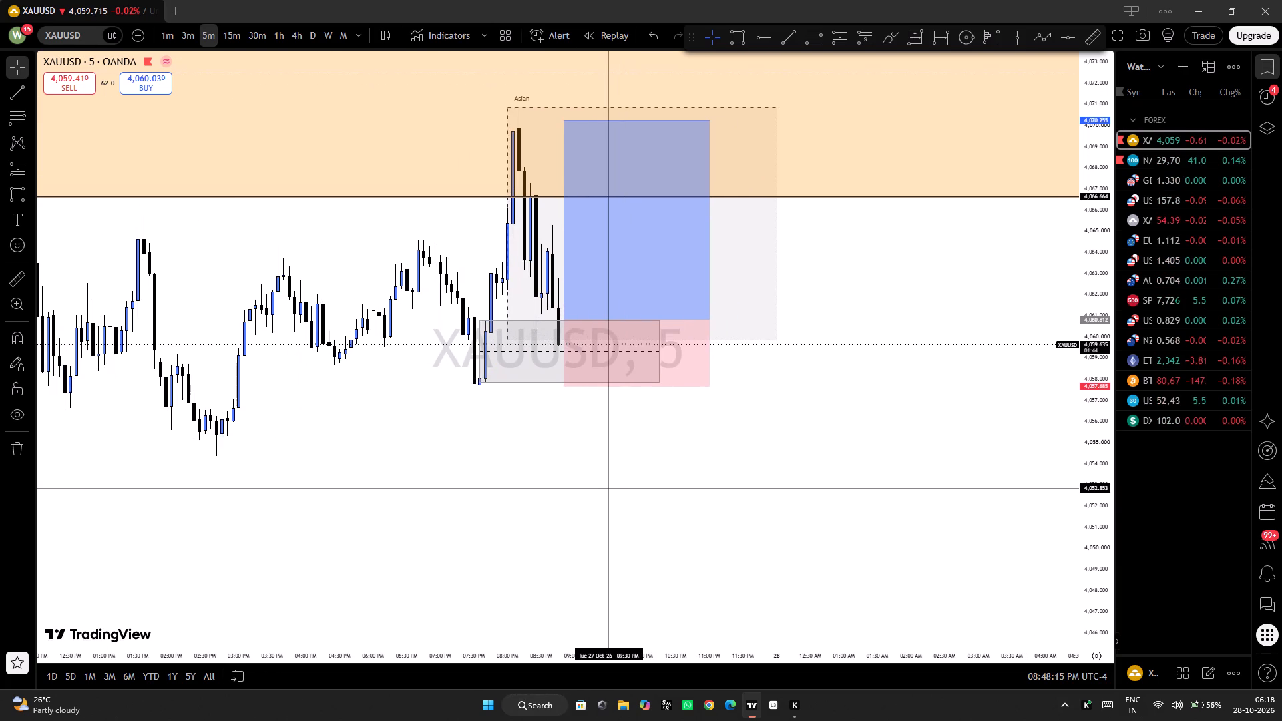
click(614, 486)
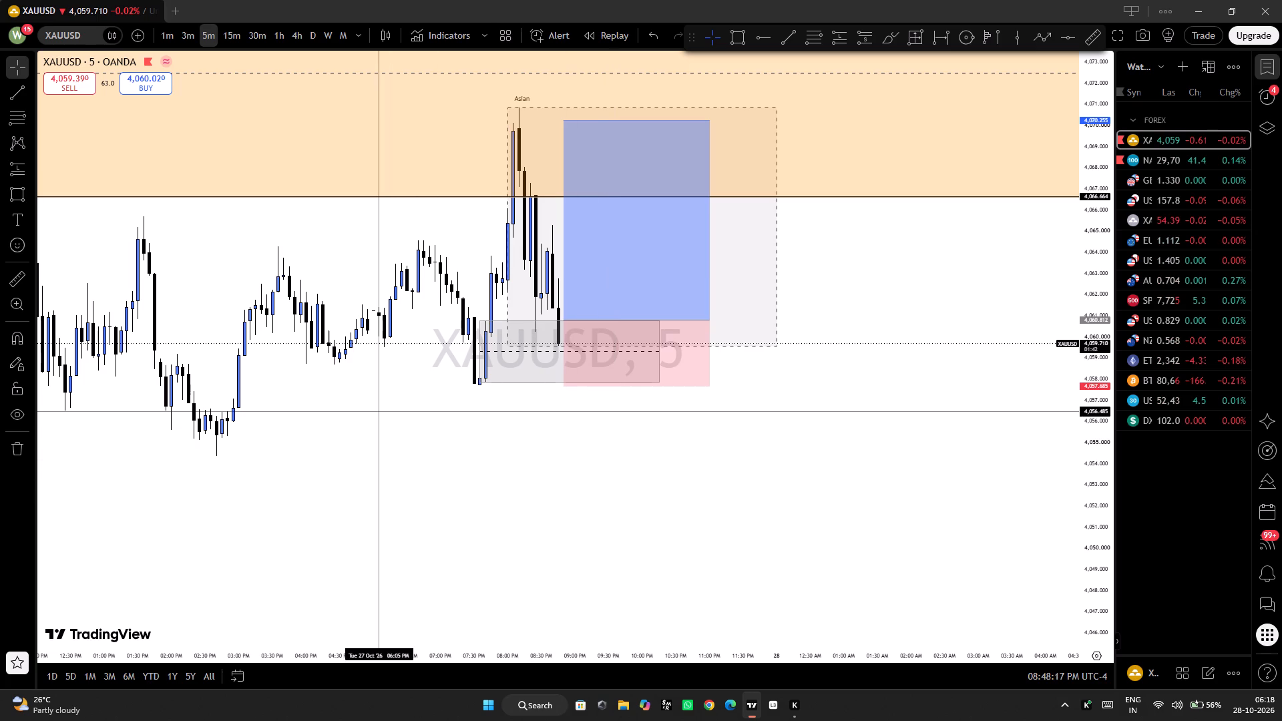
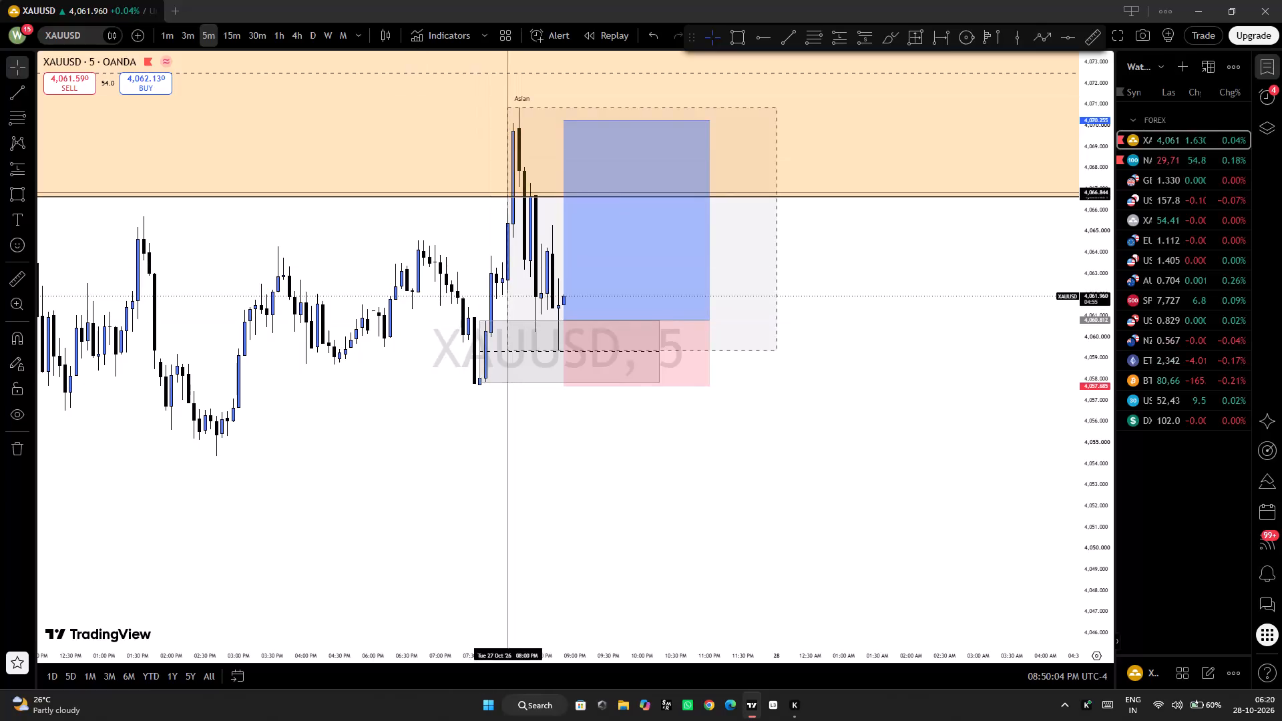
Examine the long position and rectangle zone against recent candles on the 5-minute and 3-minute charts.
scroll(711, 340, up, 1)
click(586, 501)
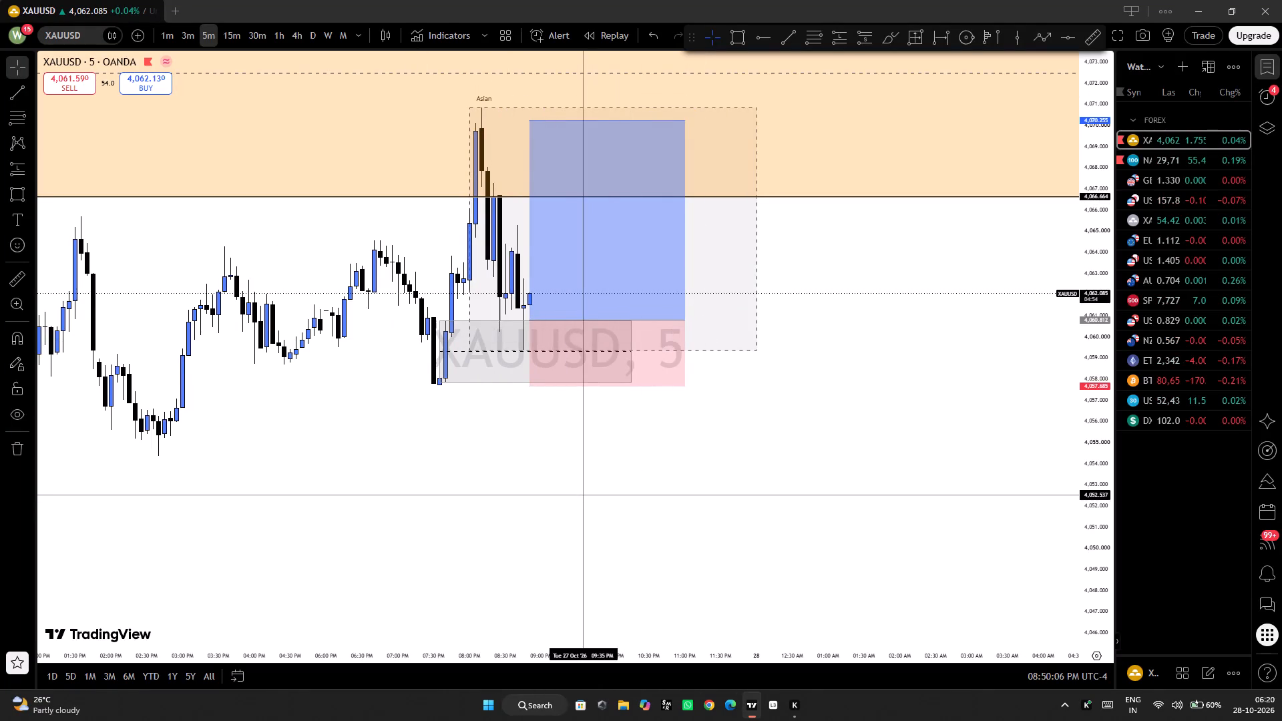
scroll(600, 467, down, 3)
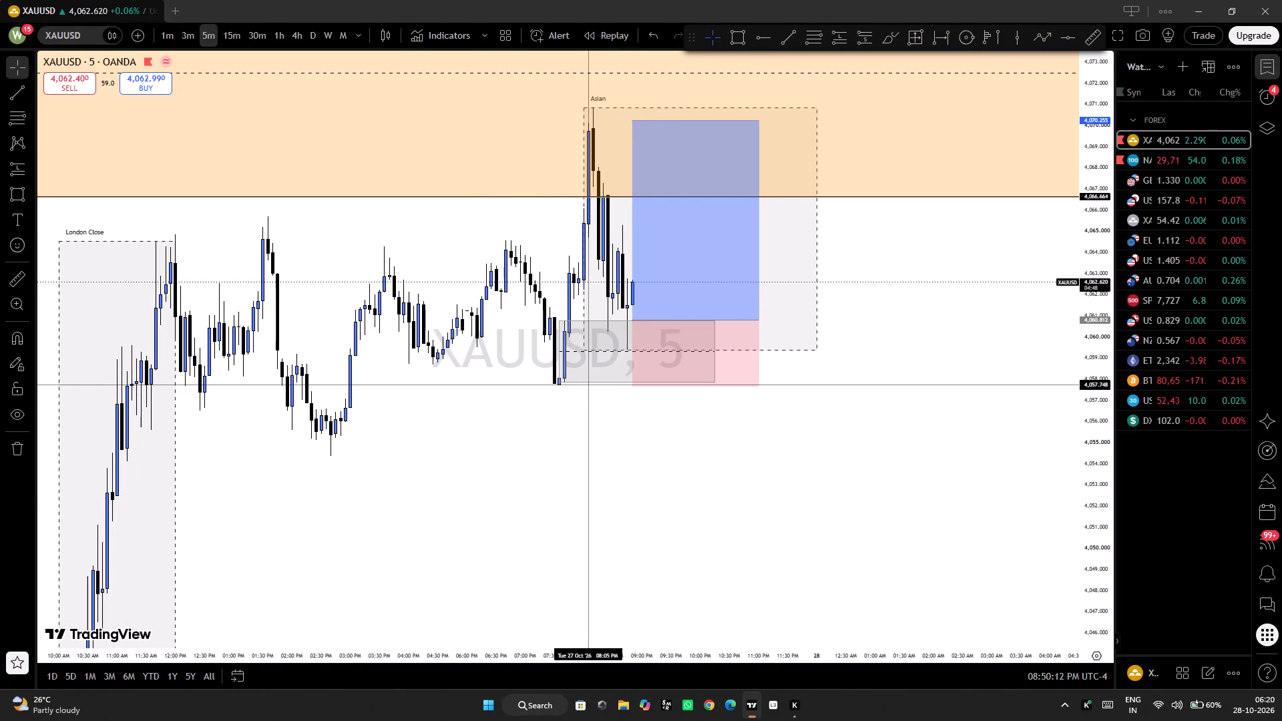
click(694, 475)
scroll(696, 477, up, 3)
click(686, 487)
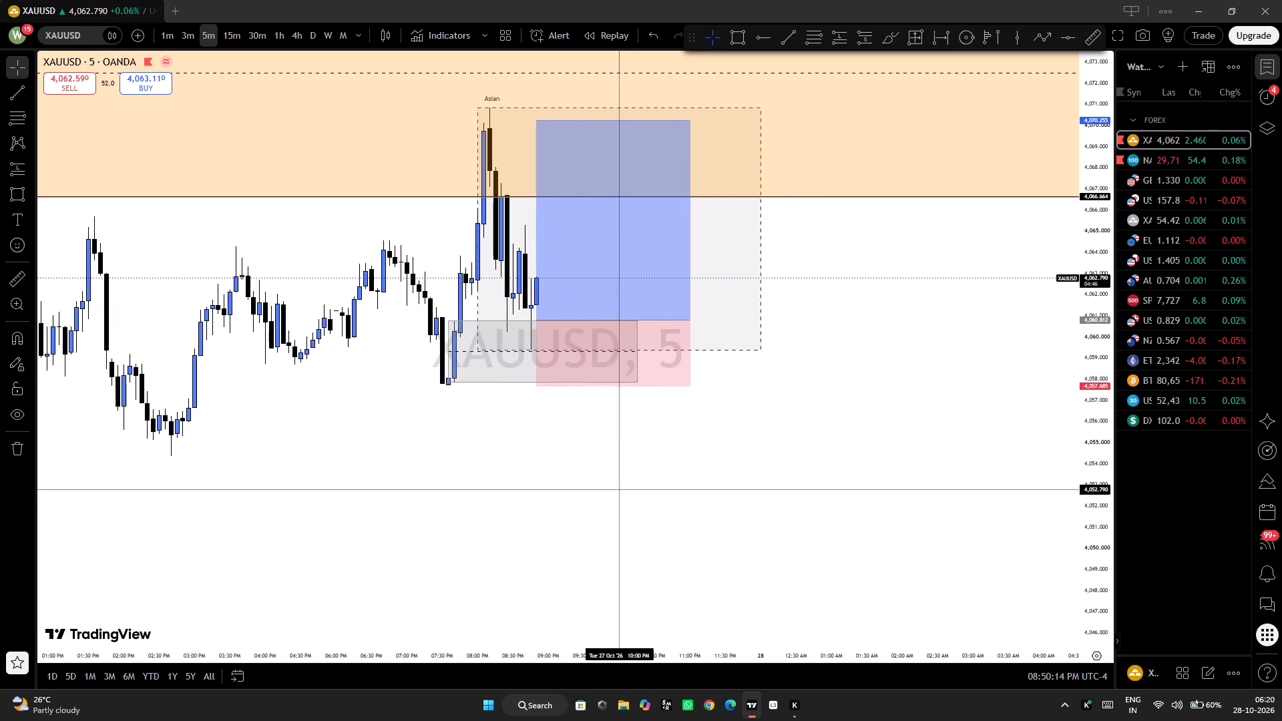
click(190, 38)
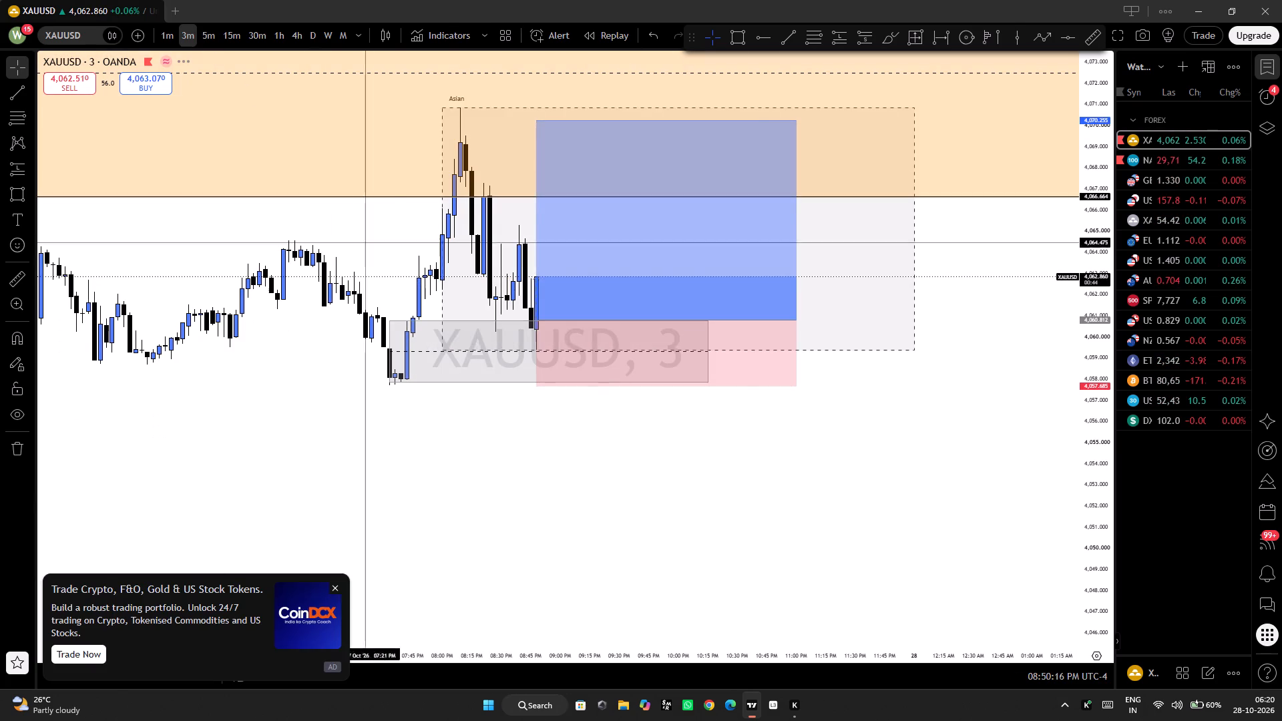
drag(640, 489, 706, 522)
scroll(870, 519, up, 1)
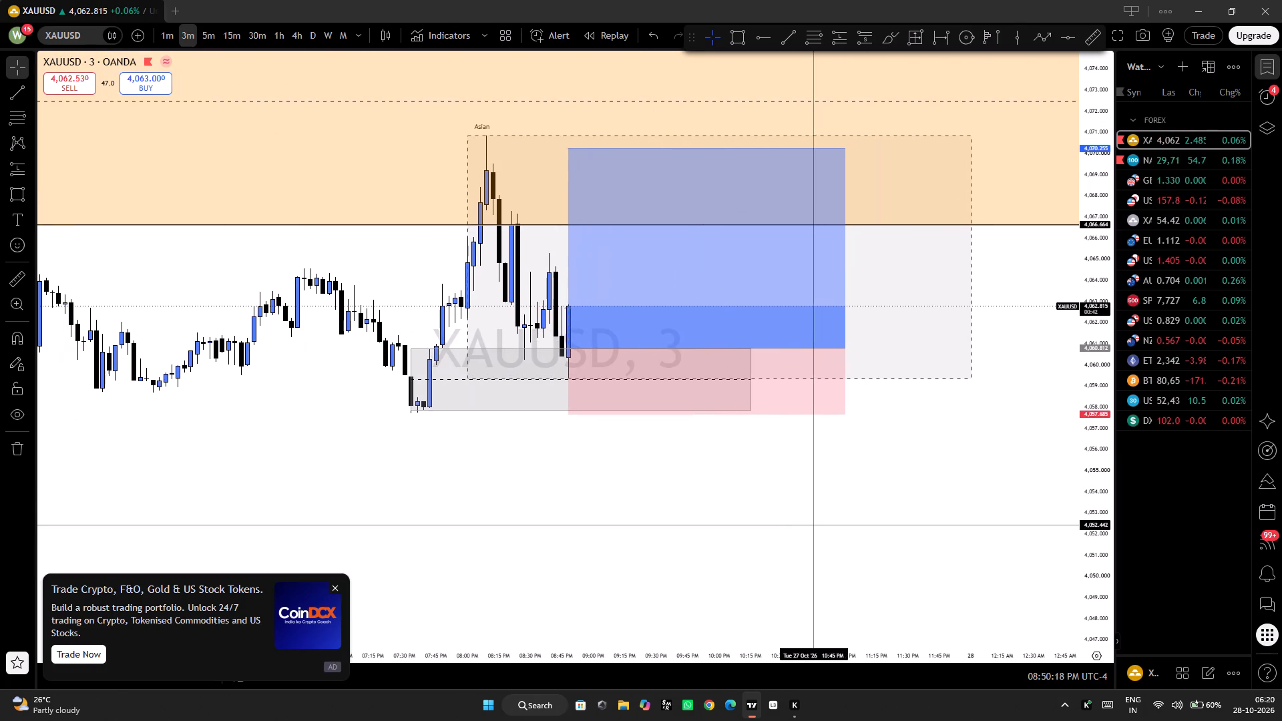
Examine the swing lows and highs leading into the rectangle zone on the 1-minute chart.
click(160, 34)
drag(526, 447, 730, 375)
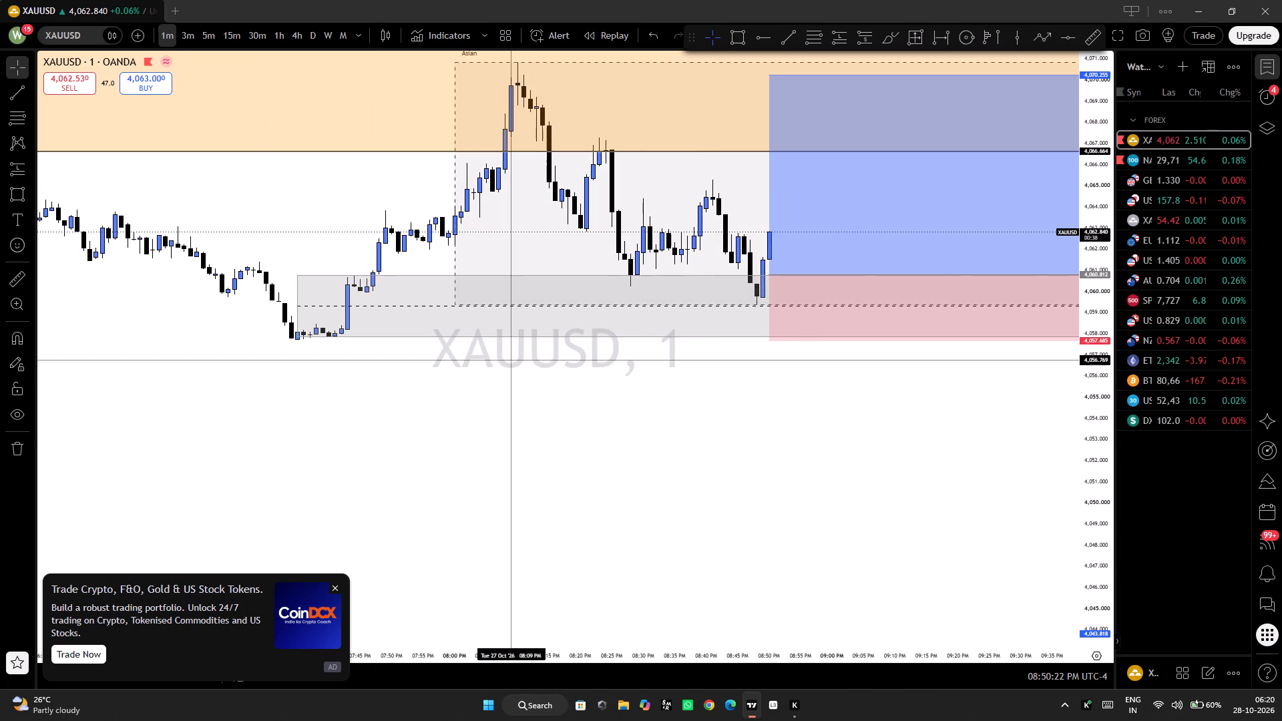
drag(1096, 596, 1094, 305)
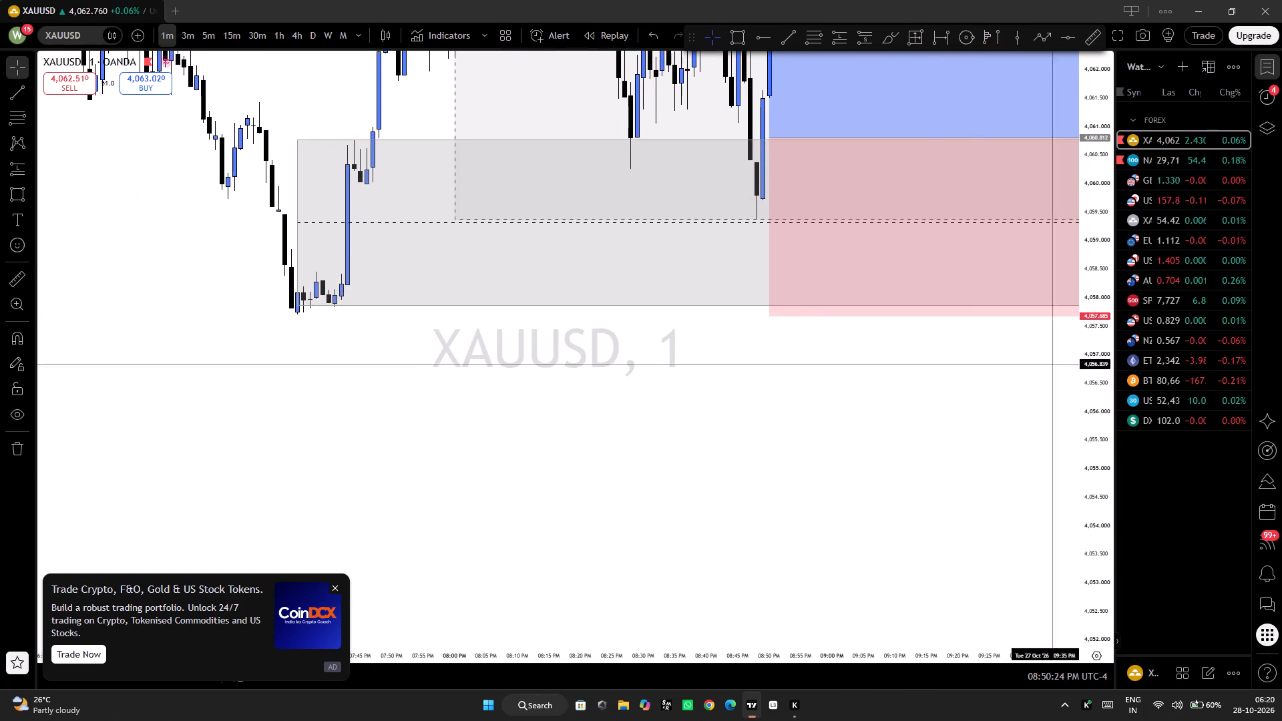
drag(909, 435, 817, 543)
drag(779, 538, 760, 567)
drag(730, 549, 668, 610)
drag(684, 583, 671, 618)
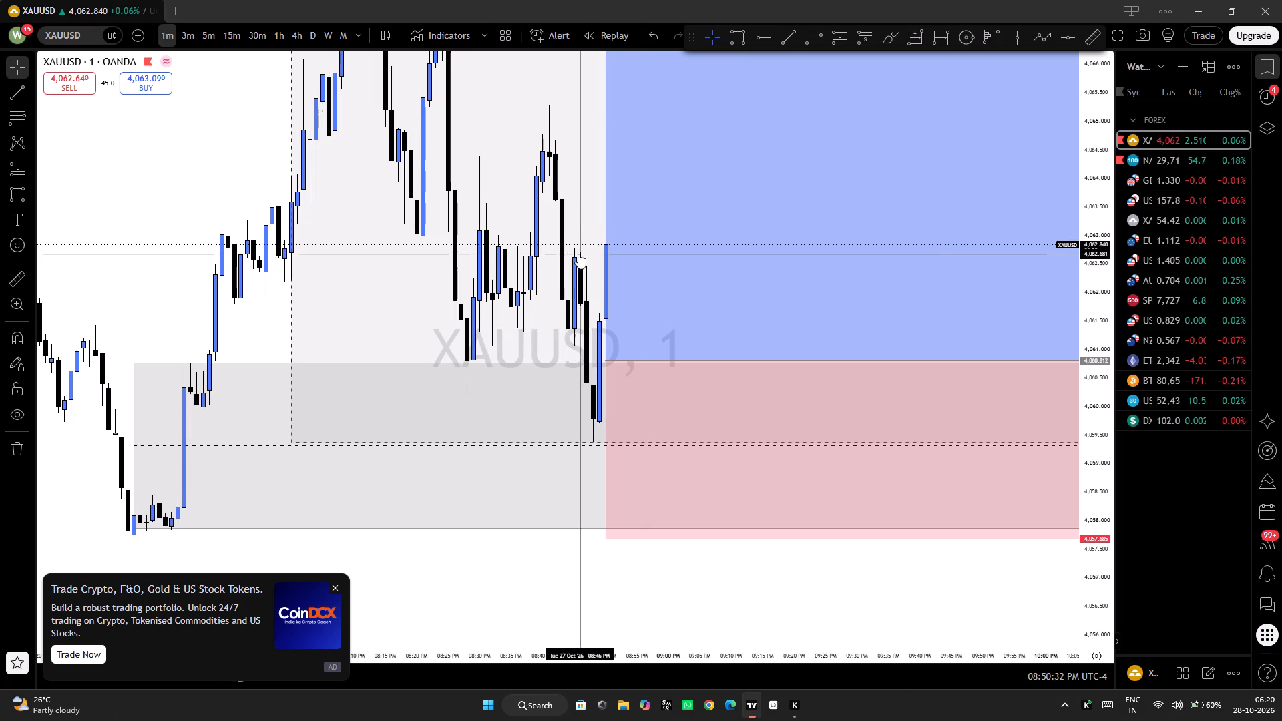
click(504, 301)
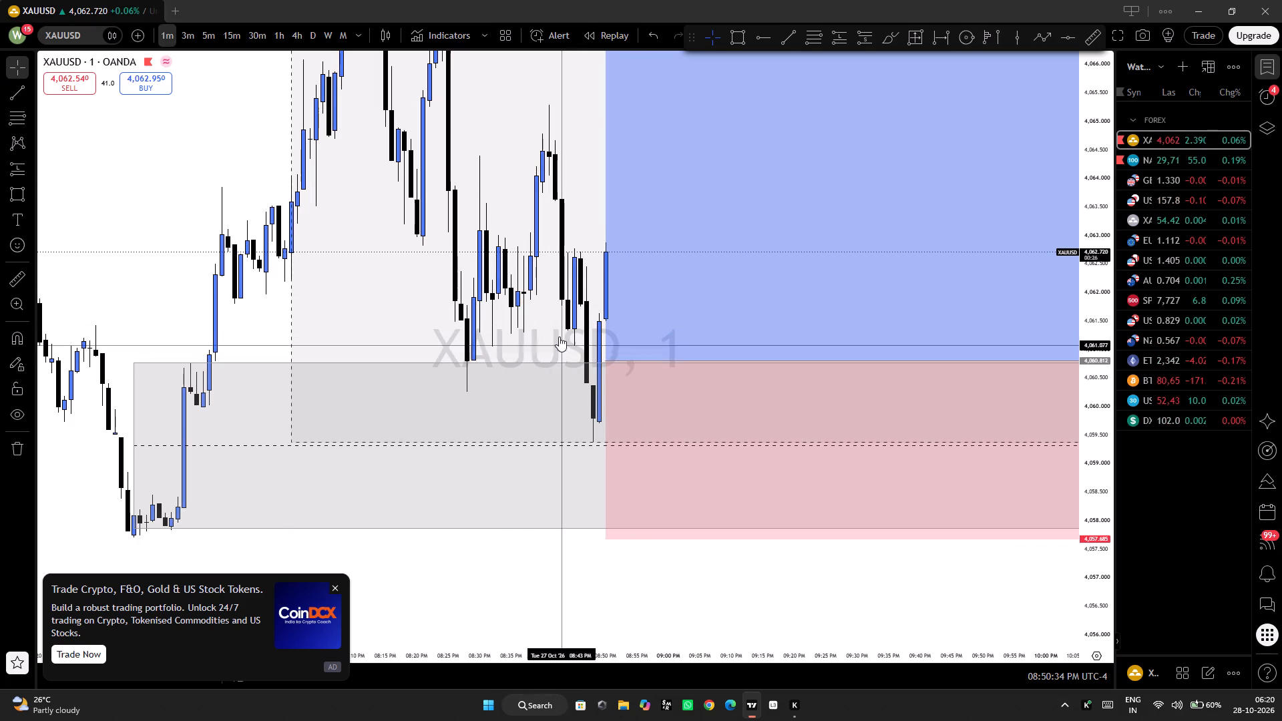
click(559, 336)
drag(545, 290, 513, 317)
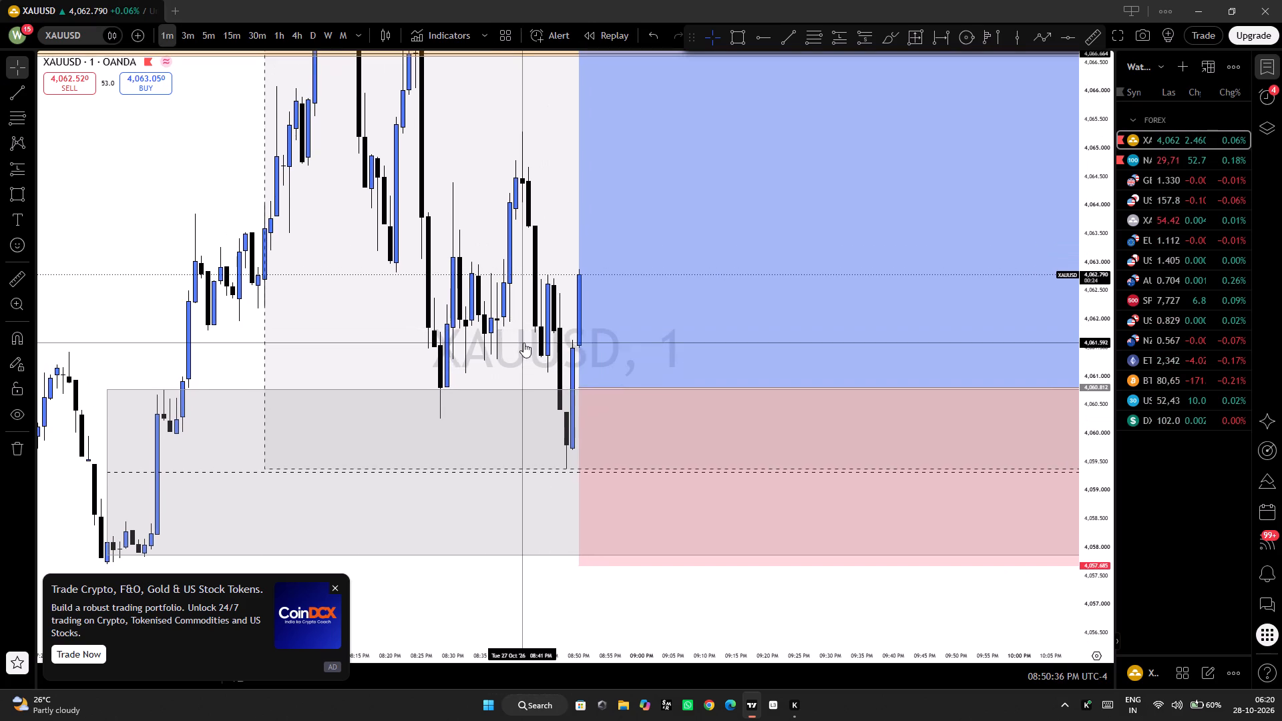
drag(523, 342, 524, 323)
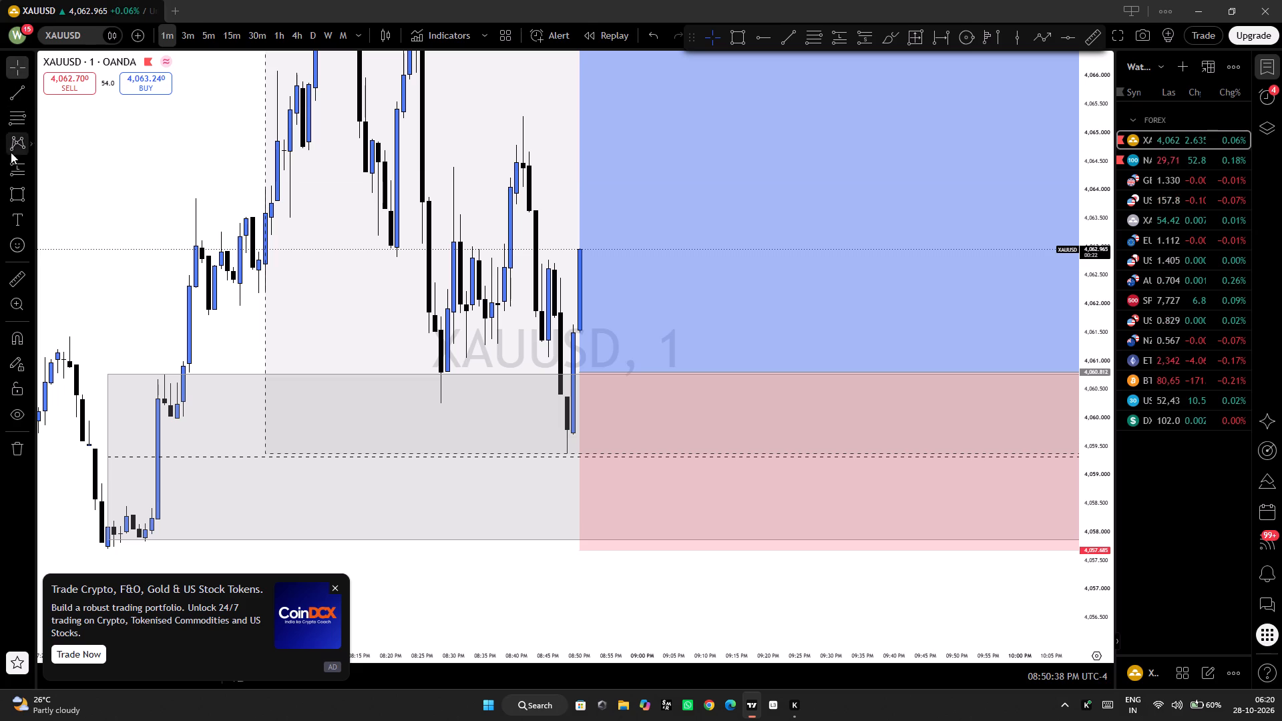
Draw a horizontal trend line at about 4,060.27 from the 8:28 PM low to 8:48 PM and apply the MSS template.
click(15, 97)
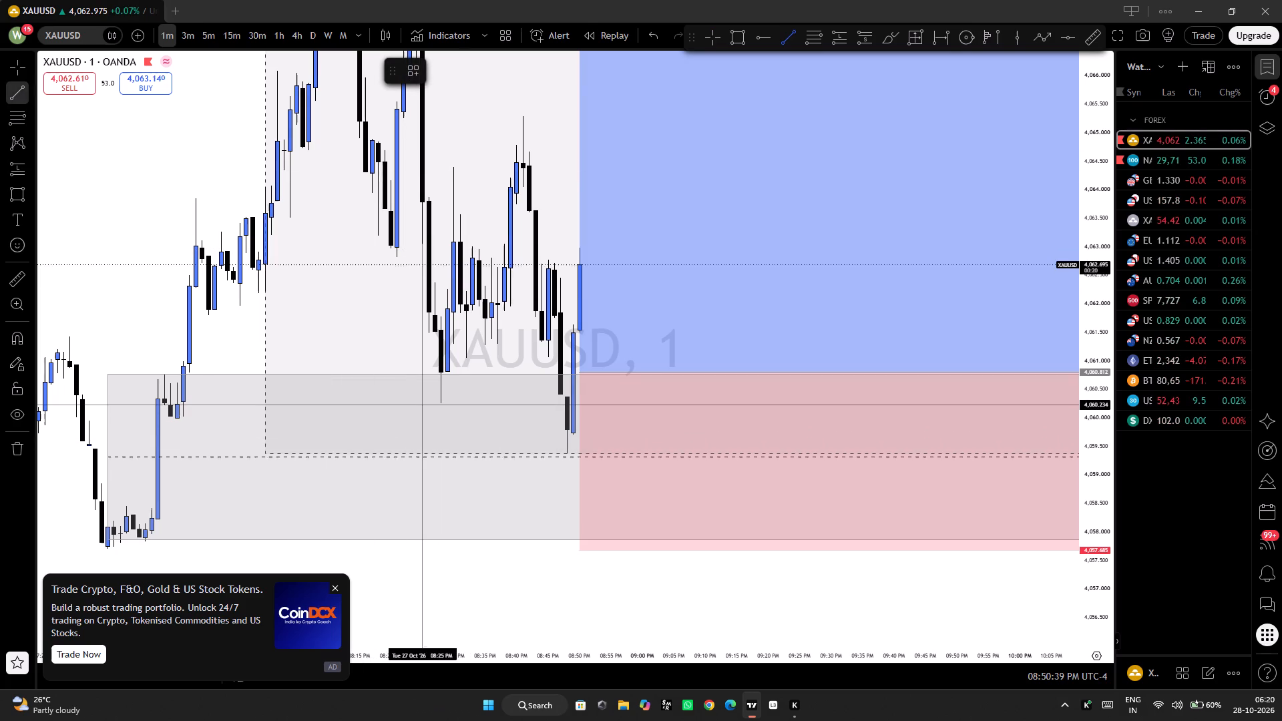
click(441, 403)
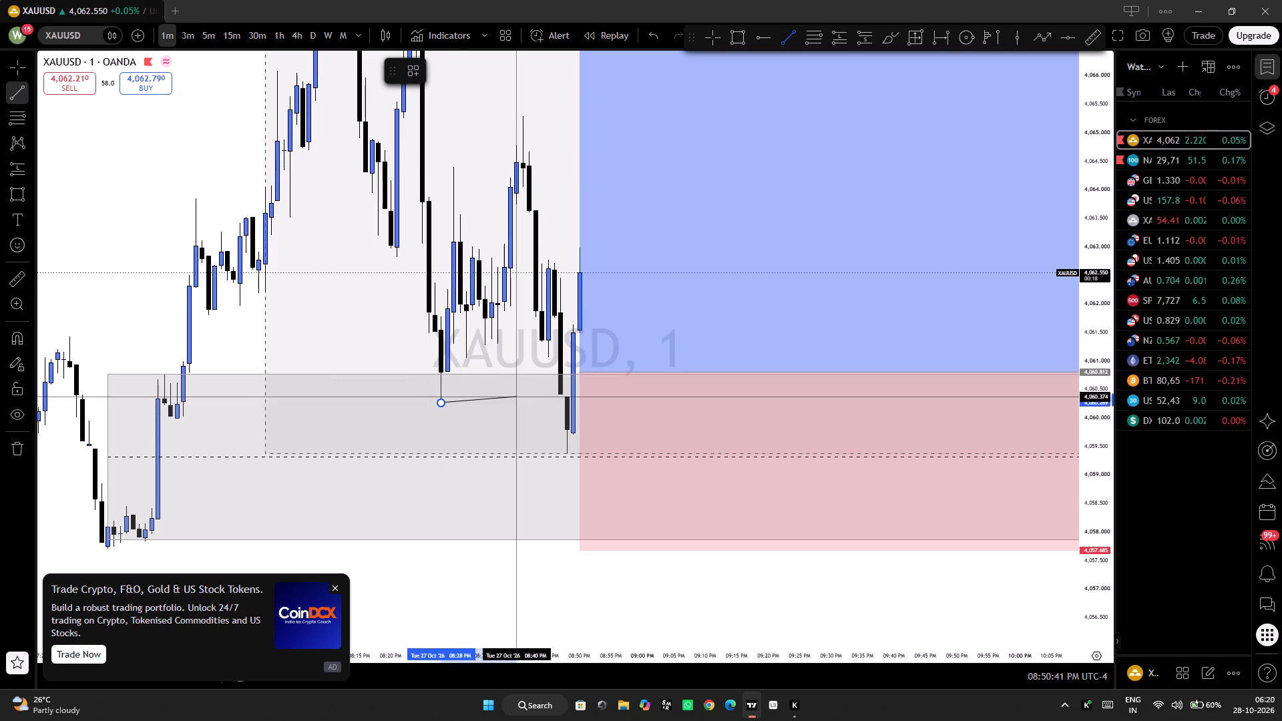
click(565, 403)
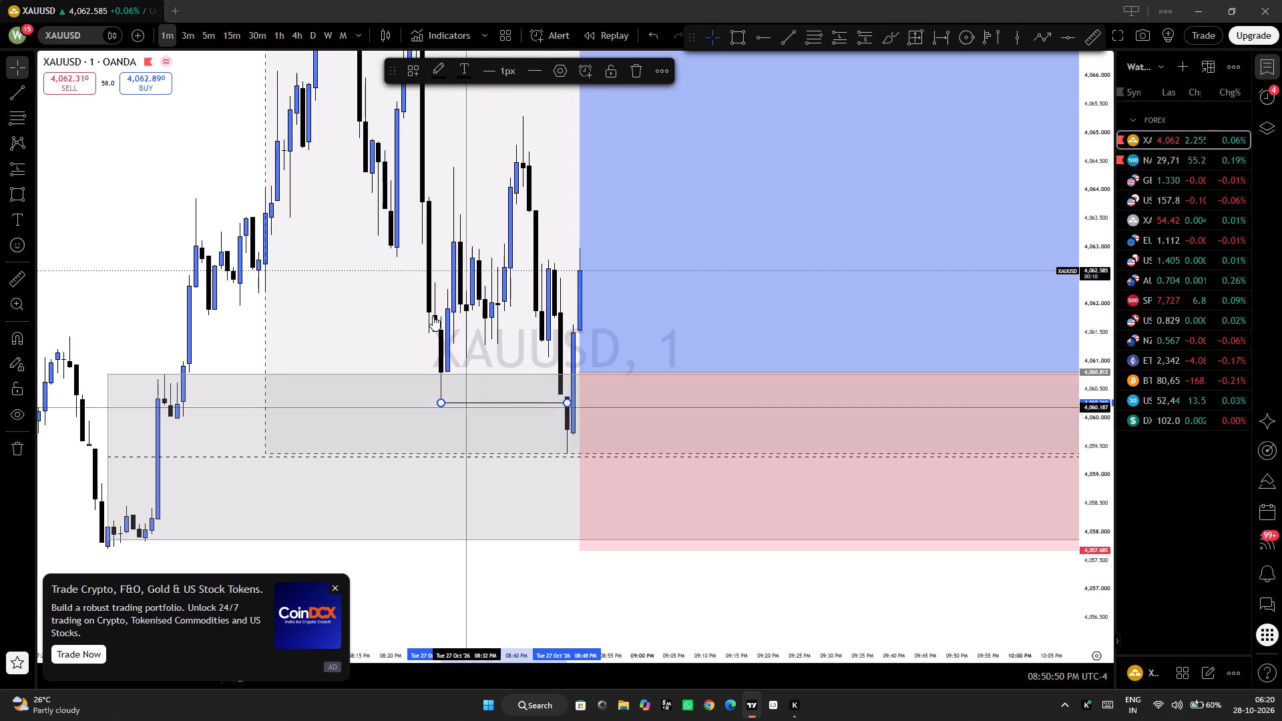
click(405, 71)
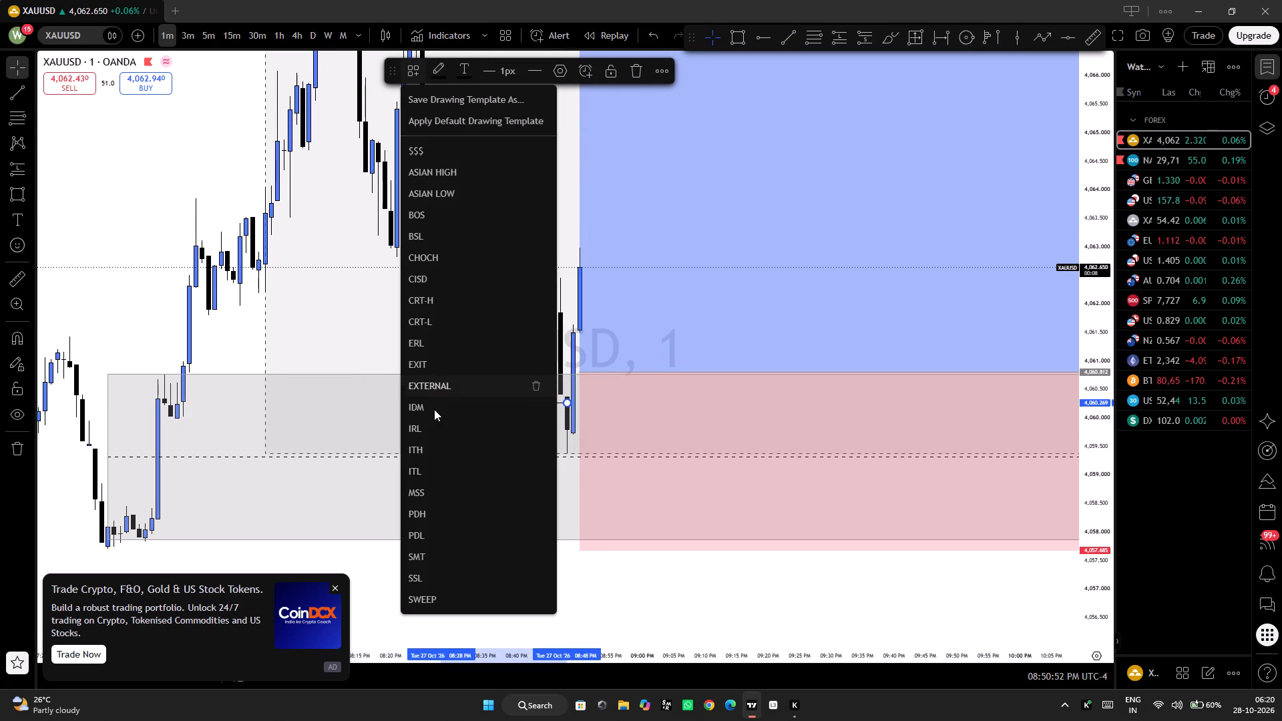
click(431, 491)
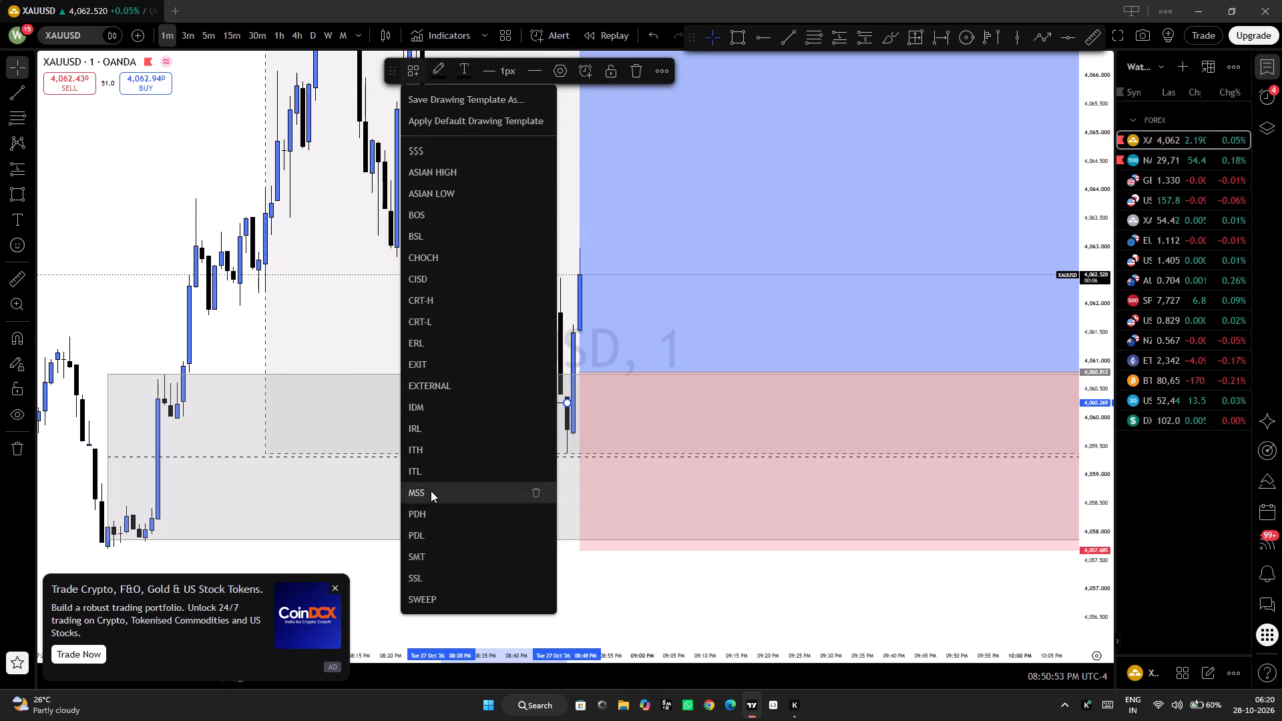
click(556, 577)
Draw a horizontal trend line at about 4,062.76 from the 8:45 PM high to 8:51 PM and apply the MSS template.
drag(561, 577, 510, 581)
click(511, 582)
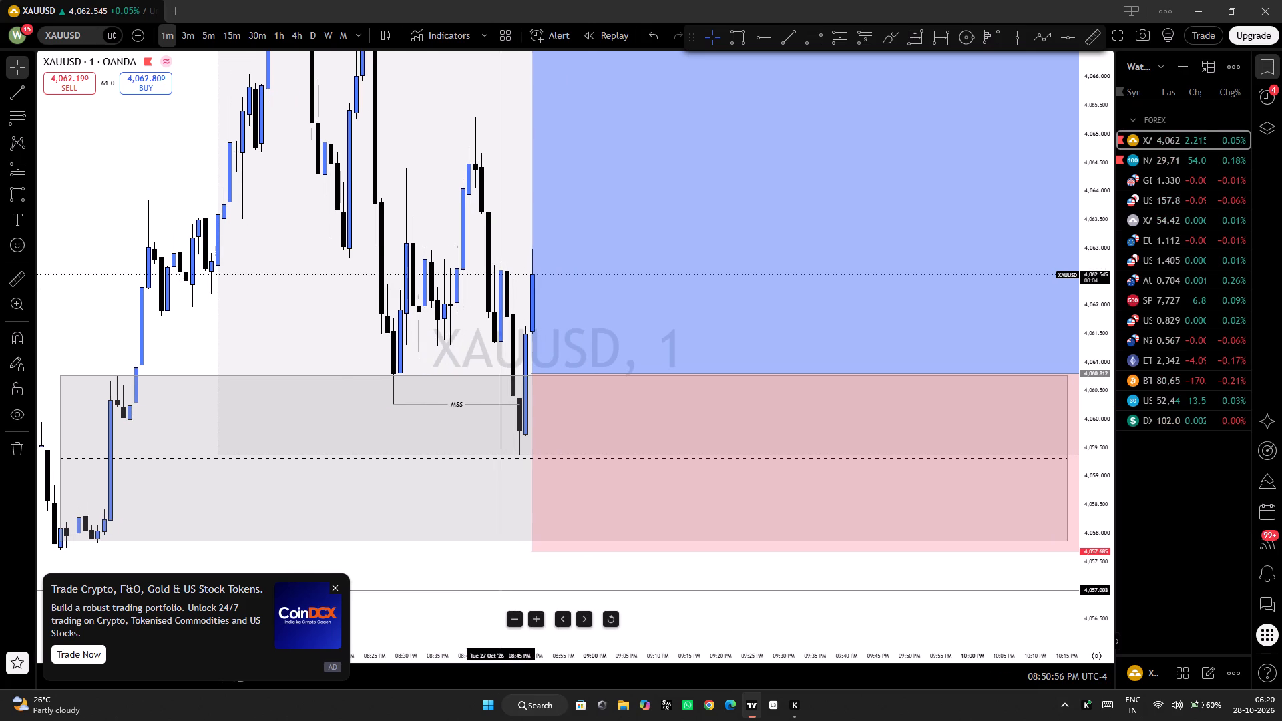
click(337, 585)
drag(477, 599, 468, 605)
click(467, 605)
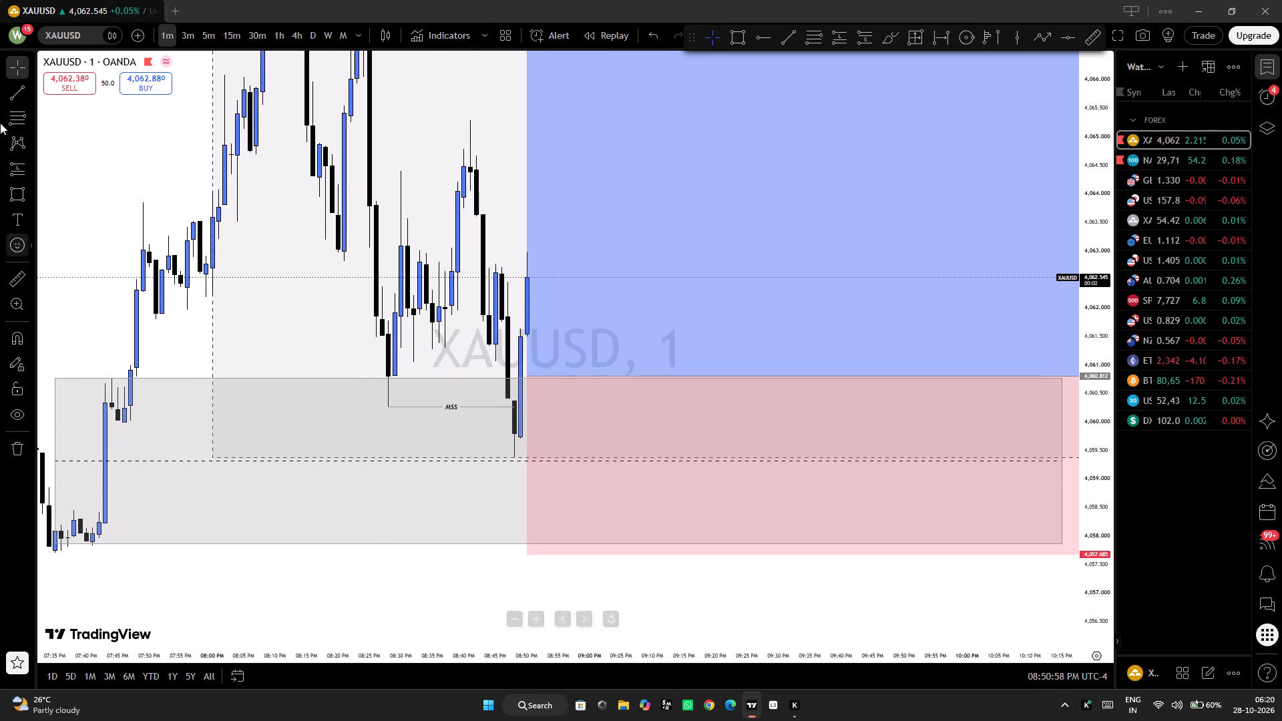
click(18, 97)
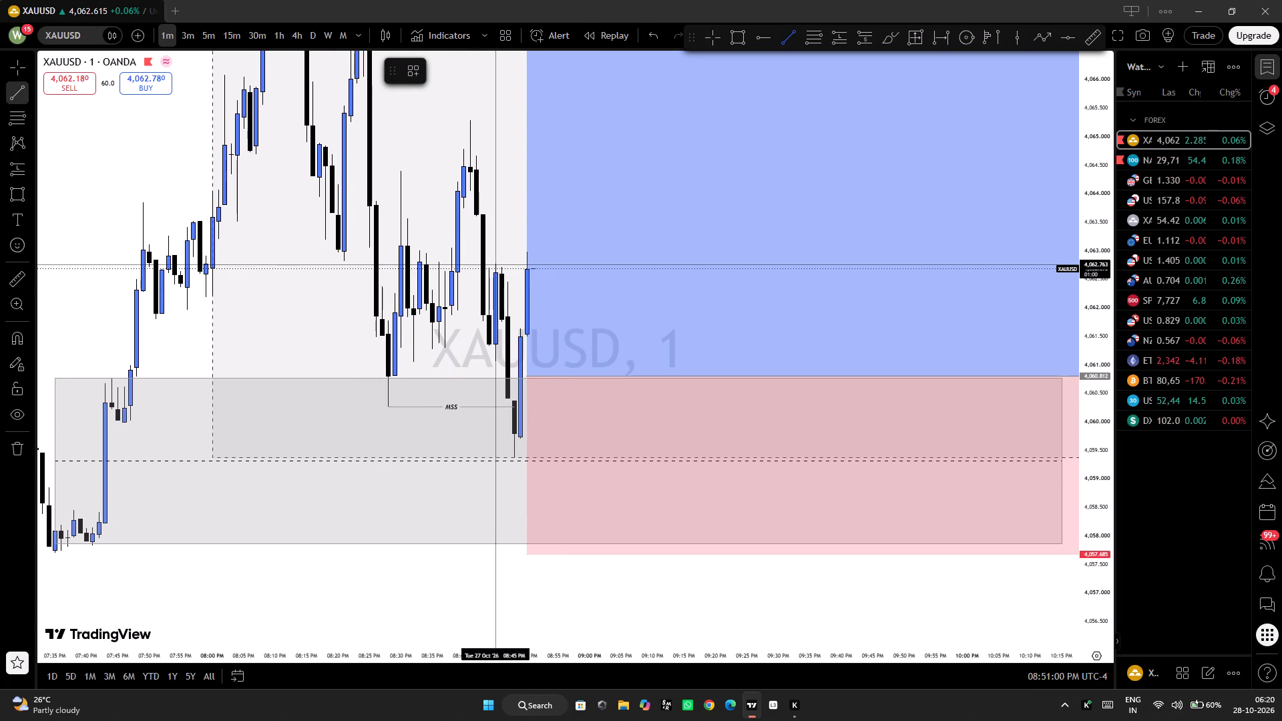
click(496, 264)
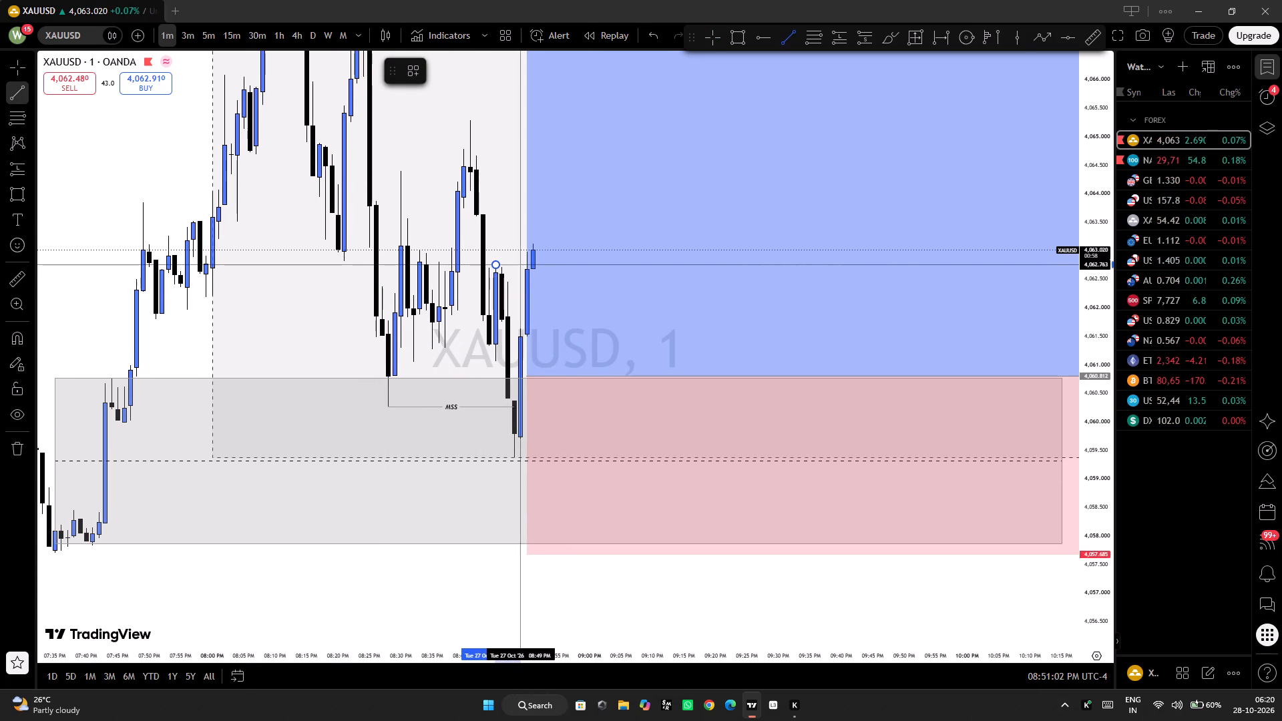
click(534, 264)
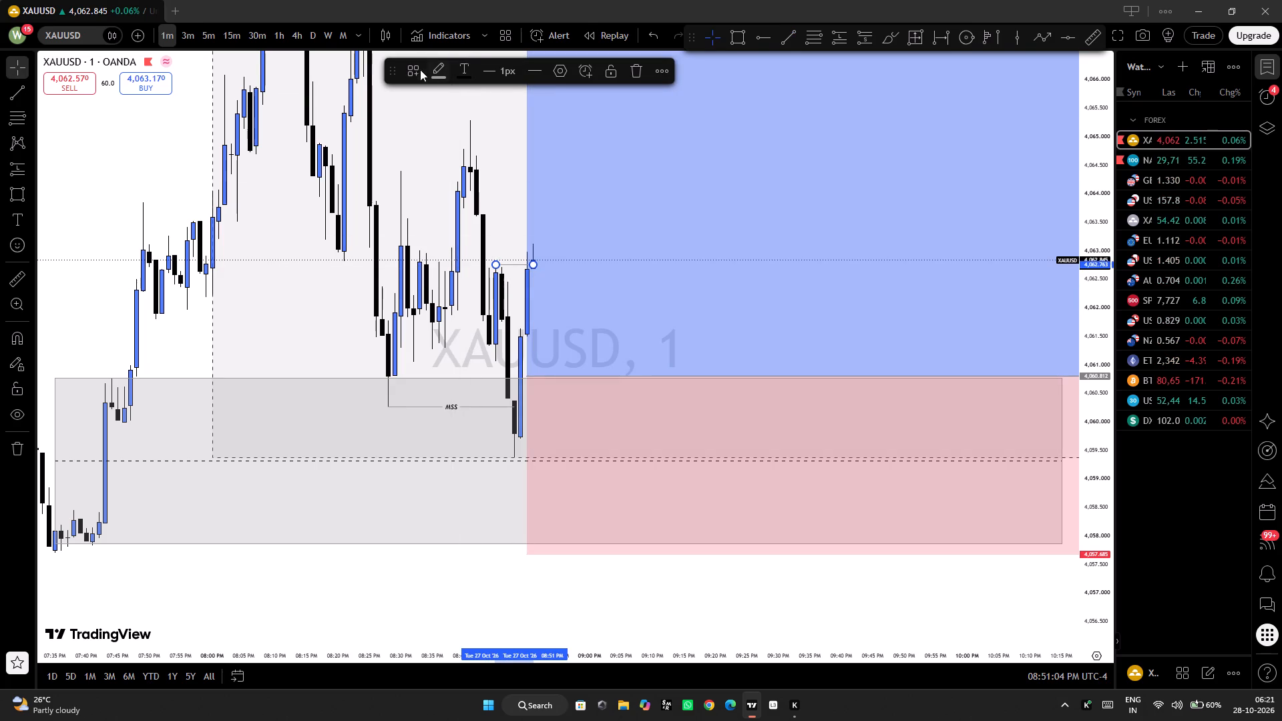
click(410, 67)
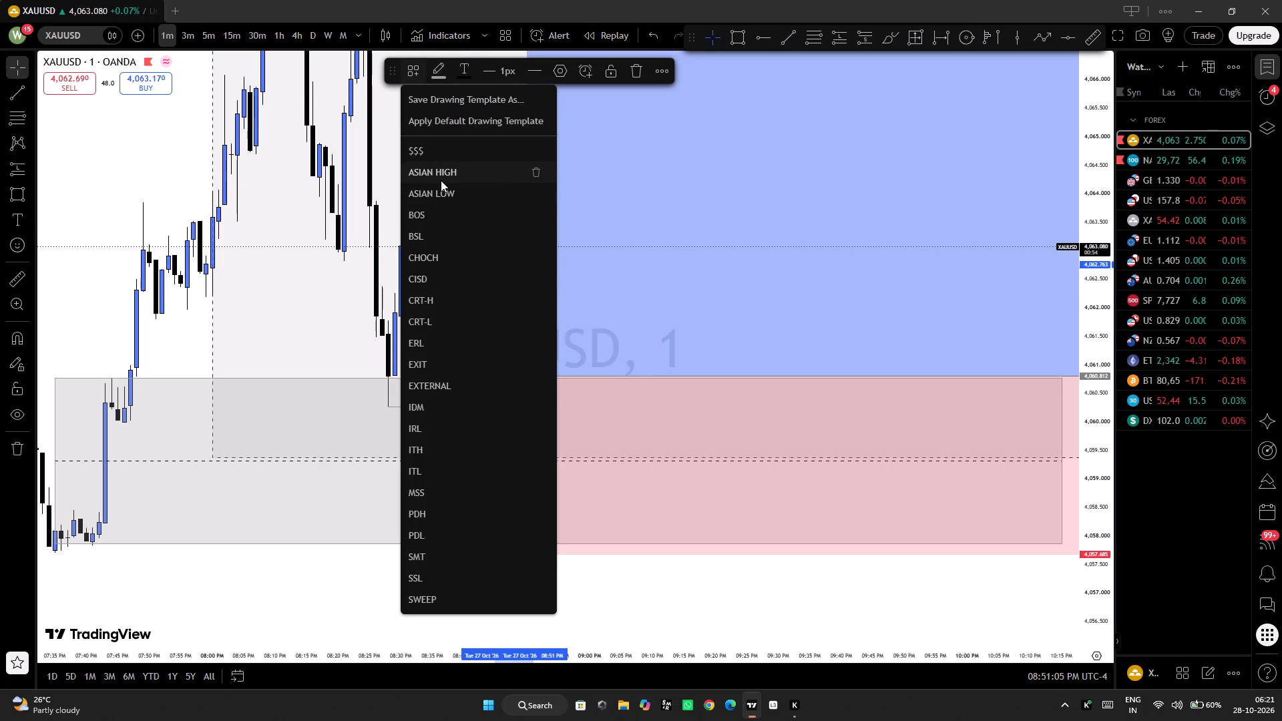
double_click(435, 509)
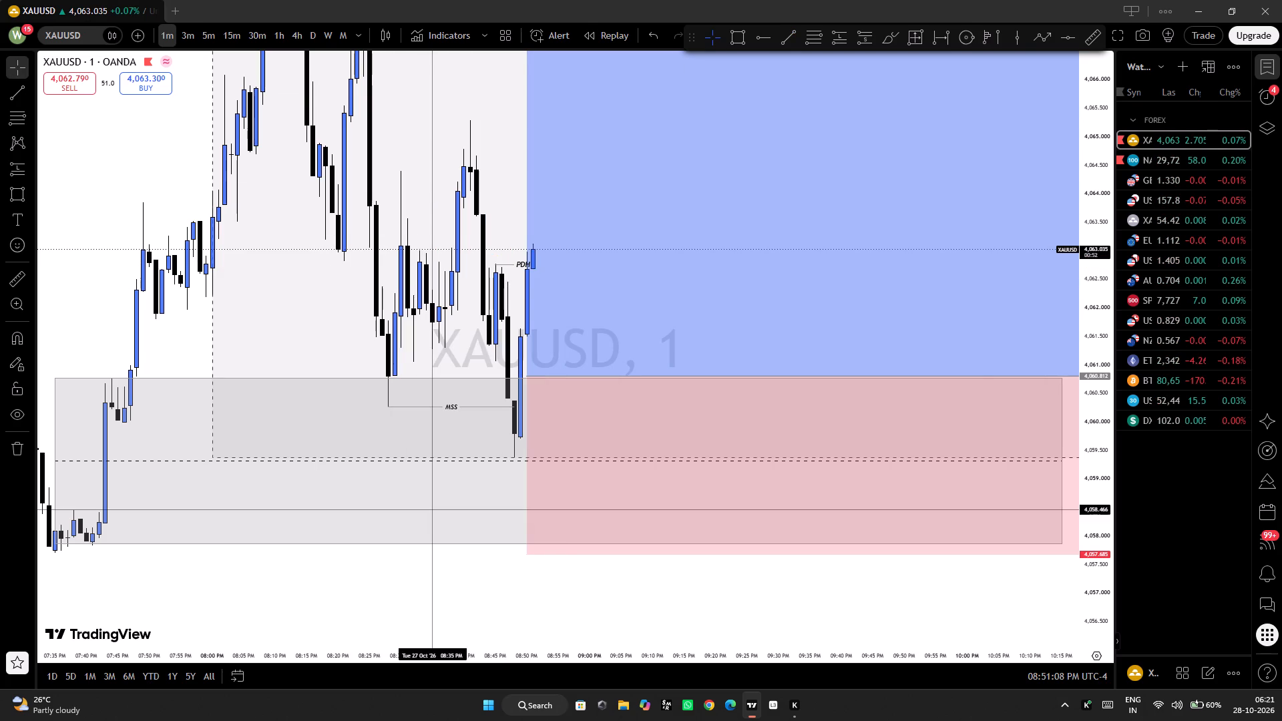
click(517, 267)
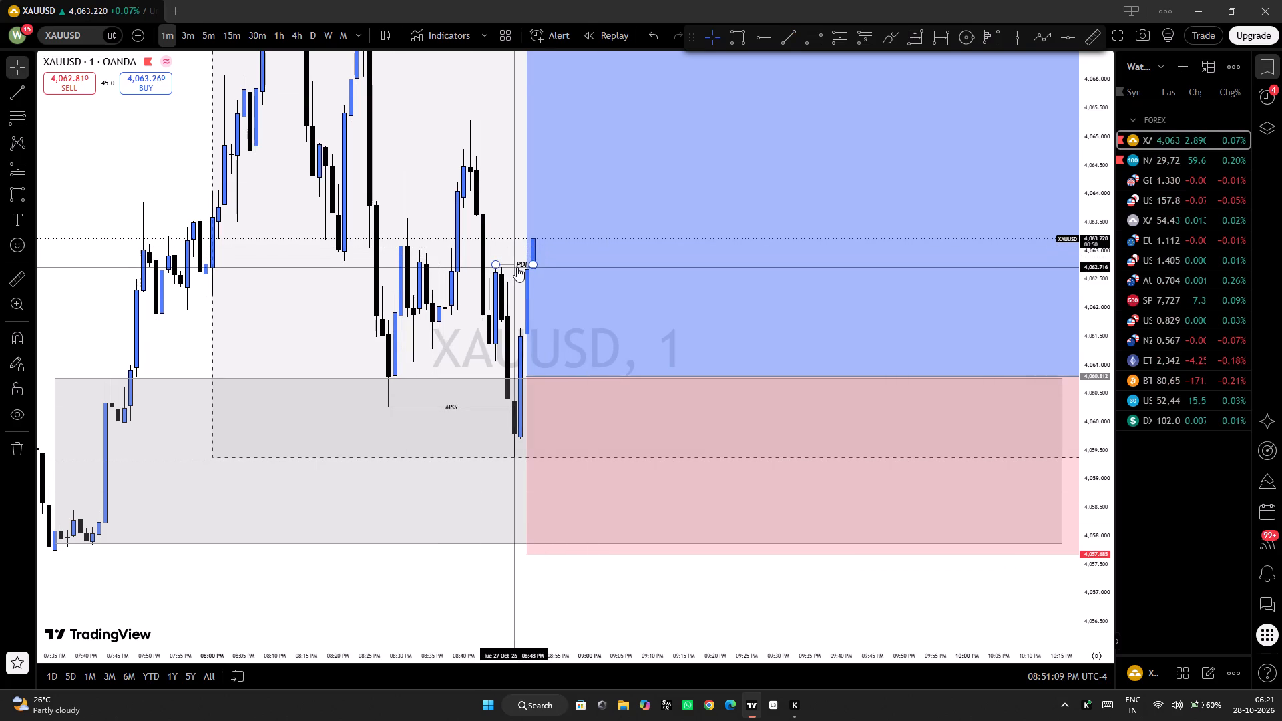
click(409, 67)
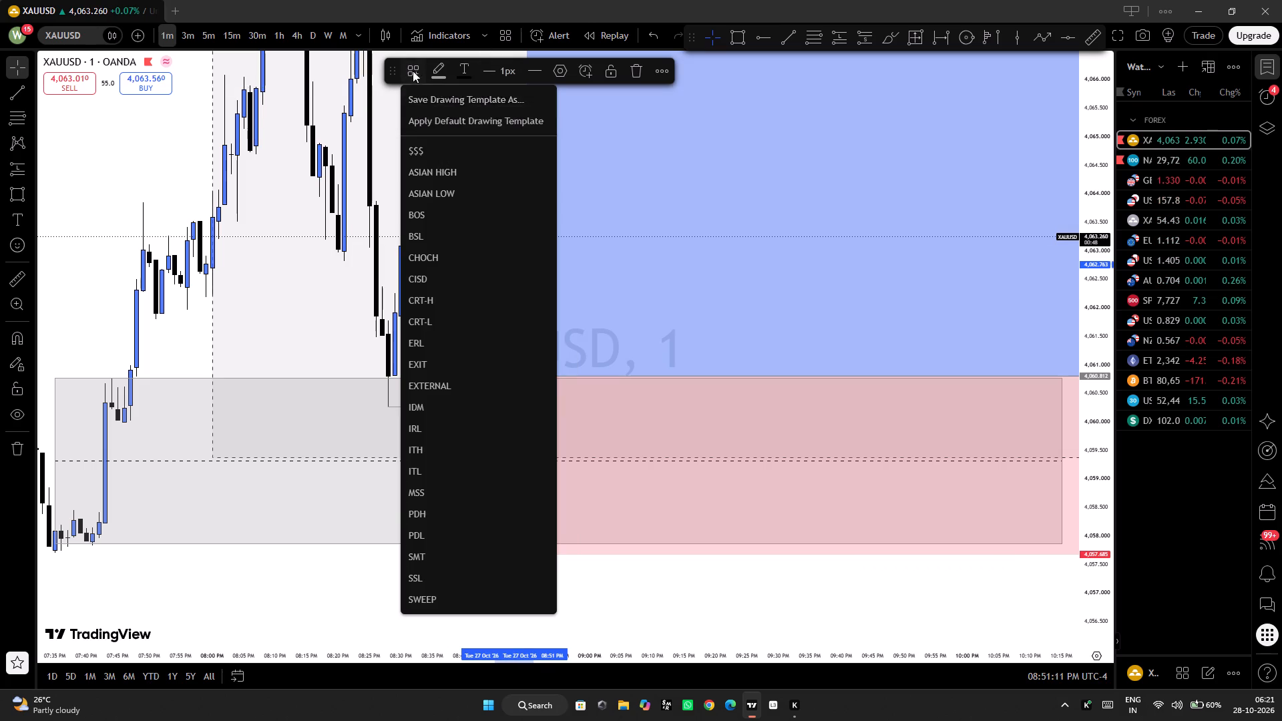
click(419, 499)
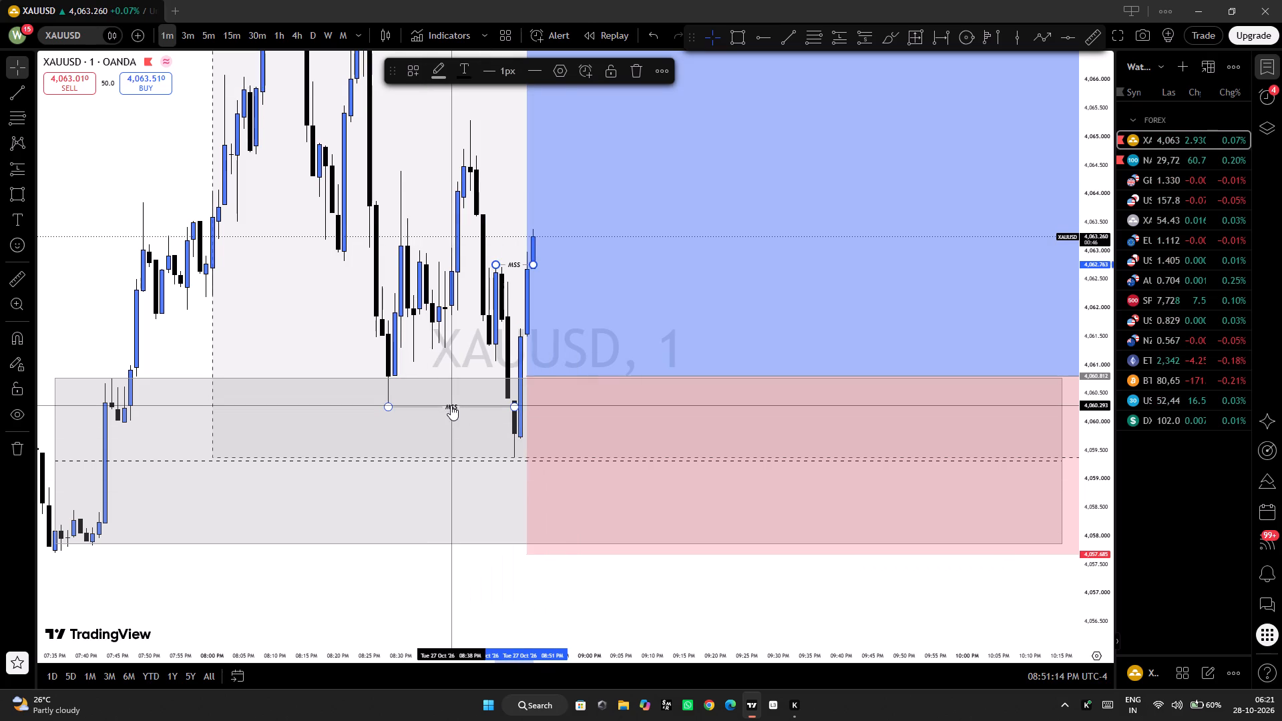
Apply the BOS template to the lower trend line at about 4,060.27.
click(451, 405)
click(412, 64)
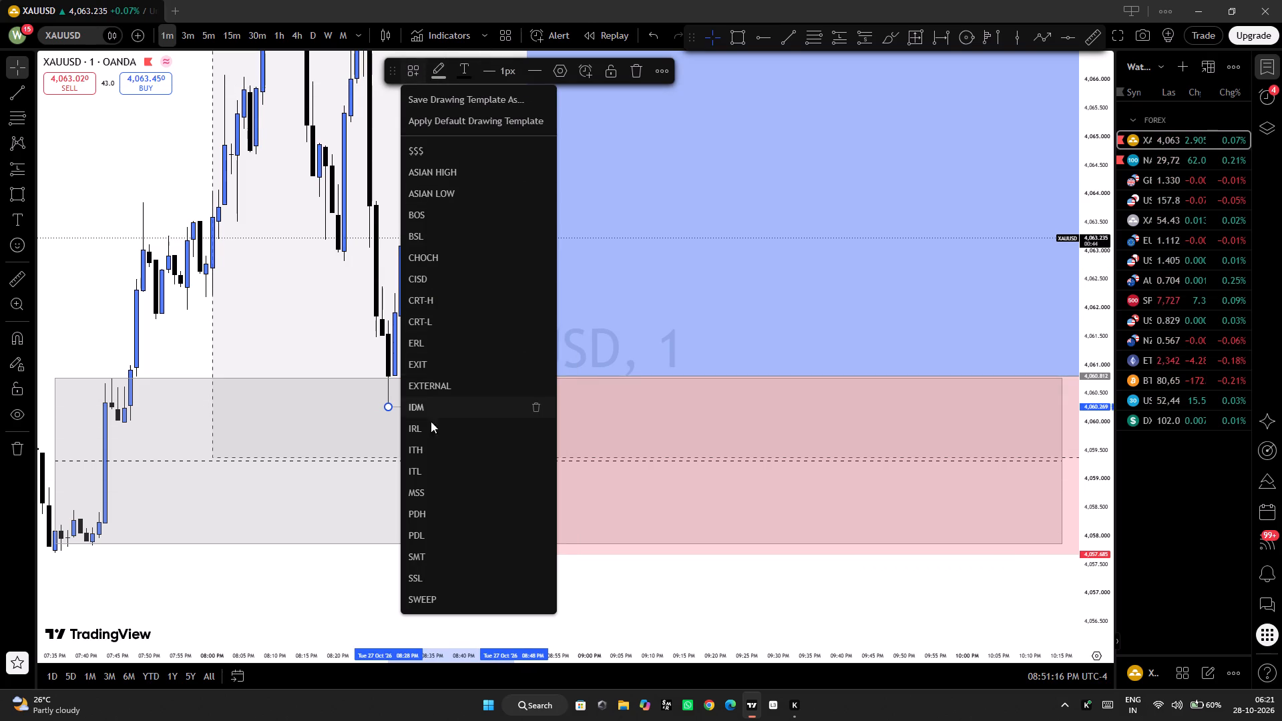
click(357, 318)
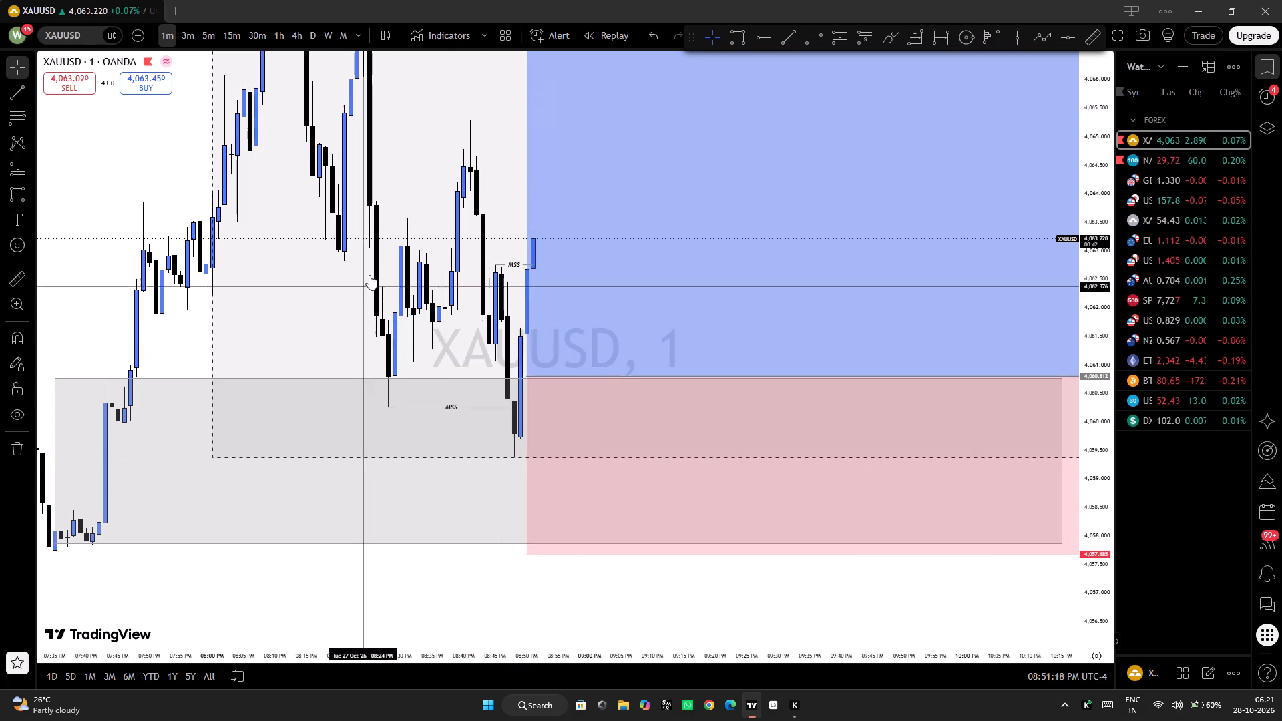
drag(371, 258, 373, 352)
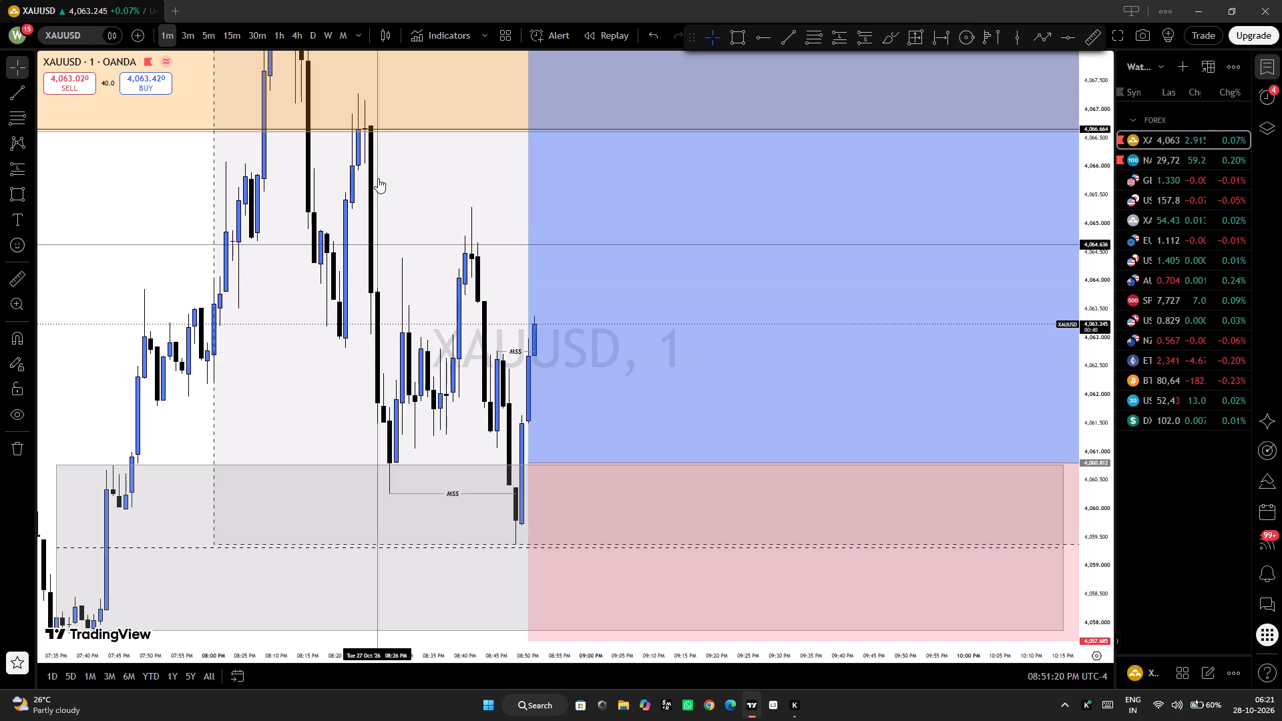
drag(317, 373, 319, 293)
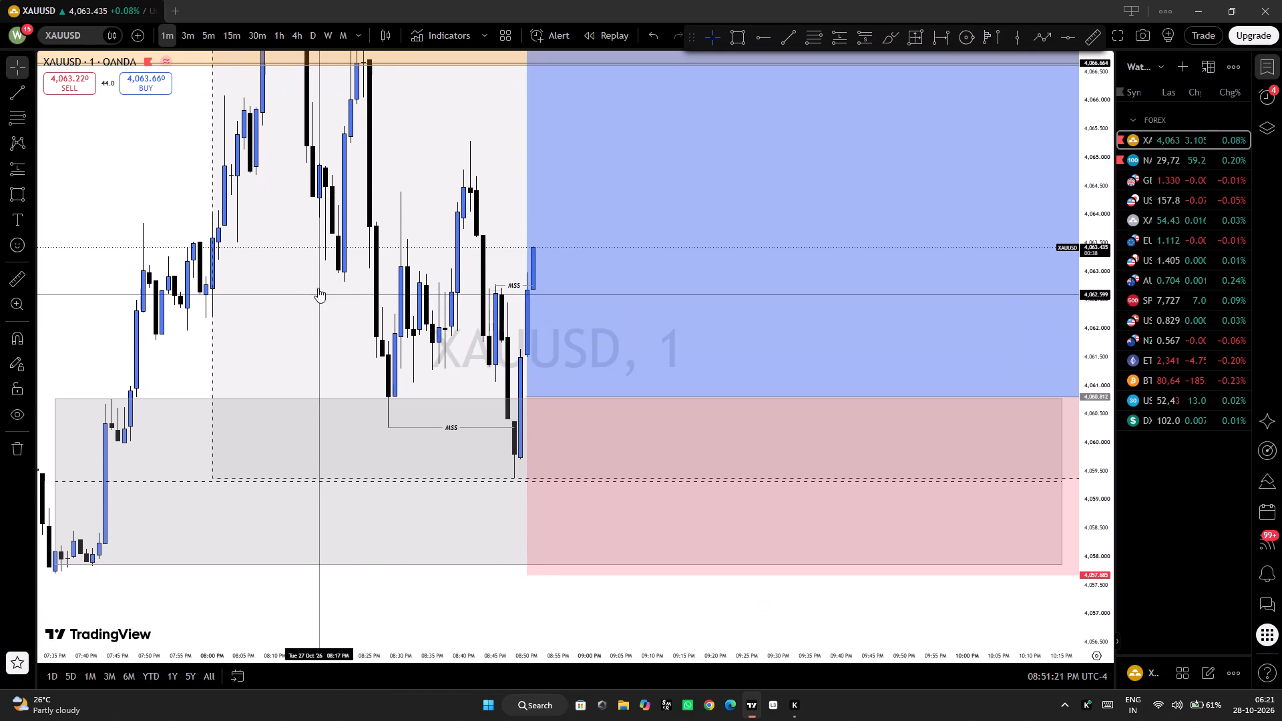
click(450, 423)
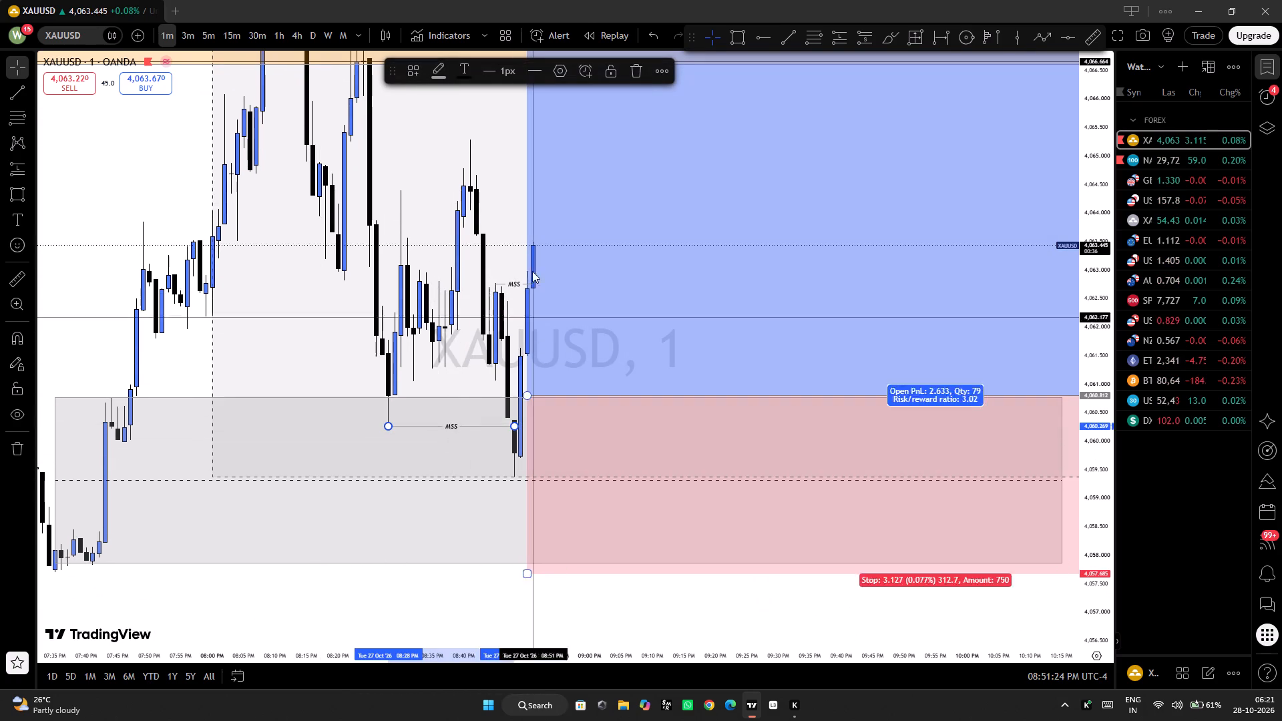
click(409, 67)
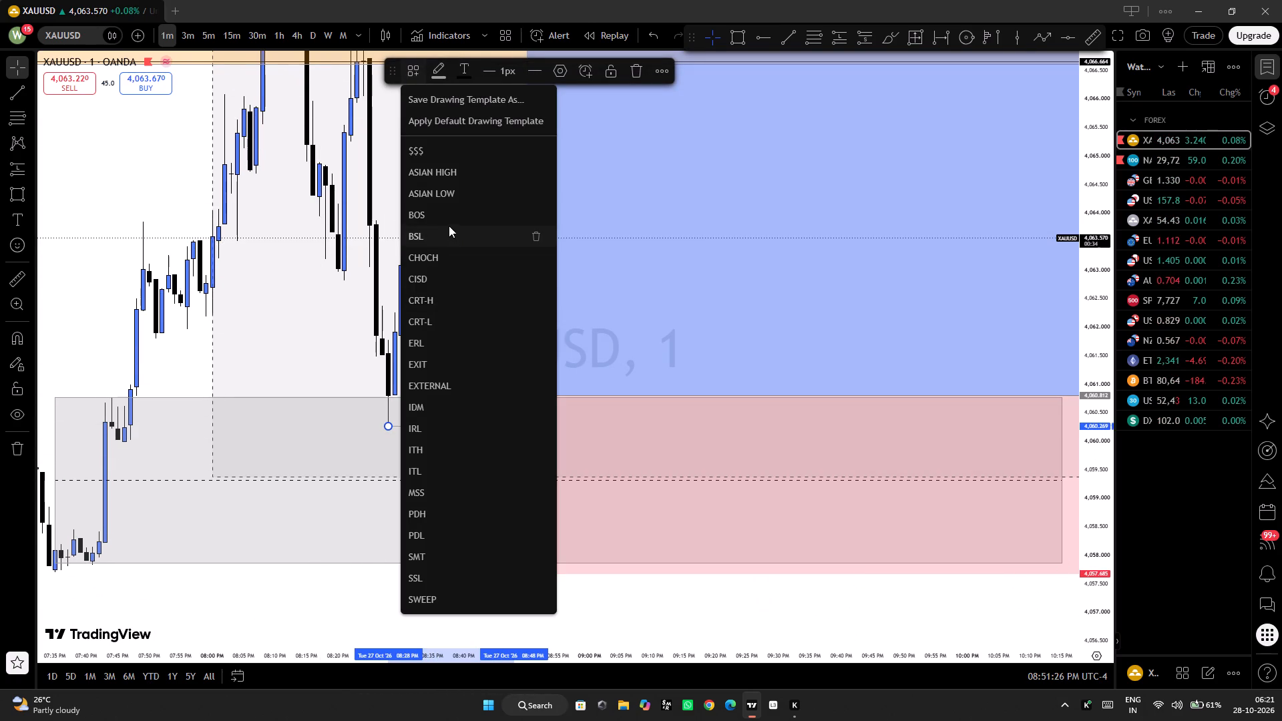
click(445, 215)
click(335, 316)
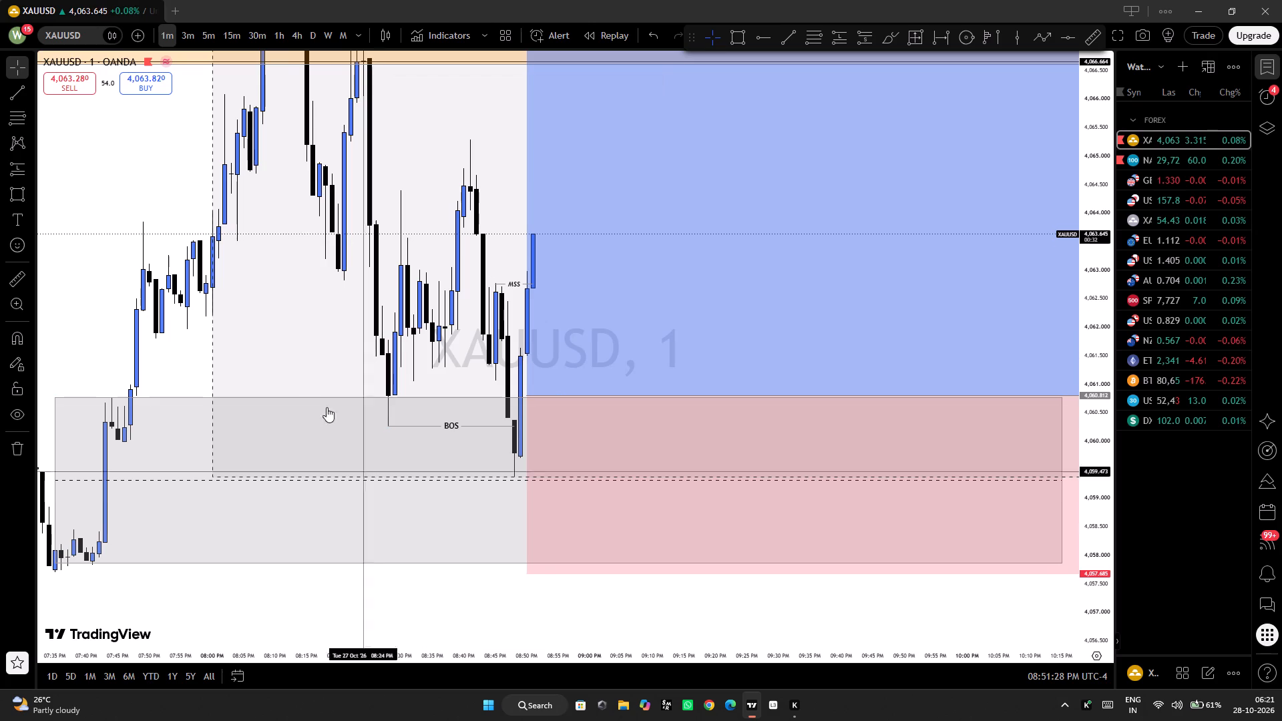
On the 5-minute chart, shift the long position back to start at 8:45 PM with its entry at about 4,060.76.
drag(284, 306, 287, 372)
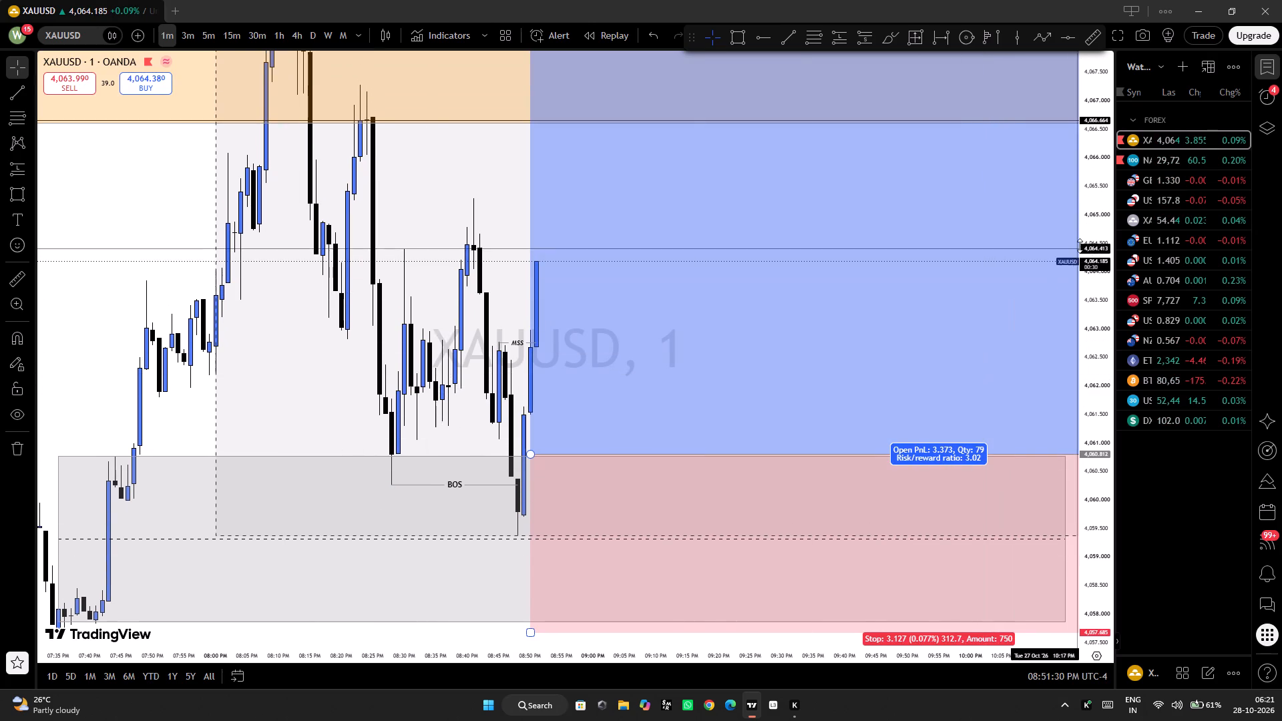
drag(1094, 233, 1054, 401)
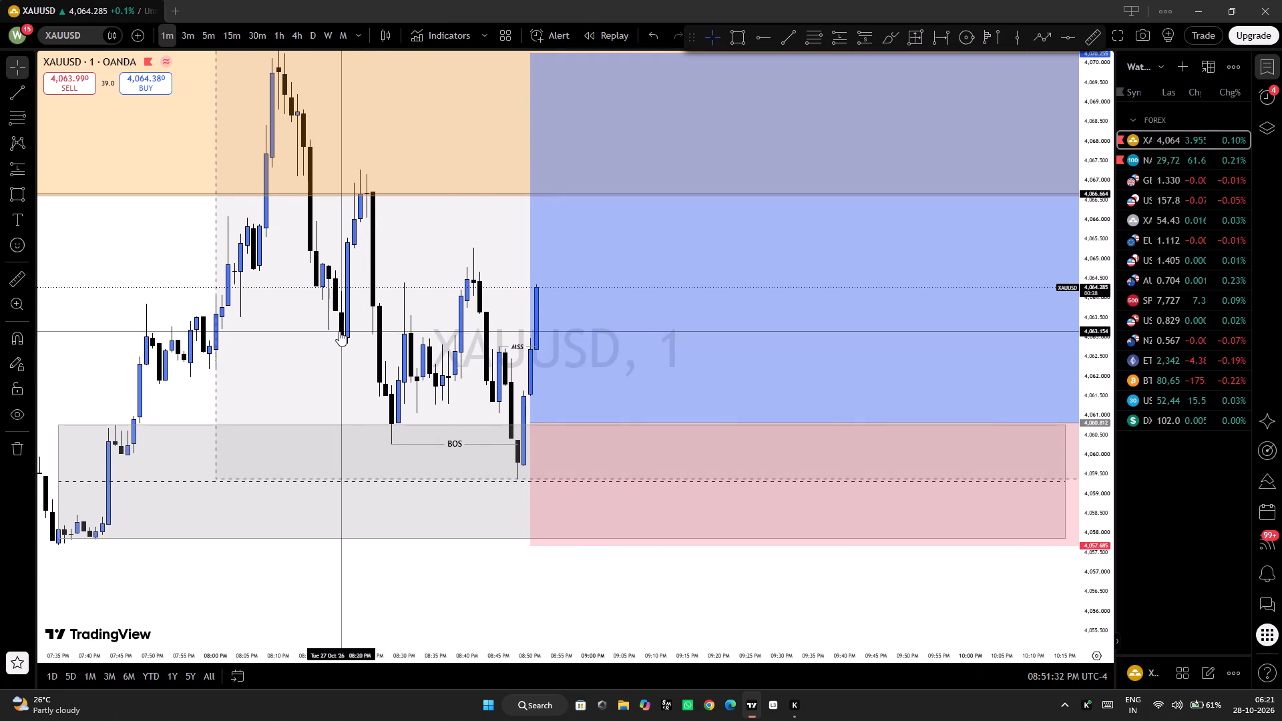
drag(361, 326, 321, 360)
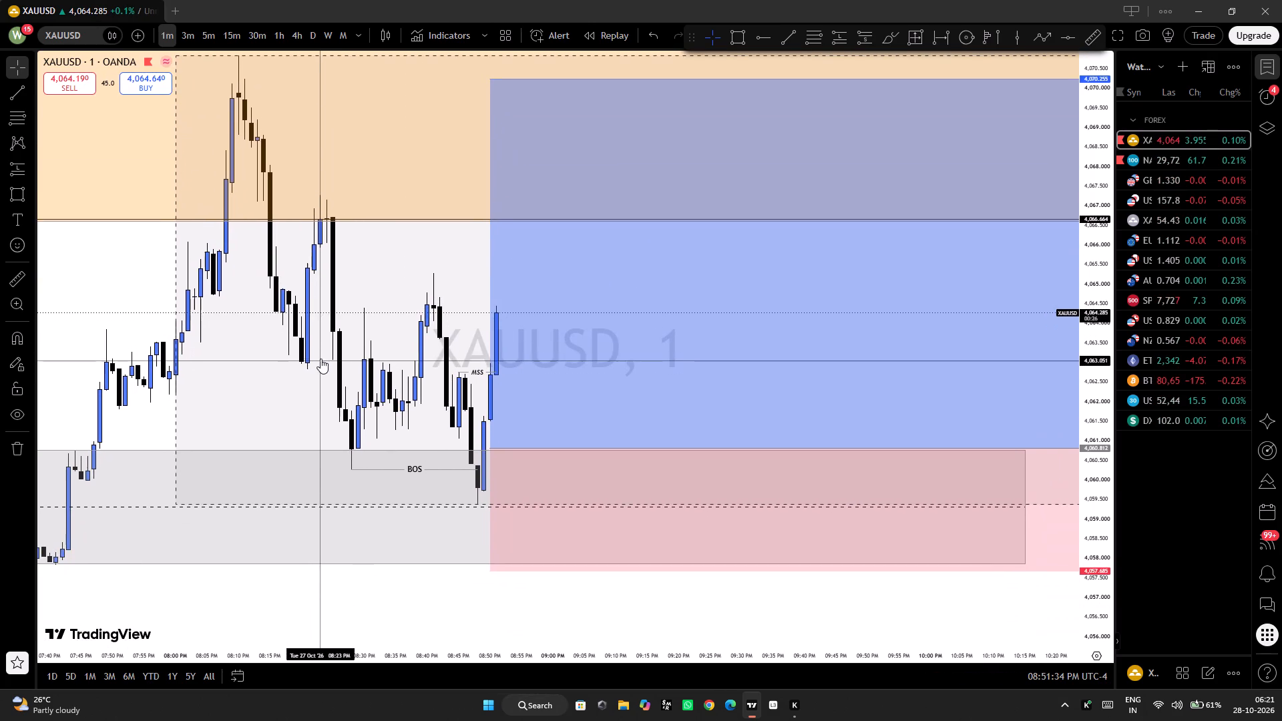
drag(327, 364, 327, 347)
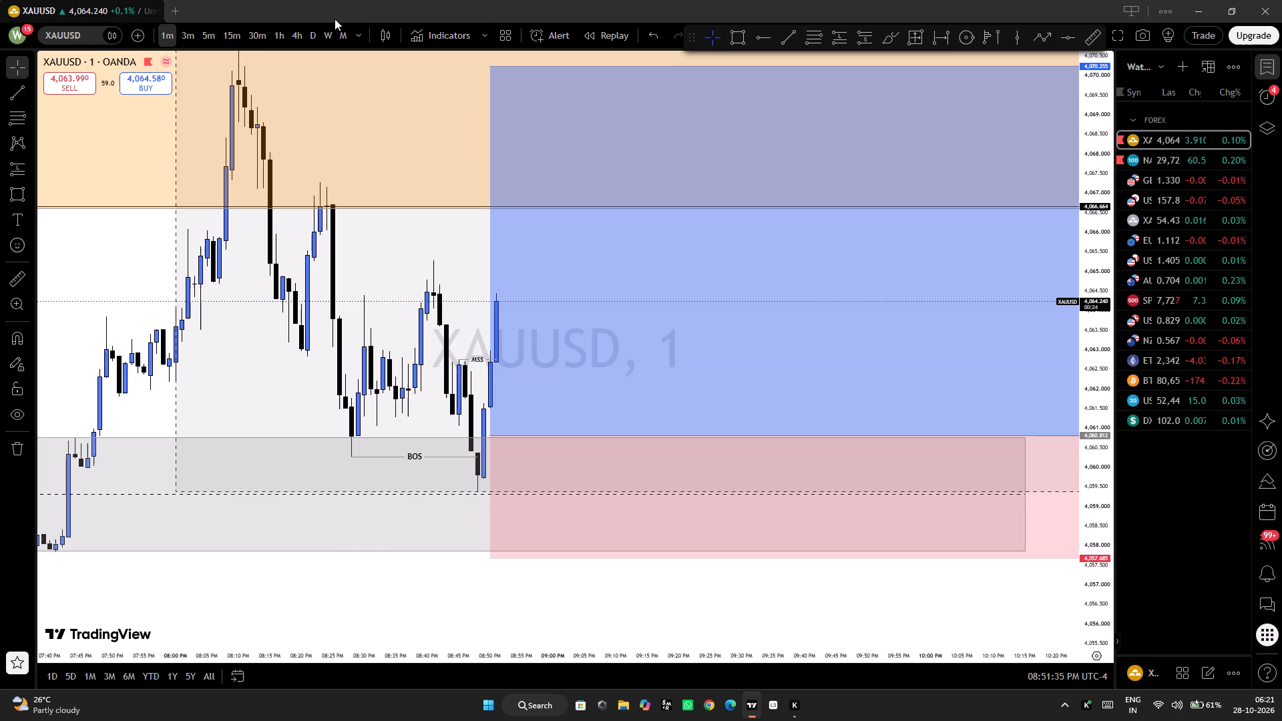
click(214, 33)
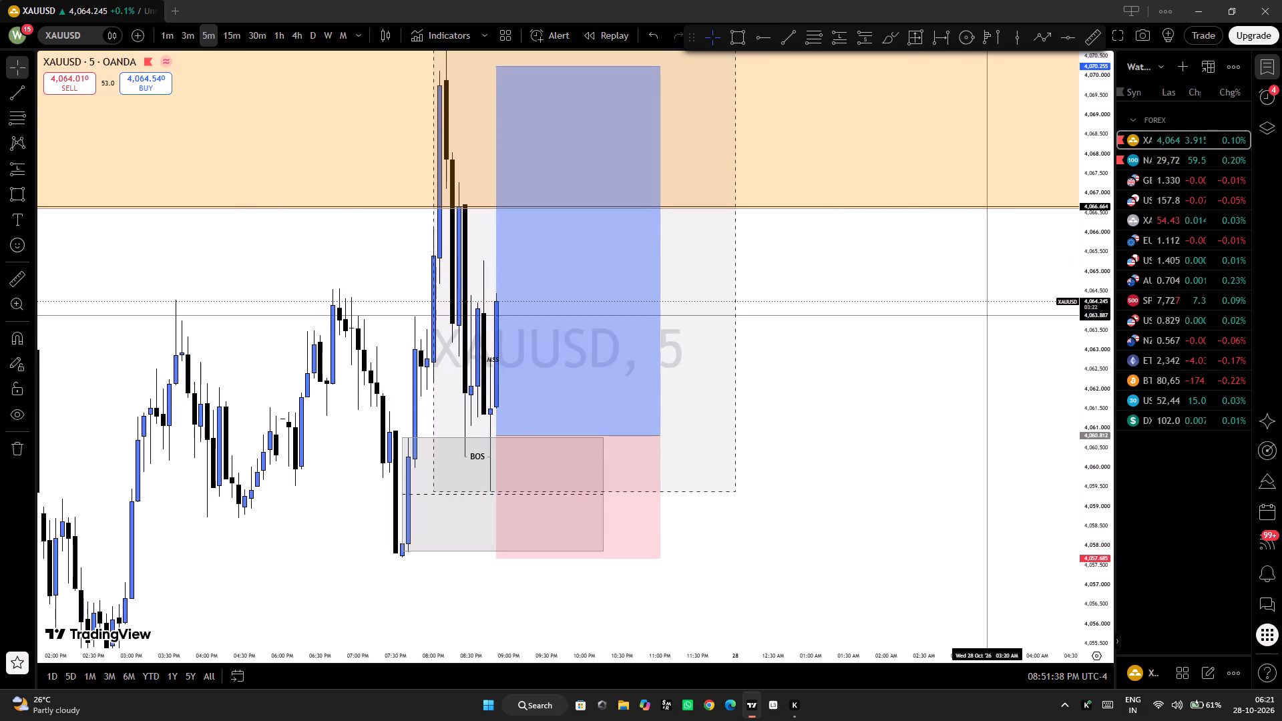
drag(631, 407, 619, 413)
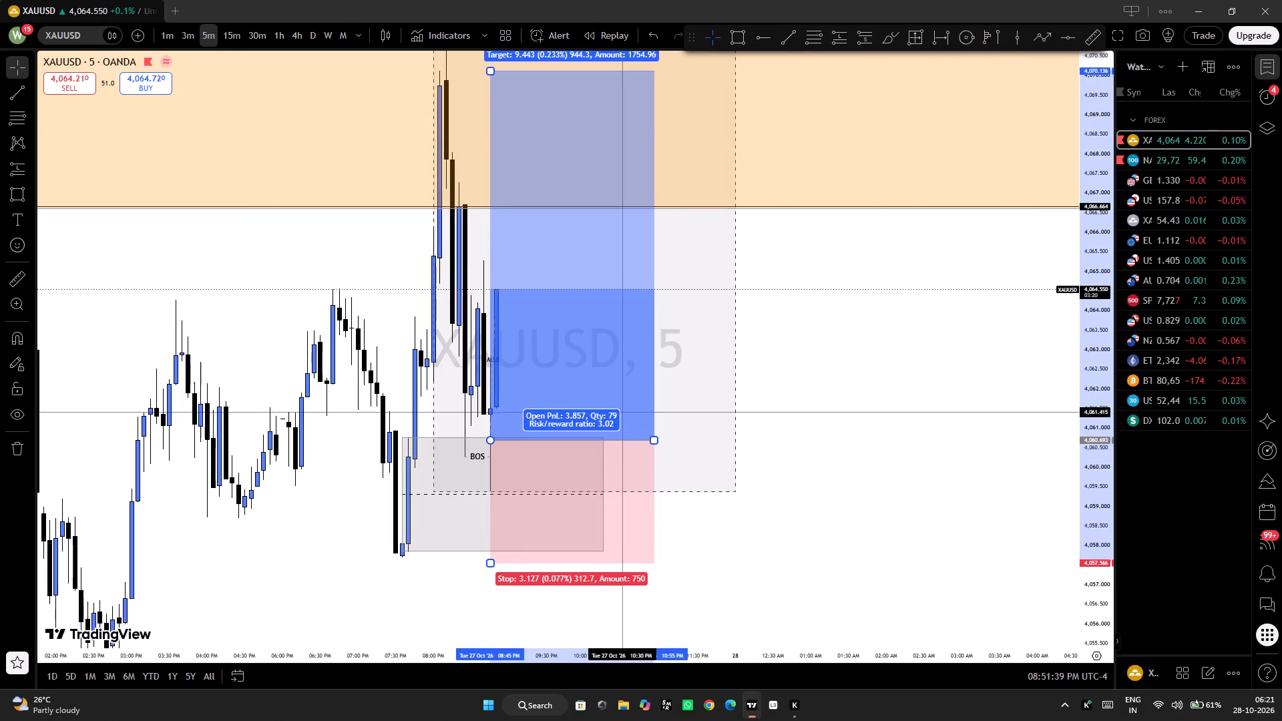
drag(619, 413, 619, 409)
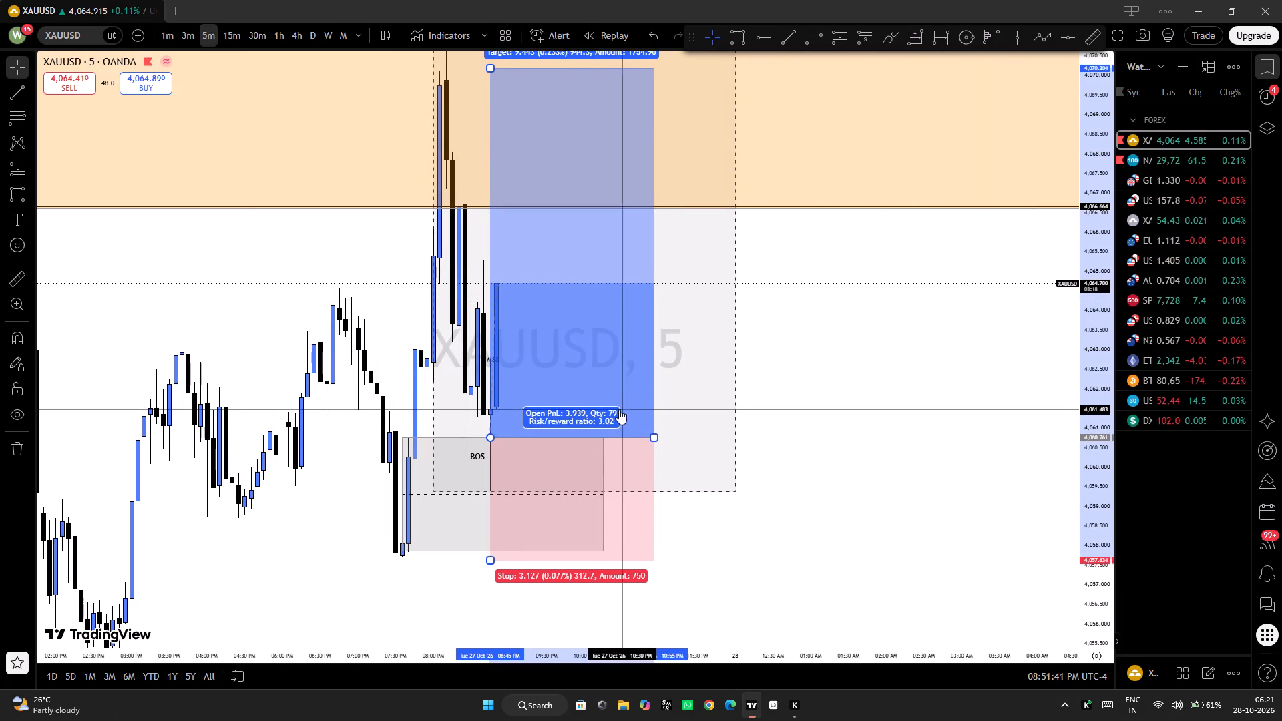
click(820, 459)
On the 3-minute chart, apply the SWEEP template to the BOS line under the 8:28 PM low.
drag(1088, 277, 1074, 476)
click(947, 513)
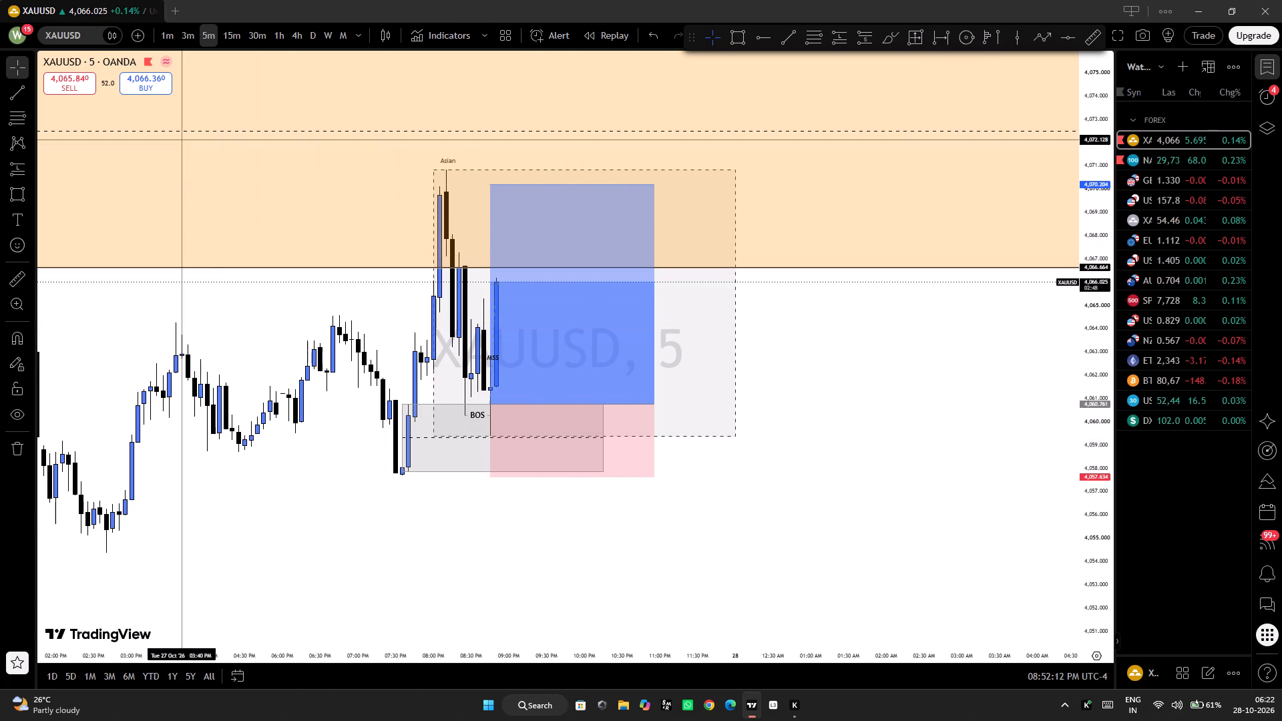
click(186, 33)
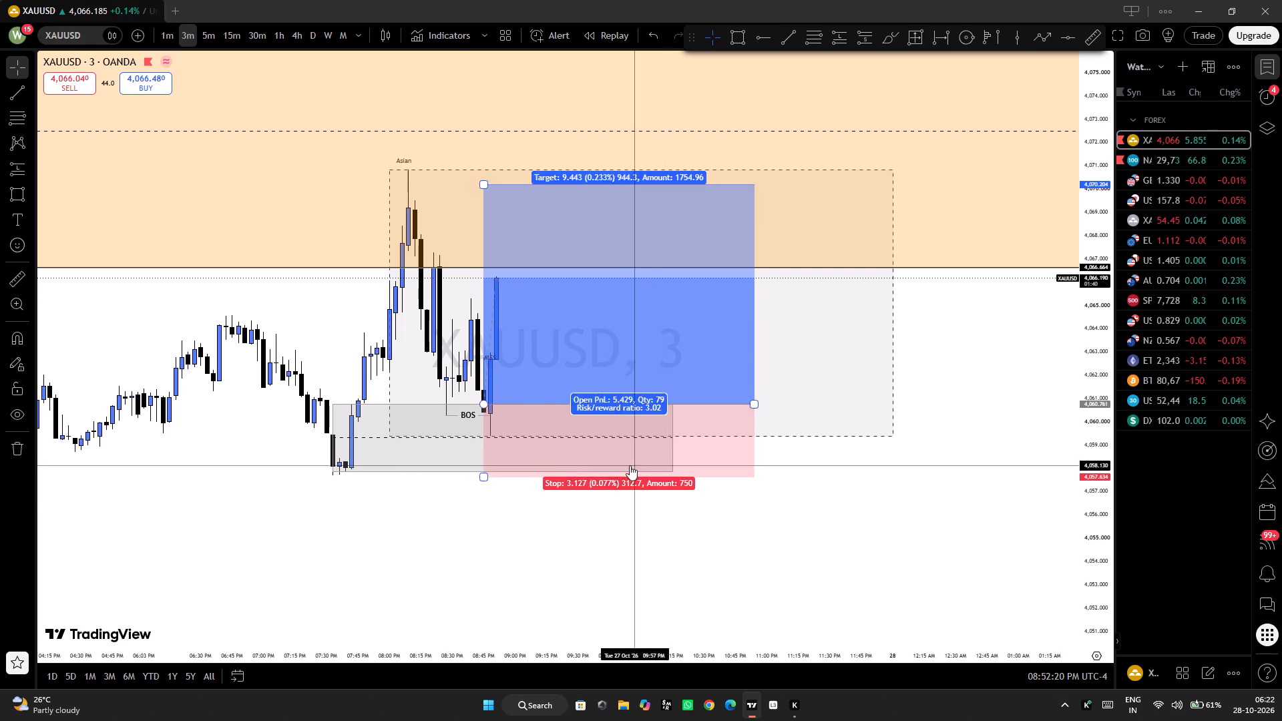
click(467, 418)
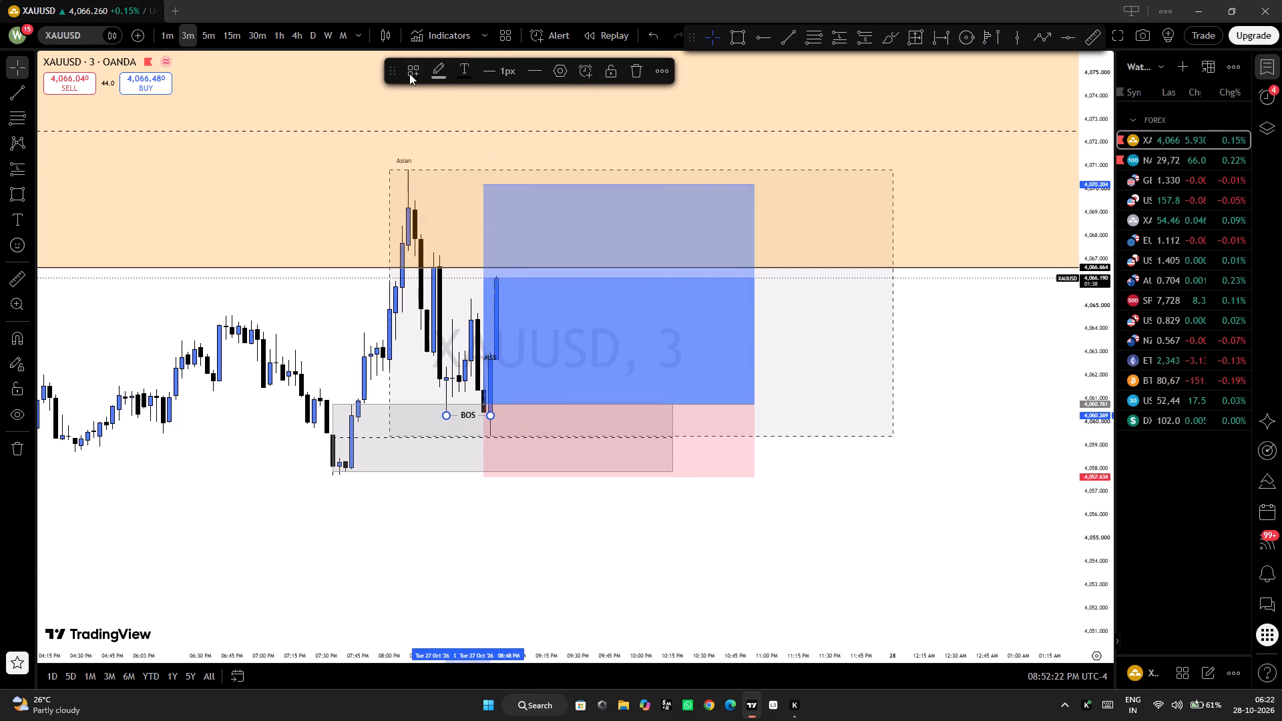
click(410, 72)
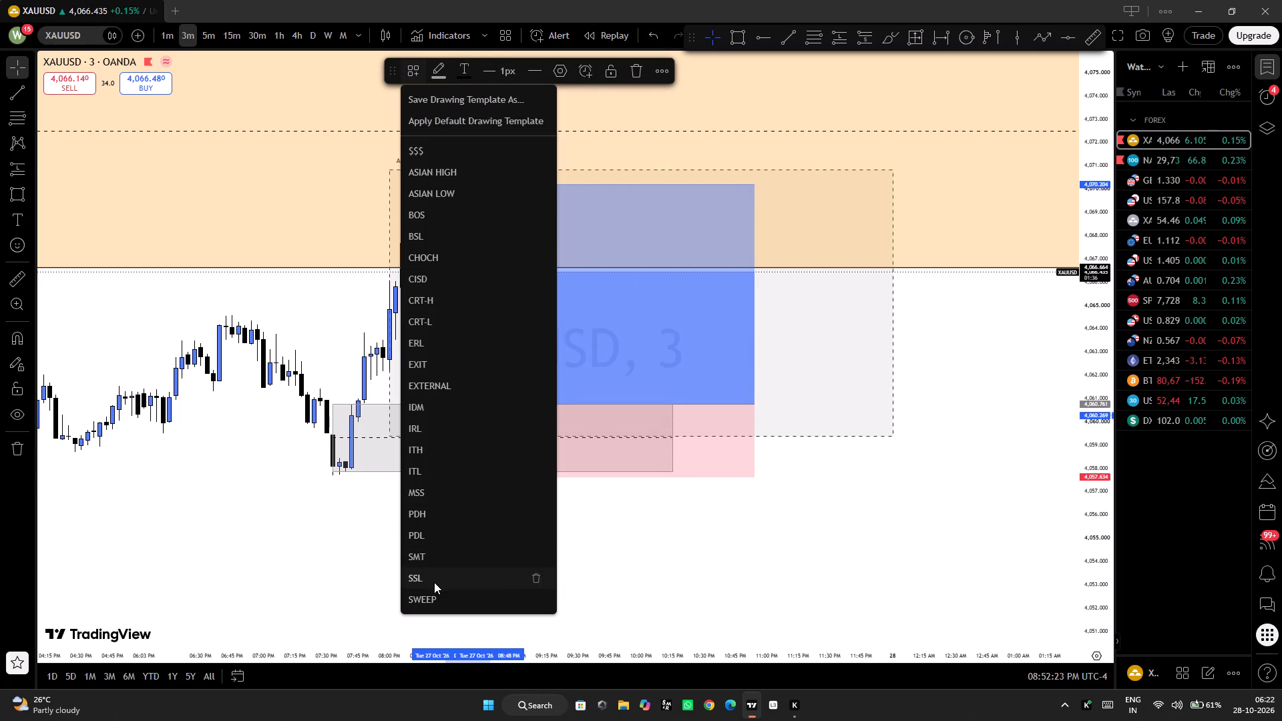
click(434, 598)
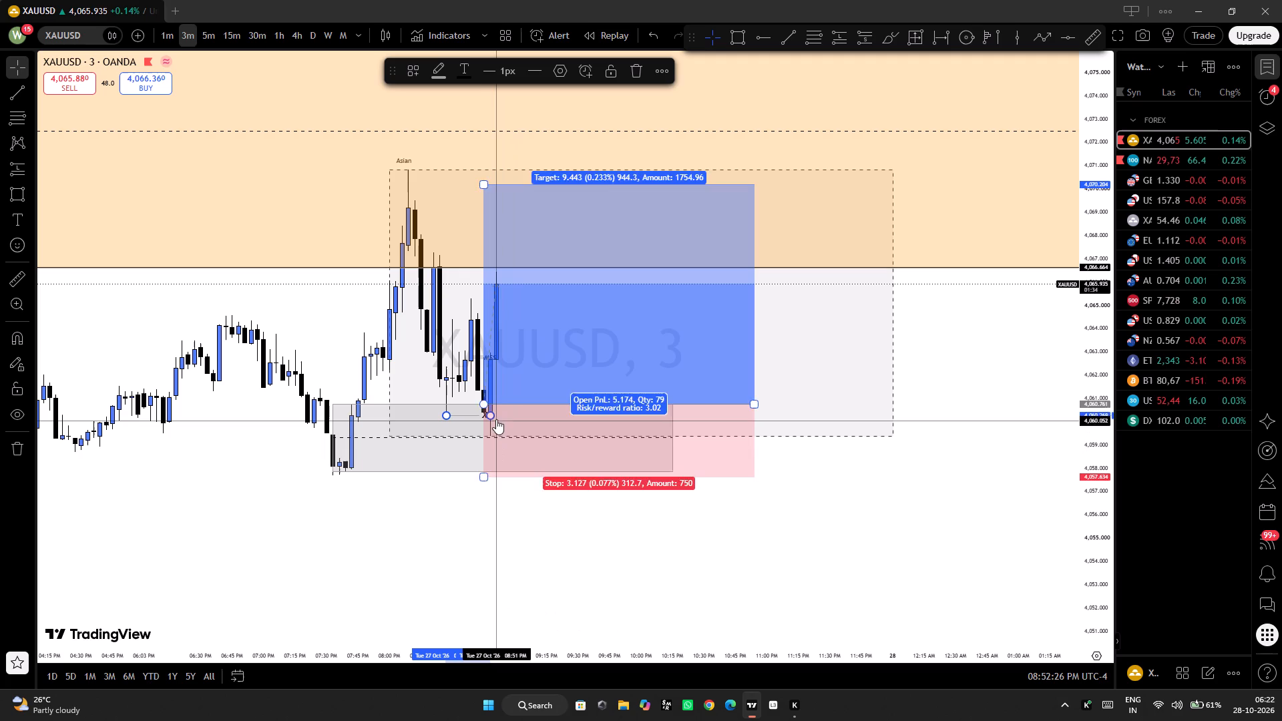
Extend the sweep line's later end horizontally to just past 9:00 PM.
drag(491, 413, 513, 415)
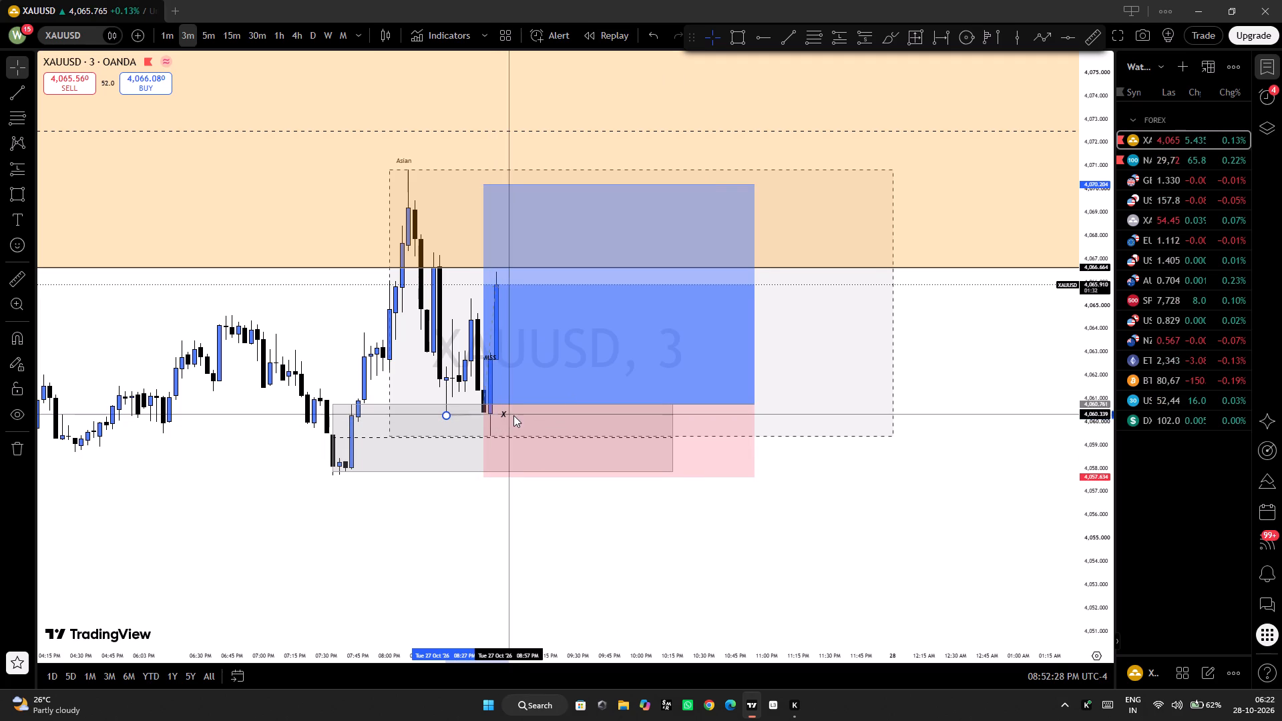
drag(513, 415, 525, 417)
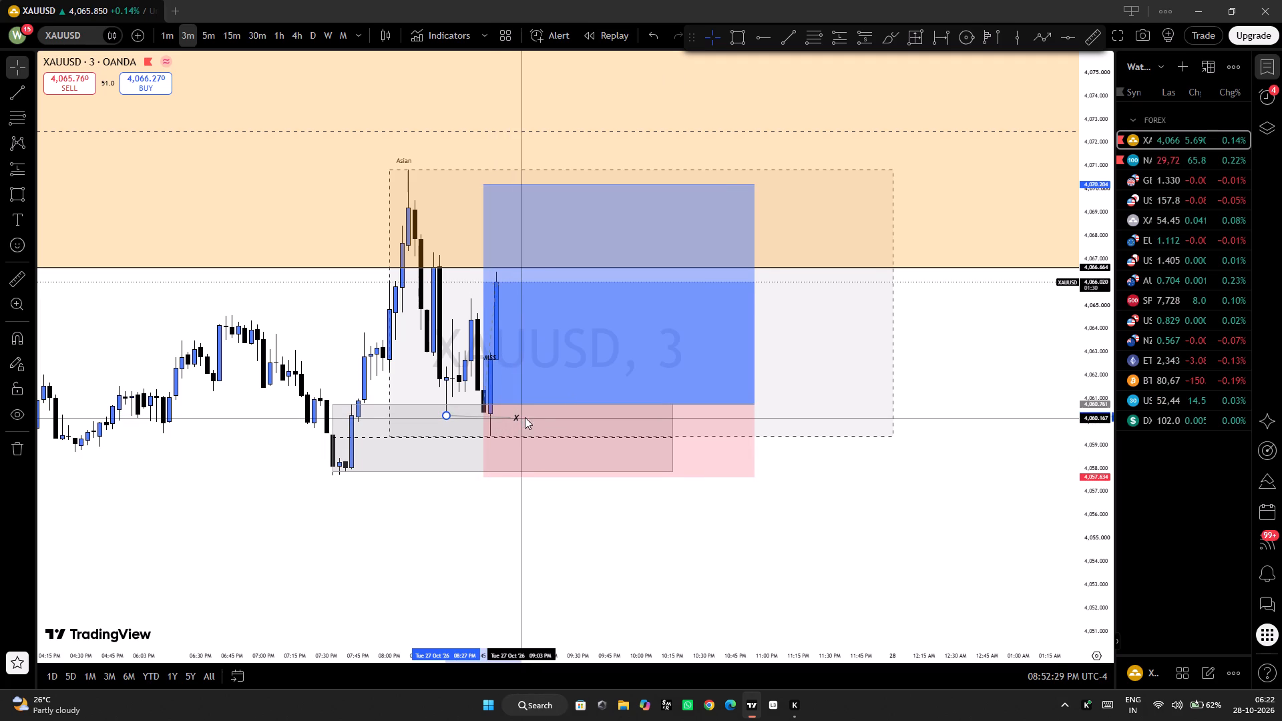
drag(525, 417, 528, 415)
click(533, 547)
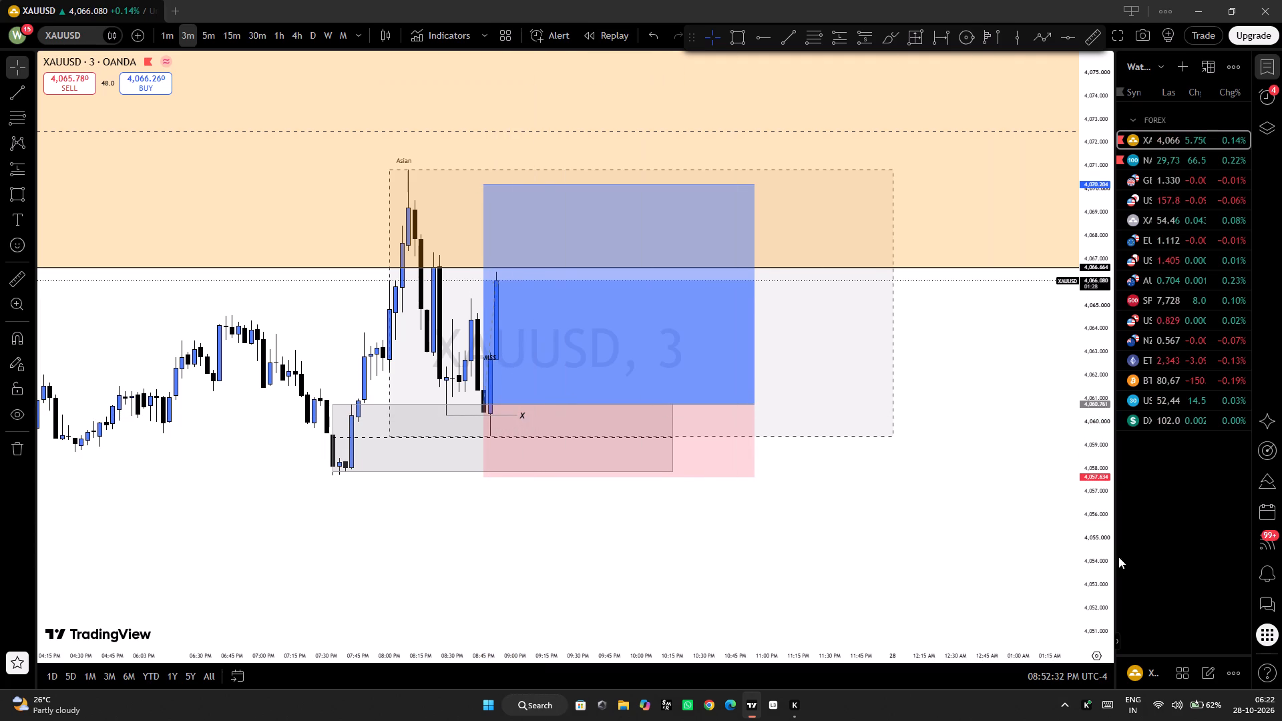
Move the MSS line up to the swing high at about 4,065.28 and extend its later end to 8:51 PM.
drag(1102, 563, 1104, 501)
scroll(927, 535, up, 5)
drag(731, 588, 964, 549)
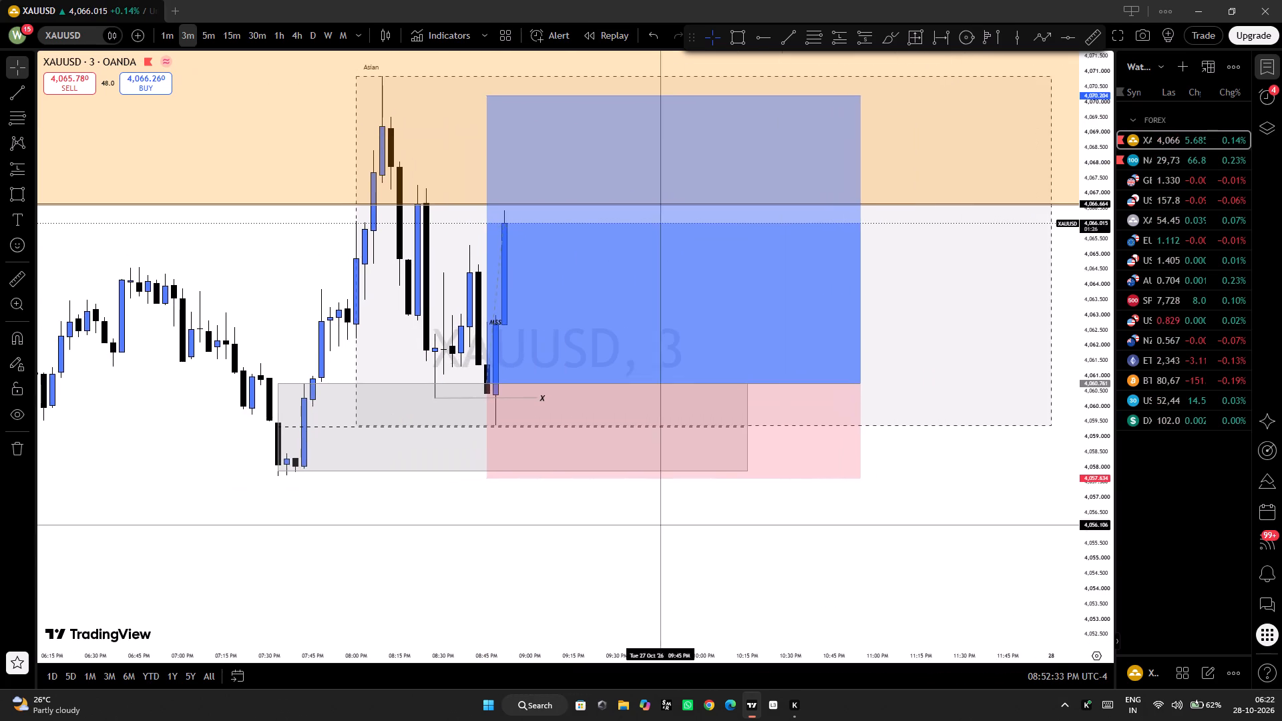
scroll(641, 522, up, 1)
drag(557, 557, 602, 559)
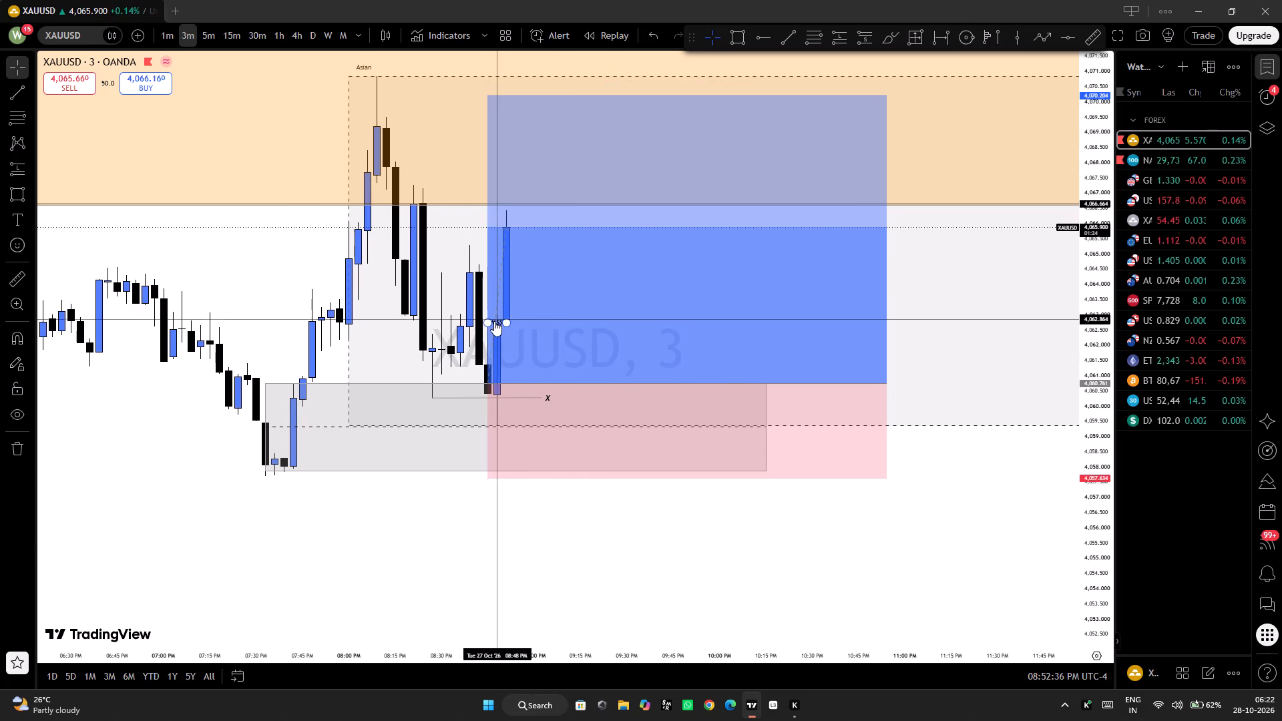
drag(494, 321, 475, 238)
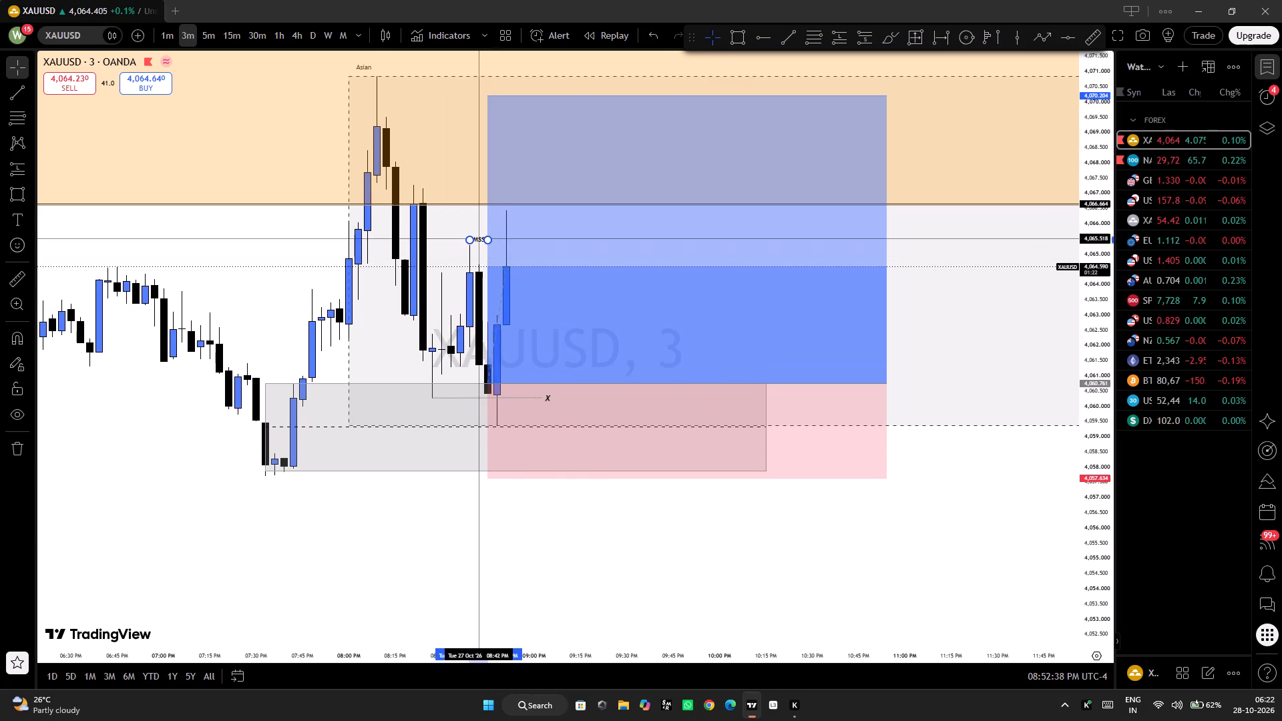
drag(475, 238, 479, 244)
click(434, 260)
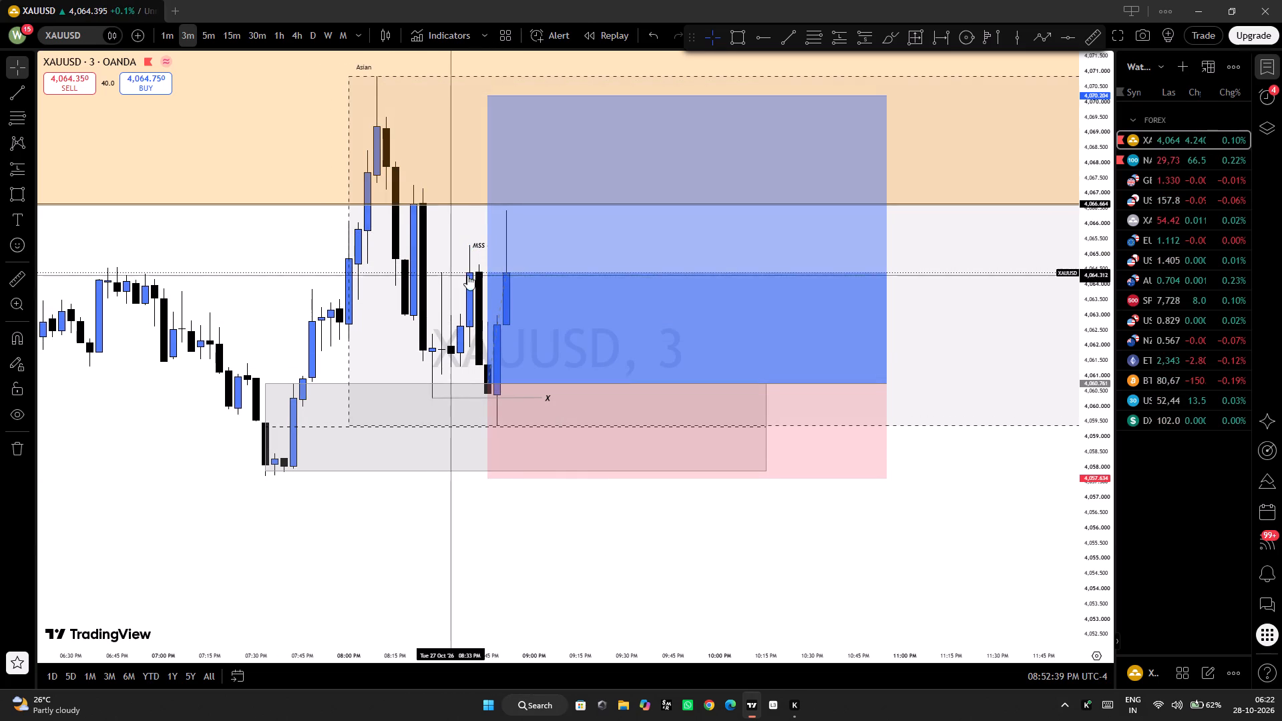
drag(491, 247, 507, 246)
click(489, 484)
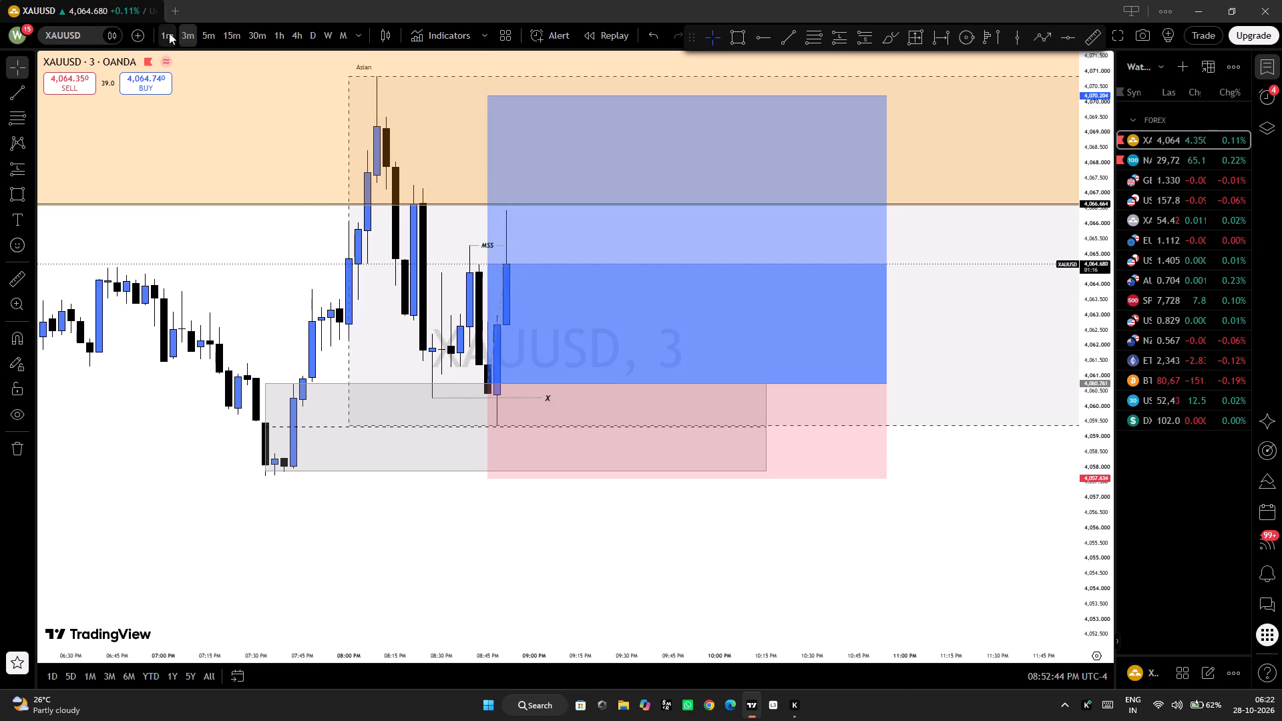
On the 1-minute chart, align the MSS line's starting end with the 8:41 PM swing high.
click(169, 33)
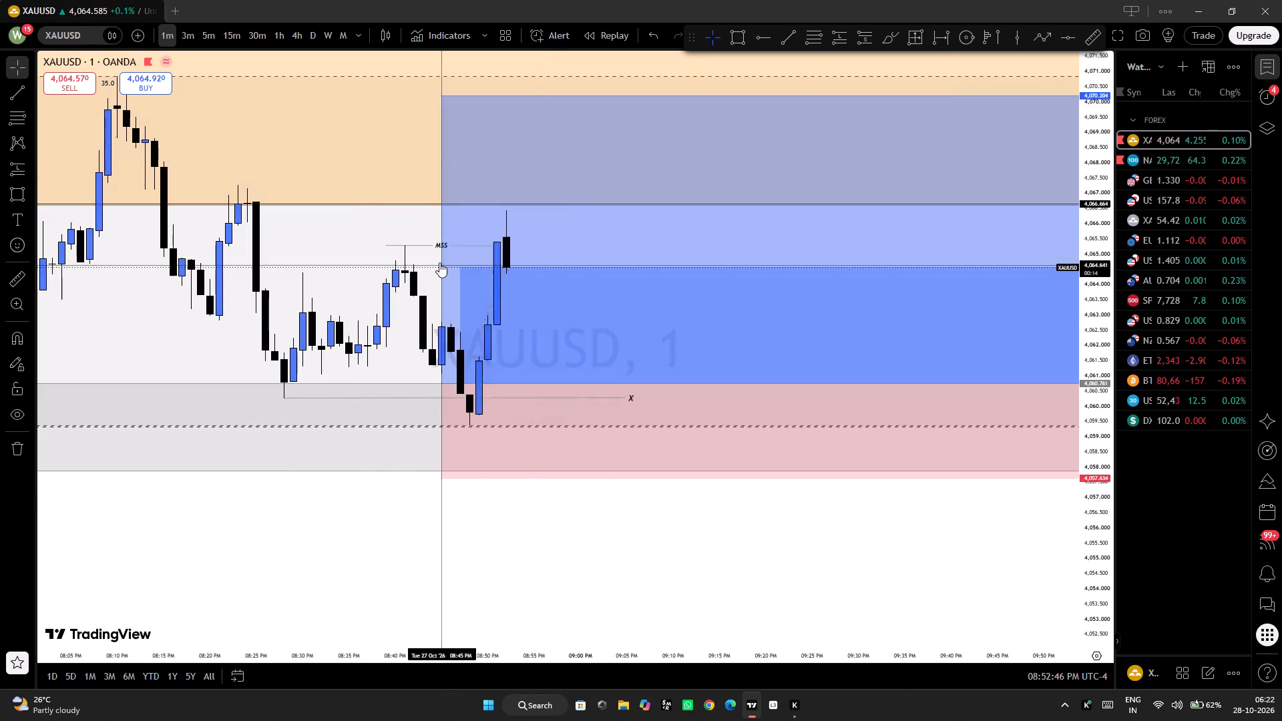
scroll(668, 572, up, 1)
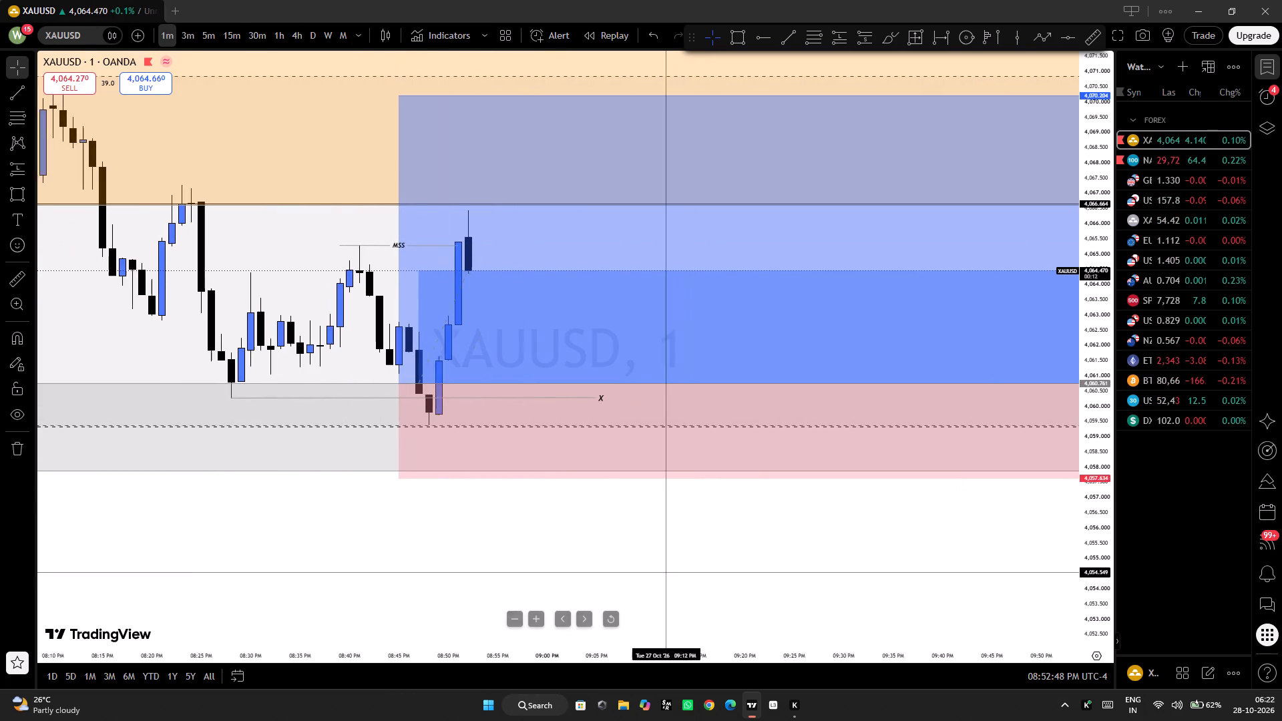
scroll(668, 572, up, 1)
click(556, 563)
scroll(562, 559, down, 5)
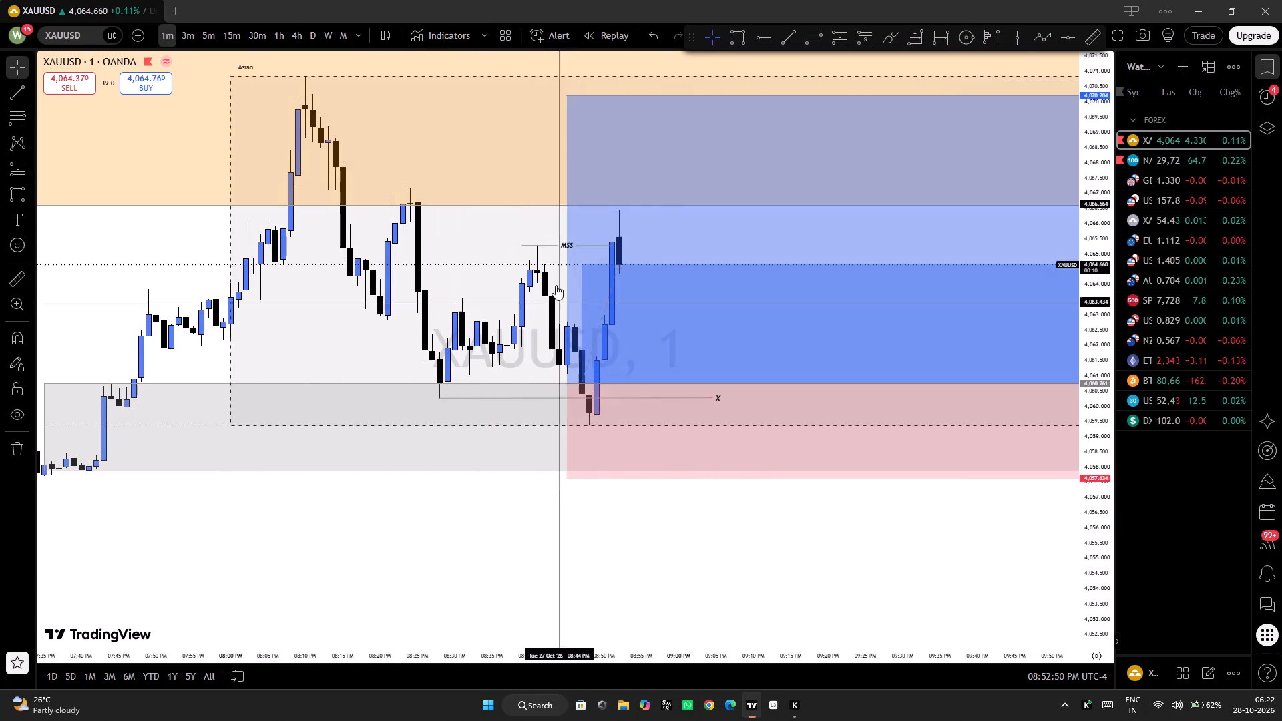
drag(521, 248, 540, 246)
Change the MSS line's colour to black.
click(441, 62)
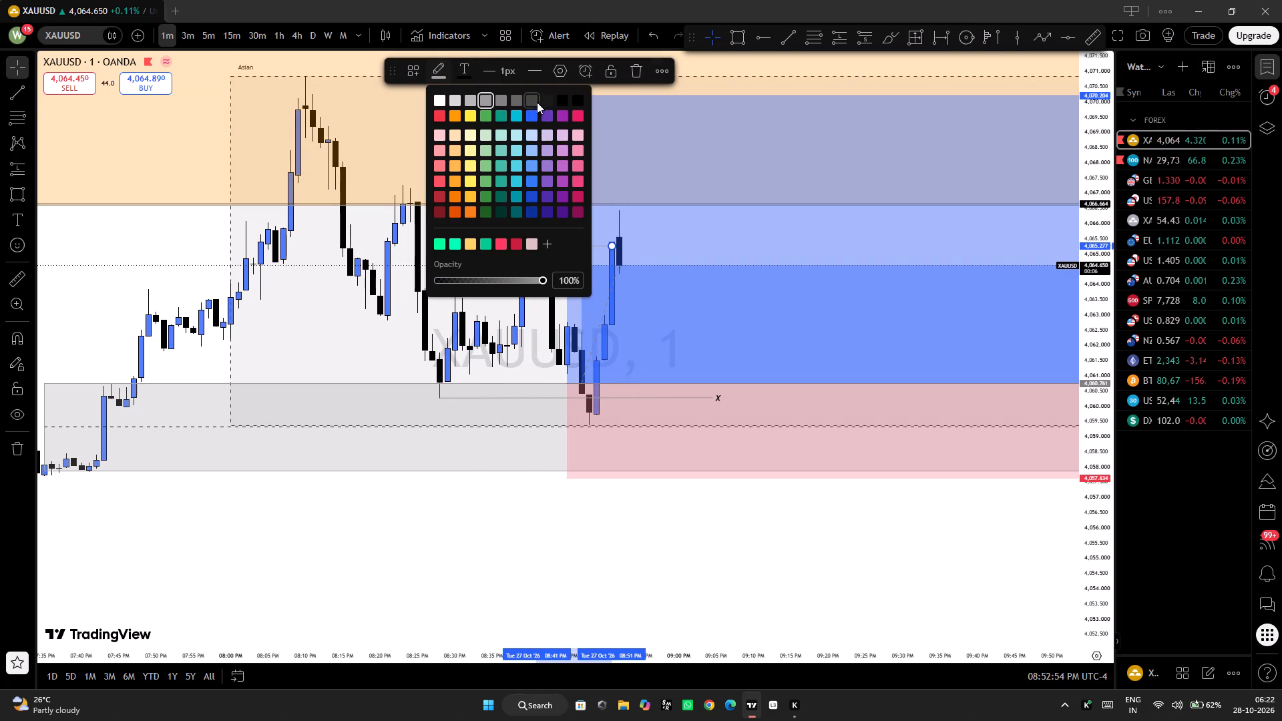
click(566, 103)
click(599, 545)
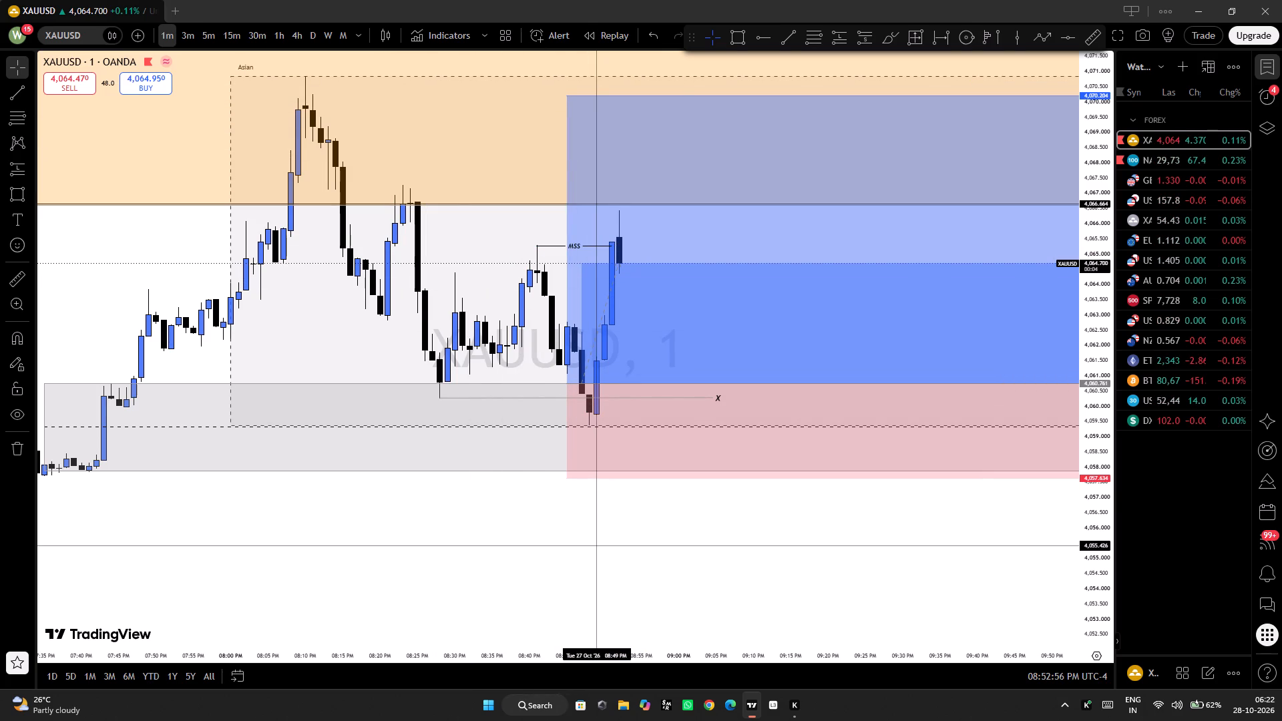
Examine the 1-minute price action around the demand zone, the sweep, the MSS line and the long position.
scroll(607, 543, up, 1)
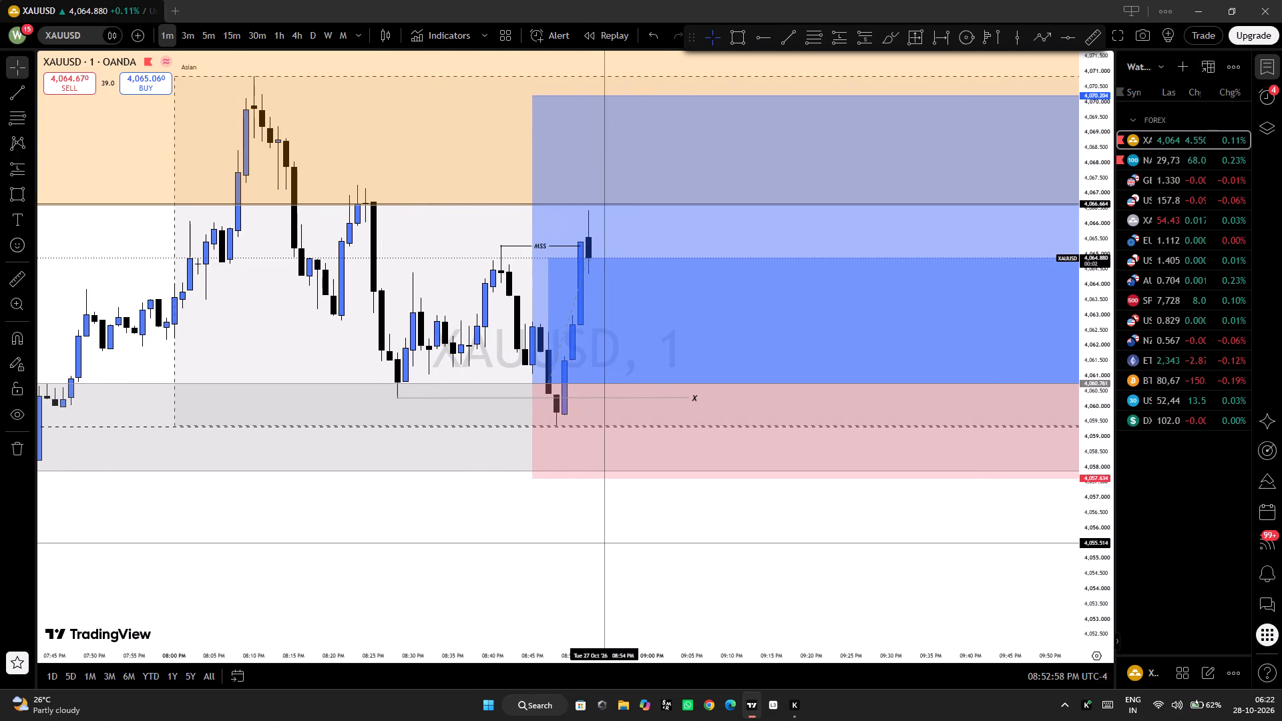
click(607, 543)
click(828, 595)
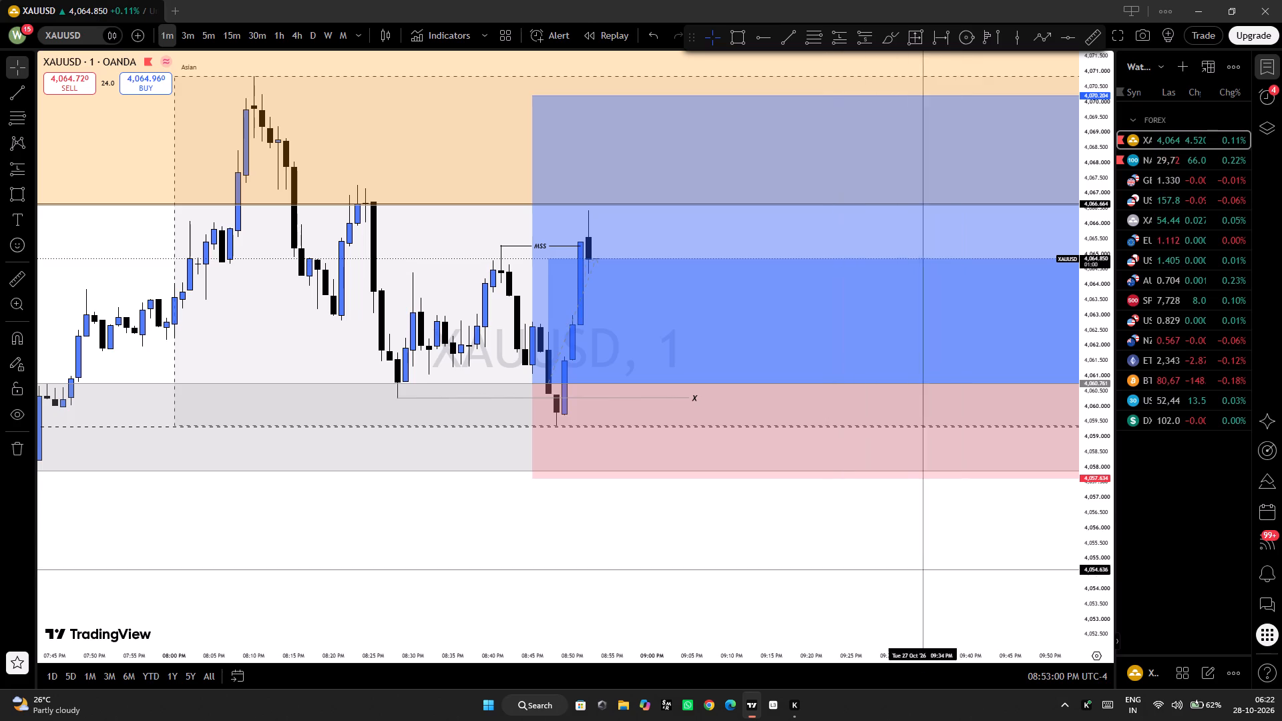
drag(1091, 546, 1102, 495)
scroll(867, 587, up, 1)
drag(734, 585, 730, 566)
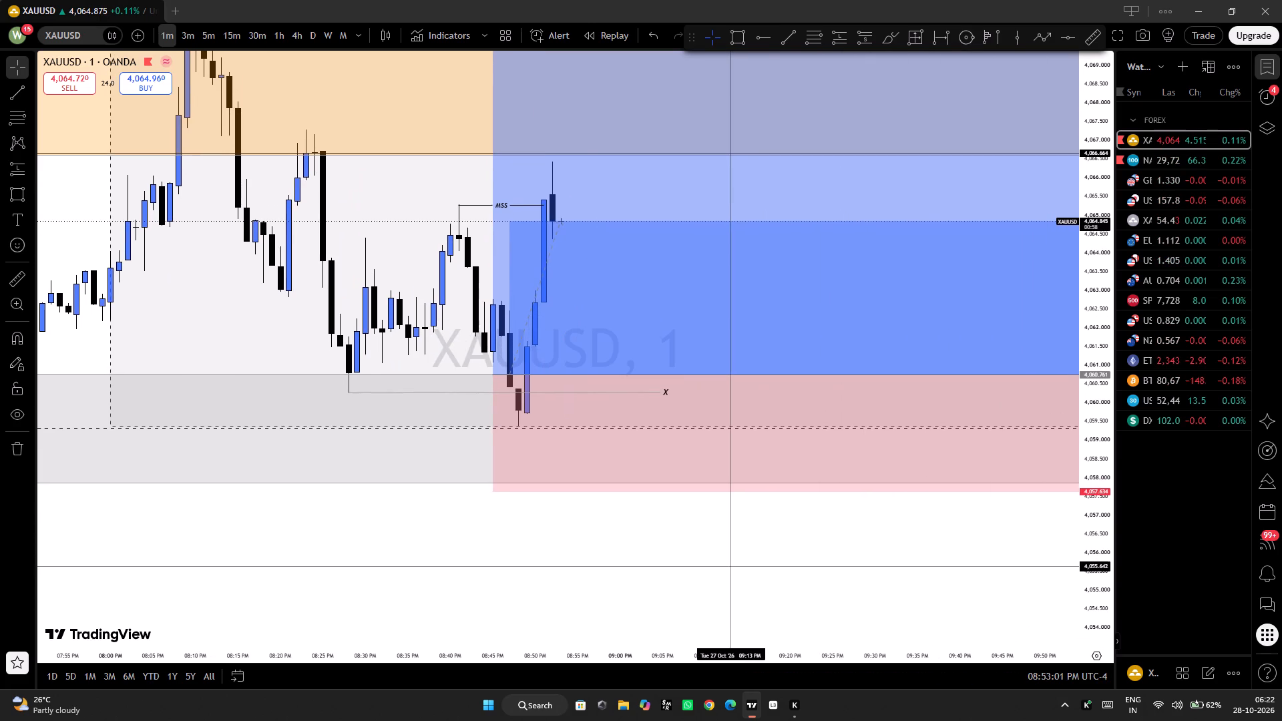
drag(624, 541, 573, 540)
scroll(572, 540, down, 3)
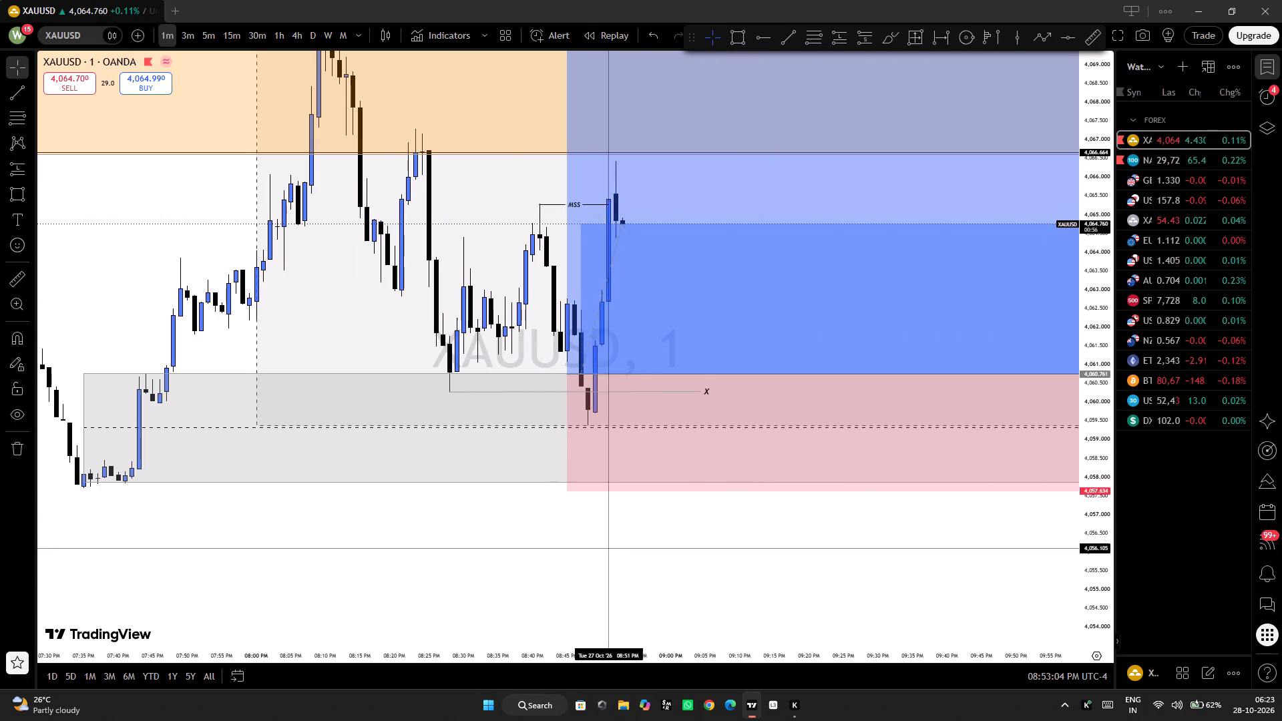
drag(638, 536, 645, 558)
scroll(658, 575, down, 5)
drag(421, 221, 416, 301)
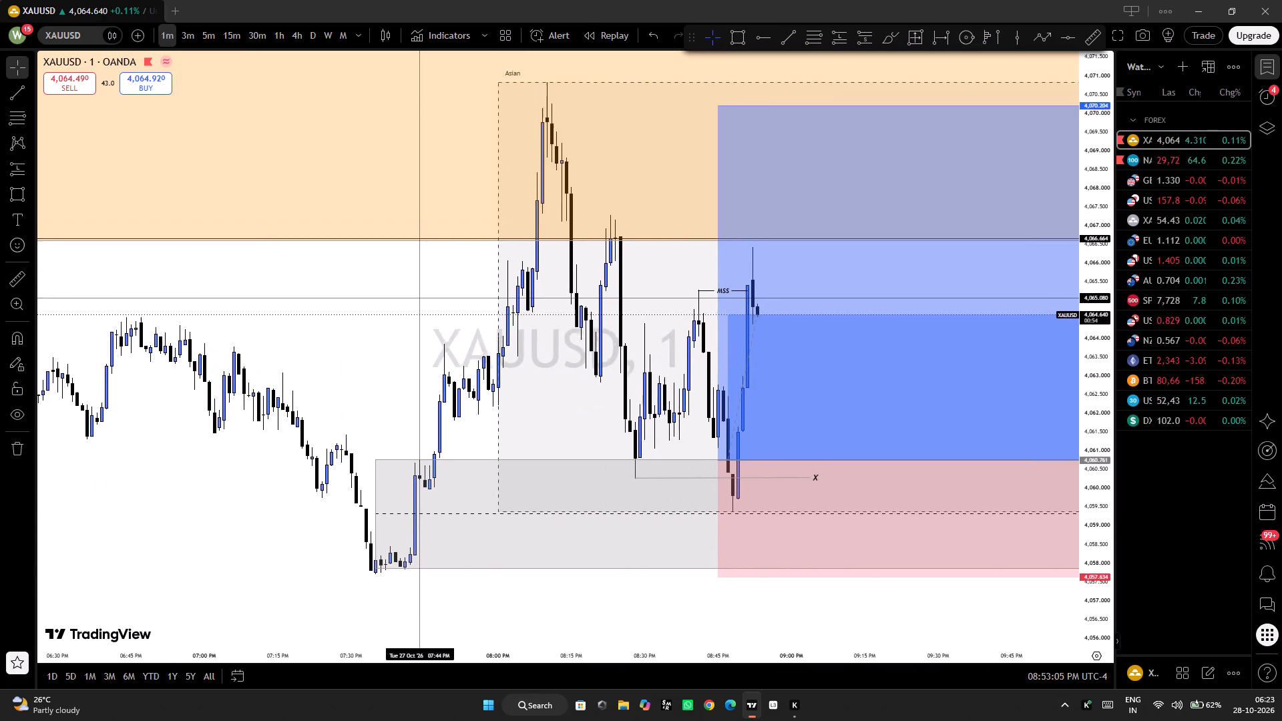
drag(416, 301, 407, 328)
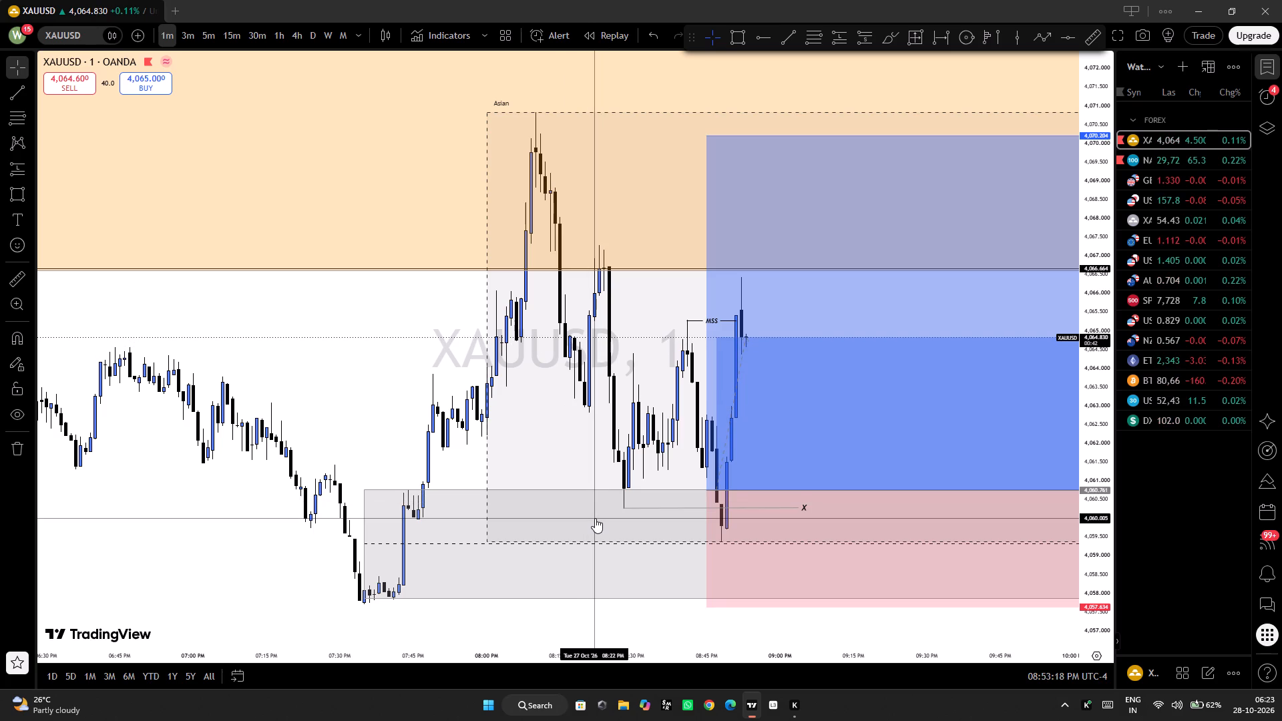
drag(682, 626, 682, 620)
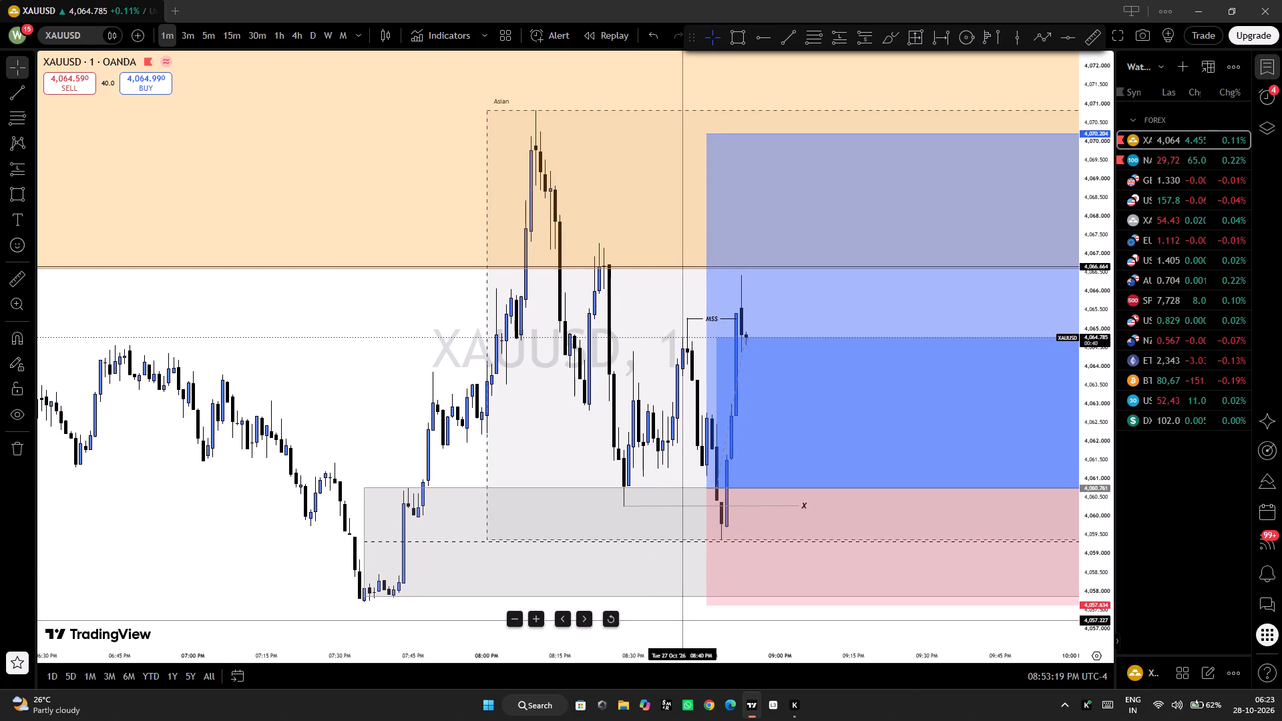
drag(682, 620, 624, 579)
drag(656, 593, 652, 593)
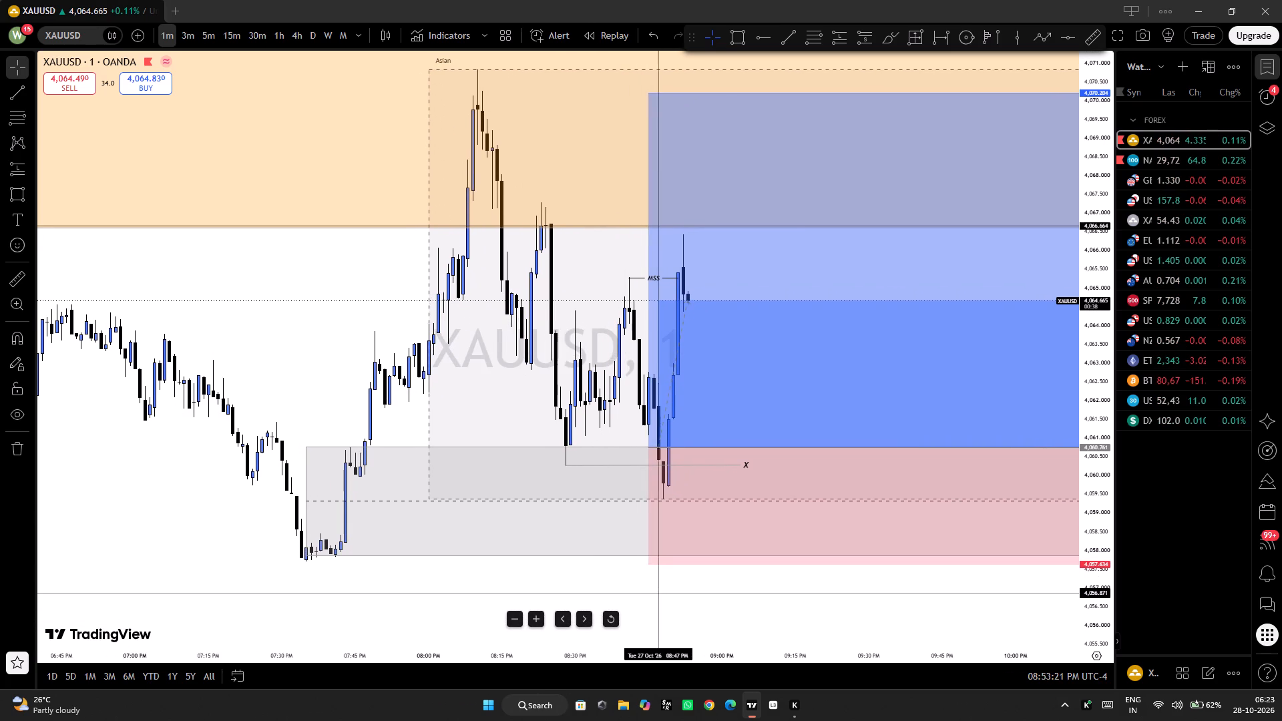
drag(652, 593, 638, 593)
scroll(644, 593, up, 2)
drag(646, 593, 620, 575)
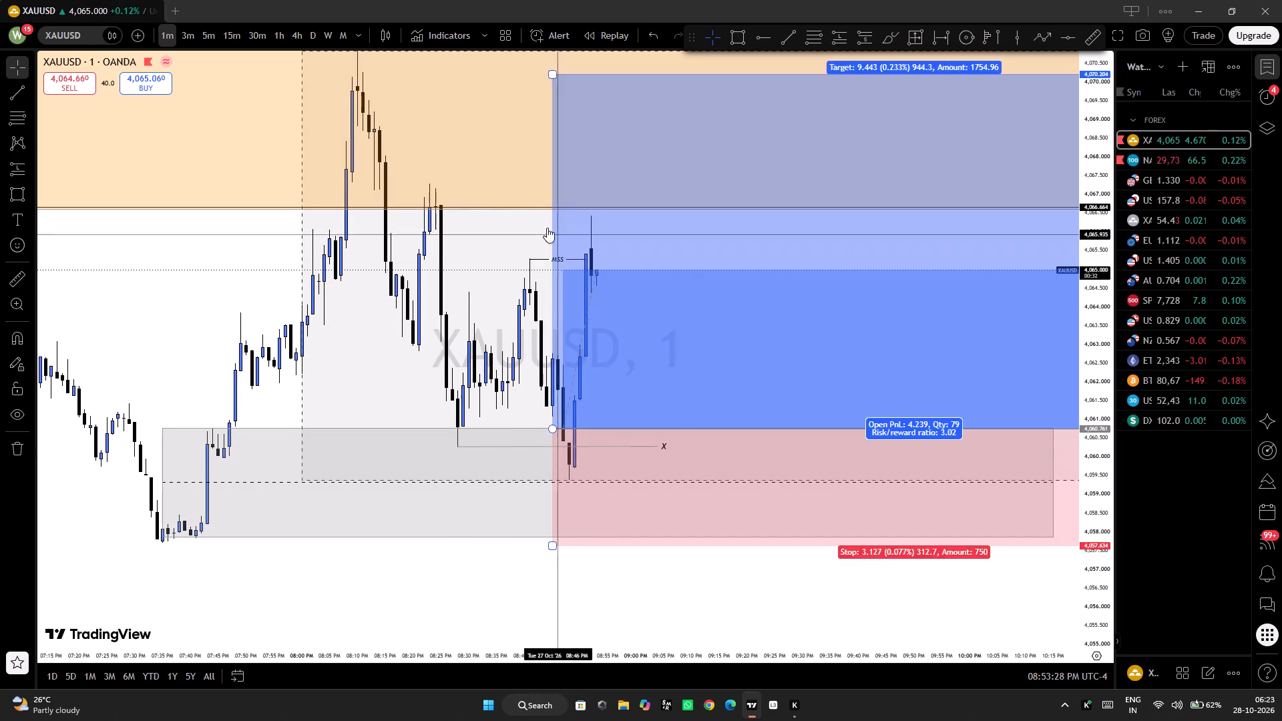
click(483, 290)
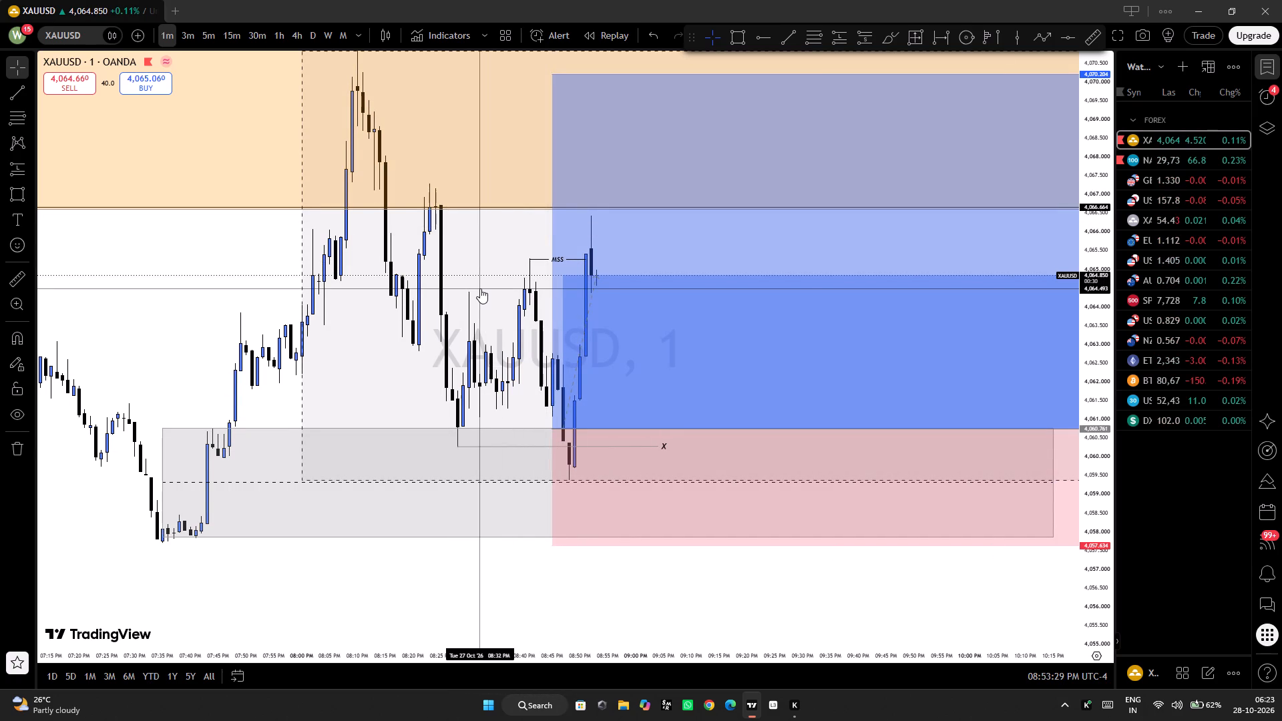
Draw a rectangle from 8:47 to 9:08 PM between about 4,060.4 and 4,059.4 and apply the +ORDER BLOCK template.
drag(480, 288, 445, 258)
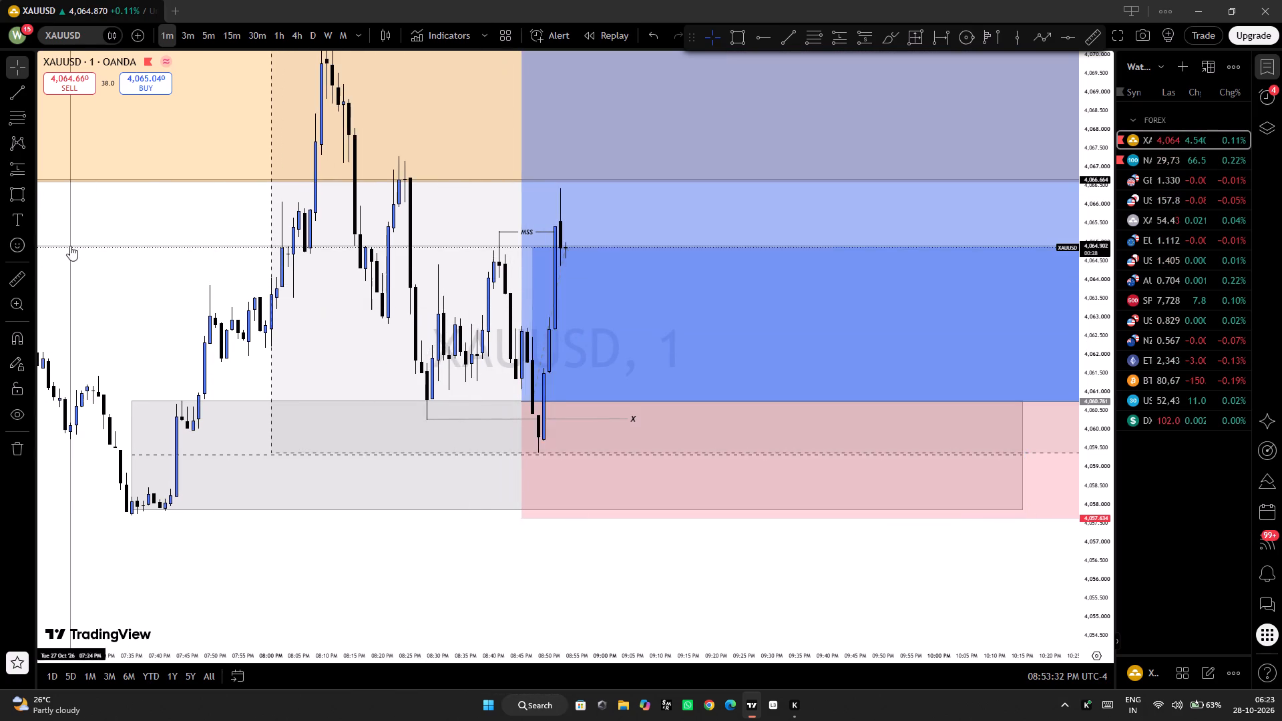
click(18, 188)
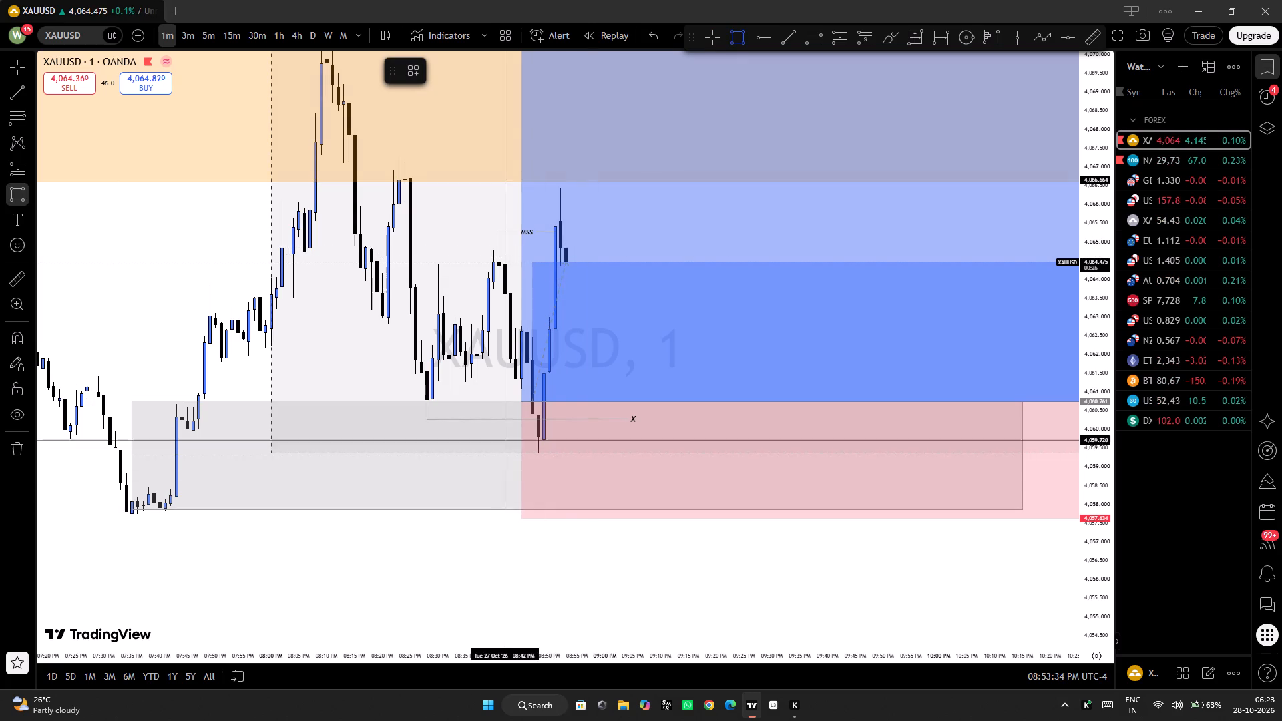
click(533, 414)
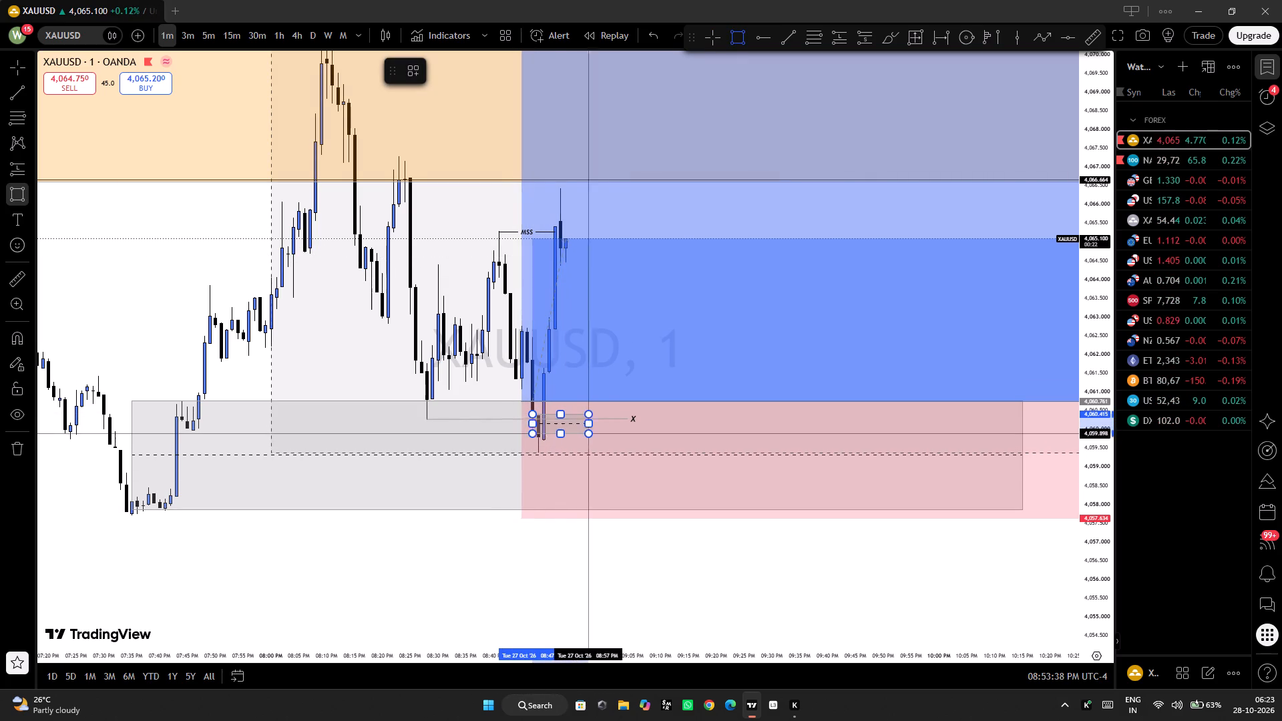
click(651, 451)
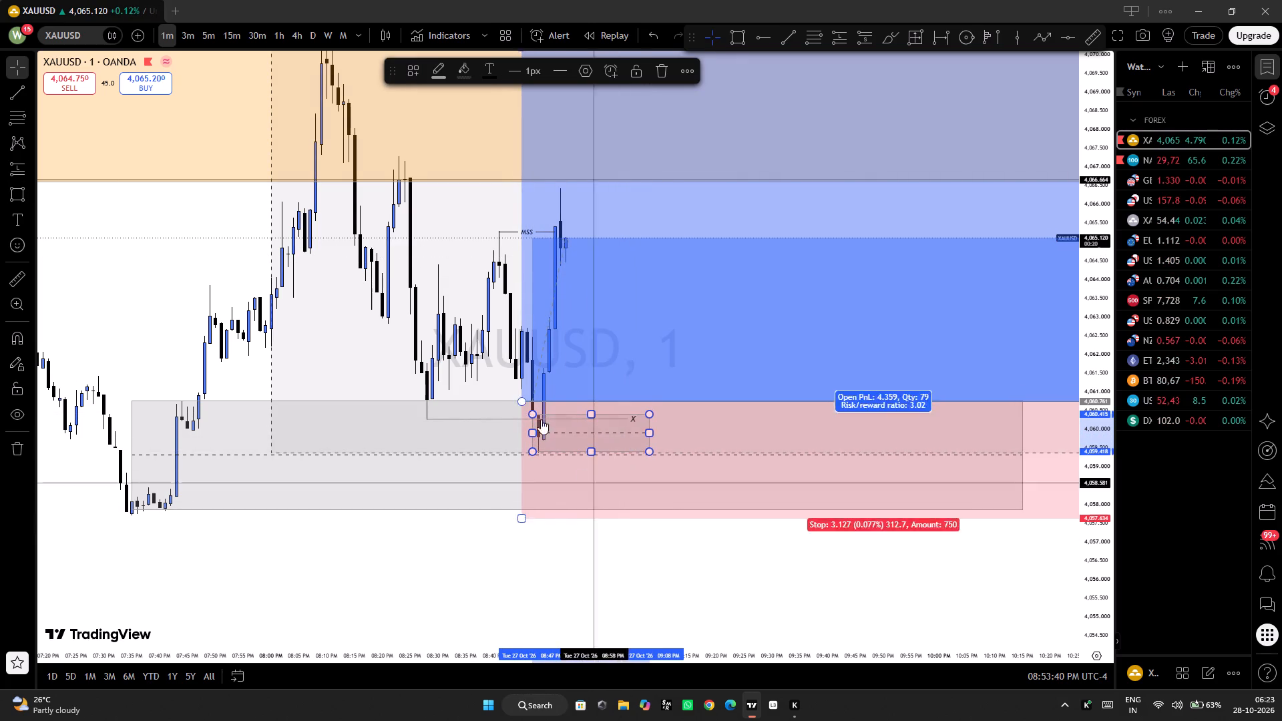
click(413, 69)
click(425, 164)
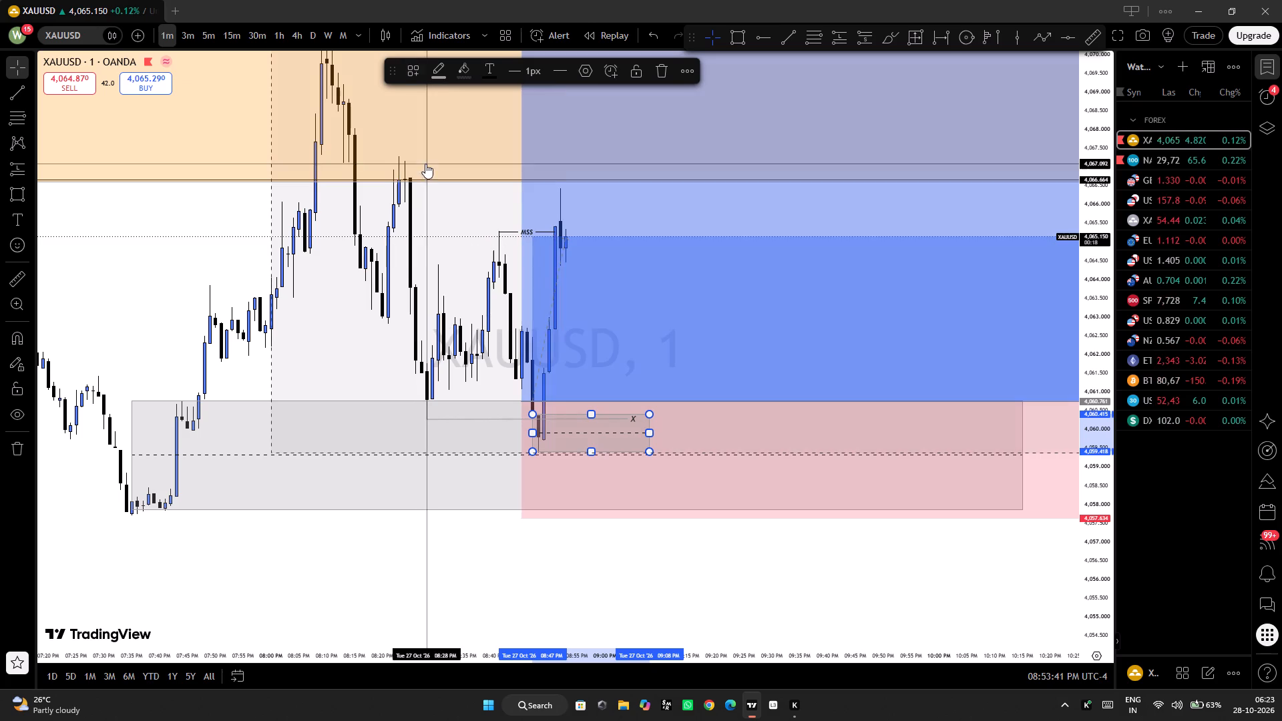
Change the order block rectangle's fill colour to orange.
click(457, 69)
click(489, 115)
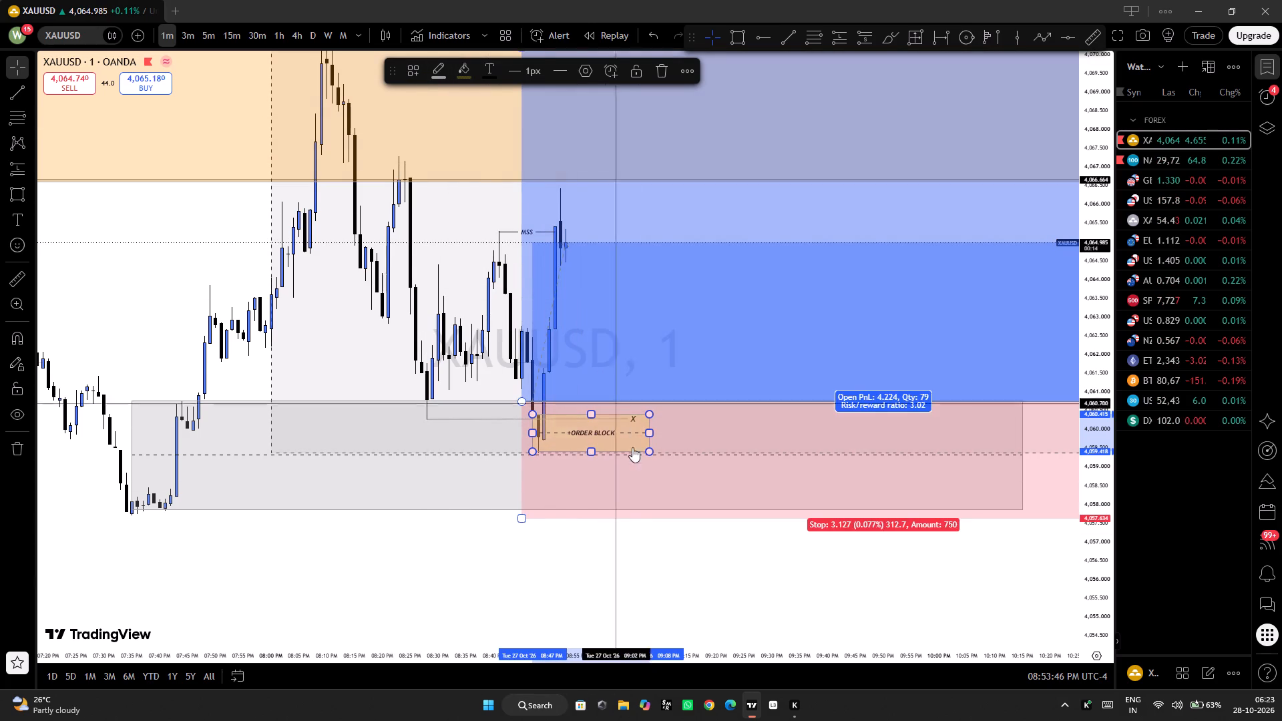
click(619, 551)
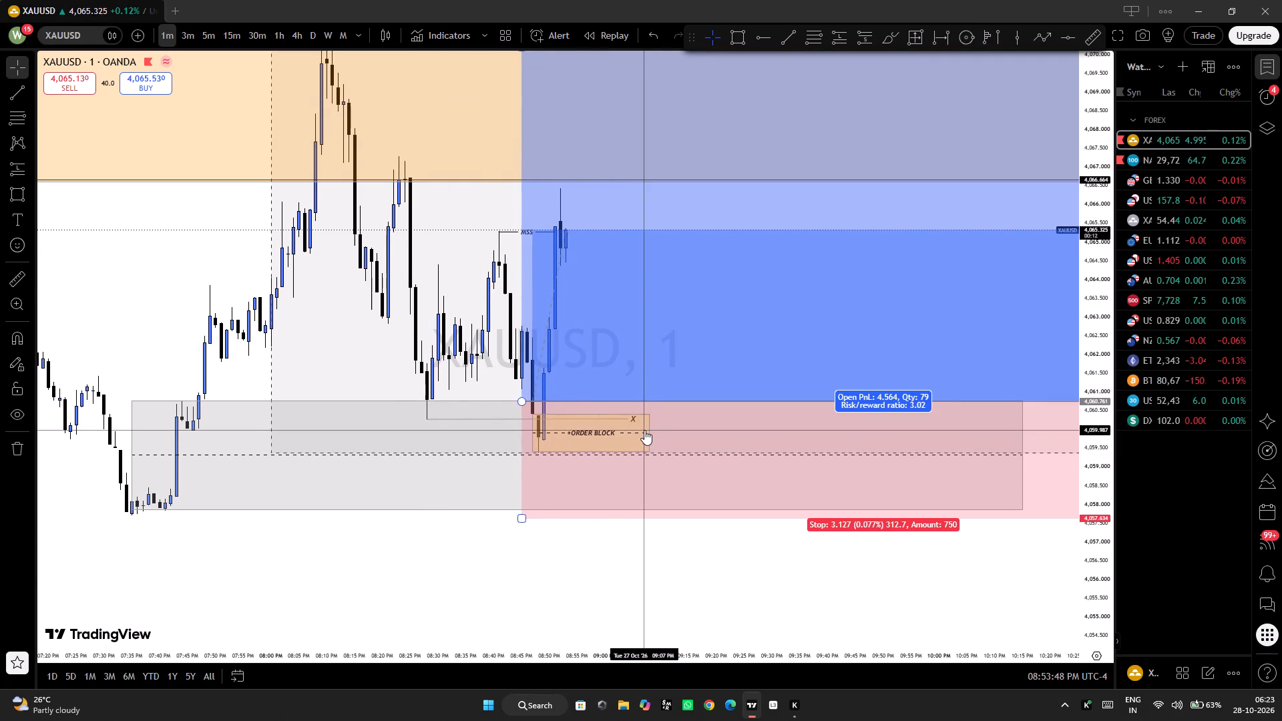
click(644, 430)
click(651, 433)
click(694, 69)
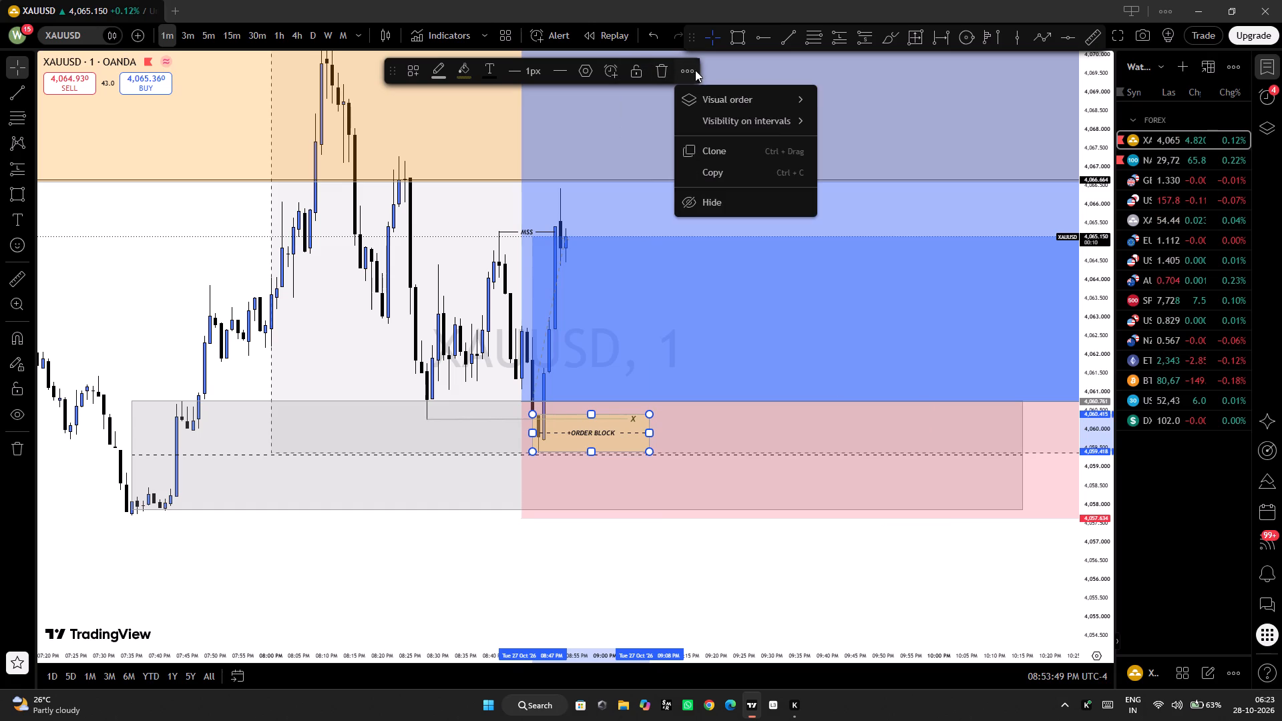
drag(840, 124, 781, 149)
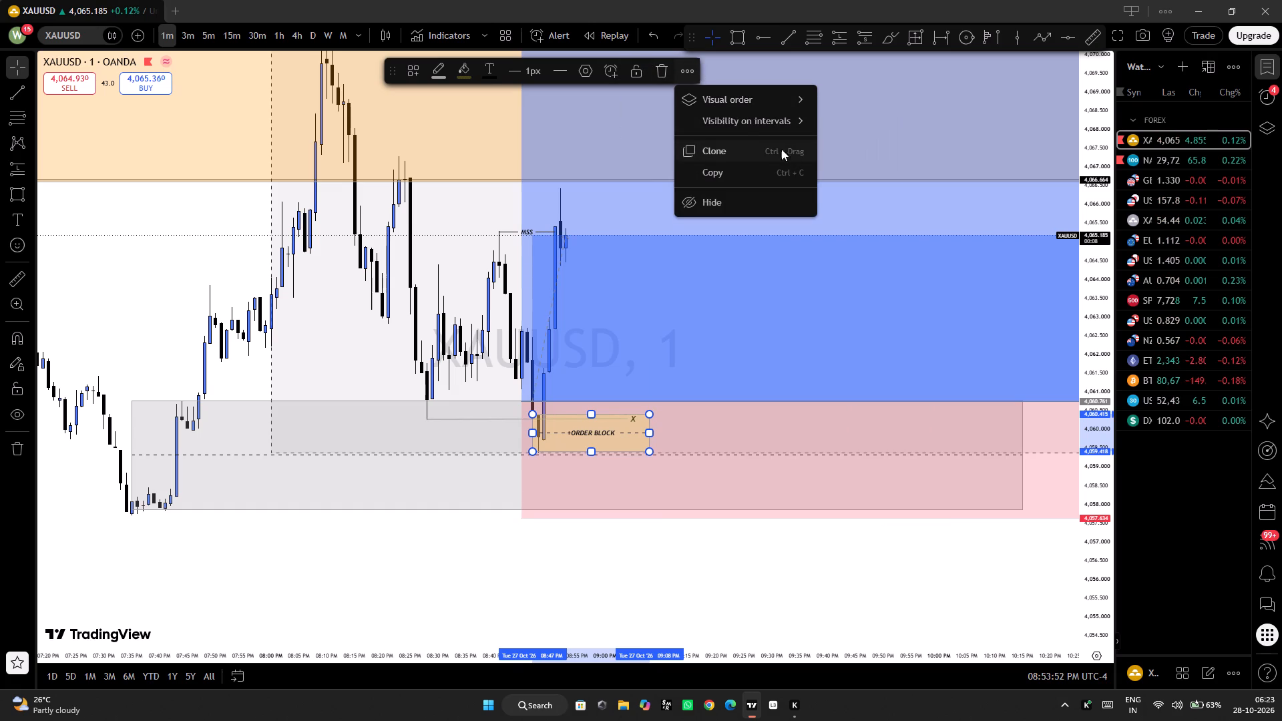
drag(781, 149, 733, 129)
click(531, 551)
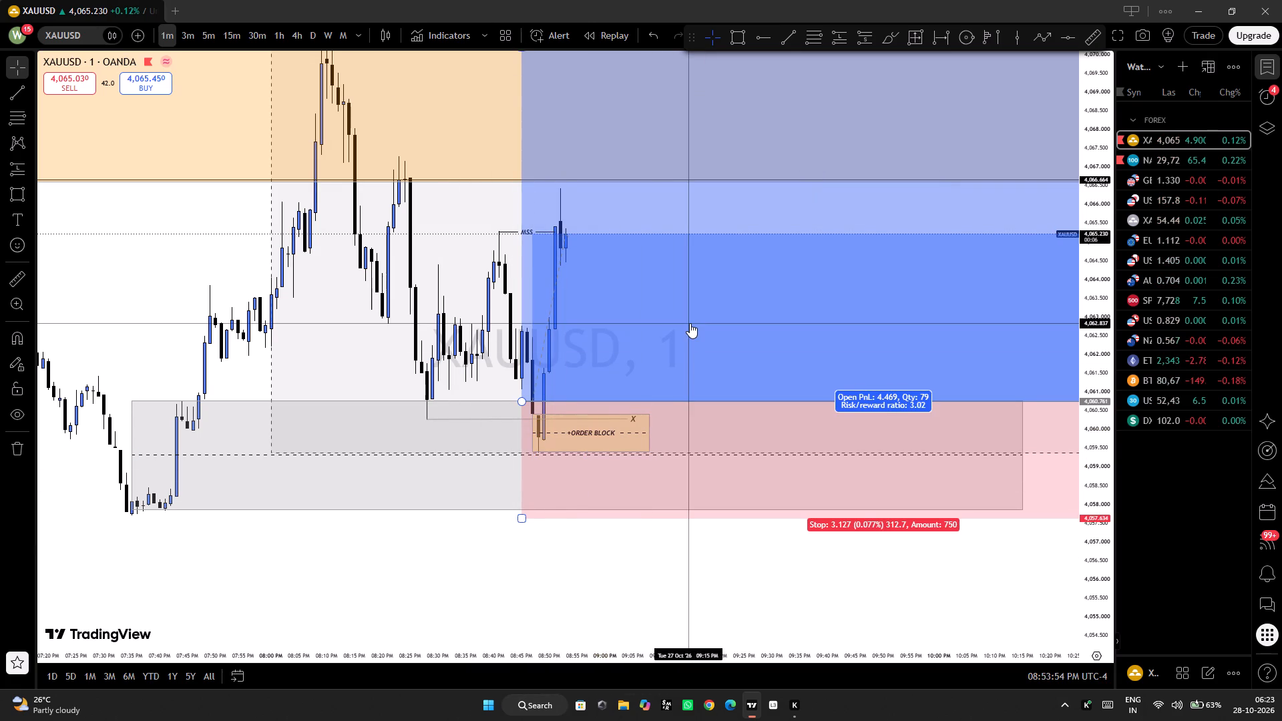
Send the long position drawing to the back of the visual order.
click(690, 323)
click(640, 63)
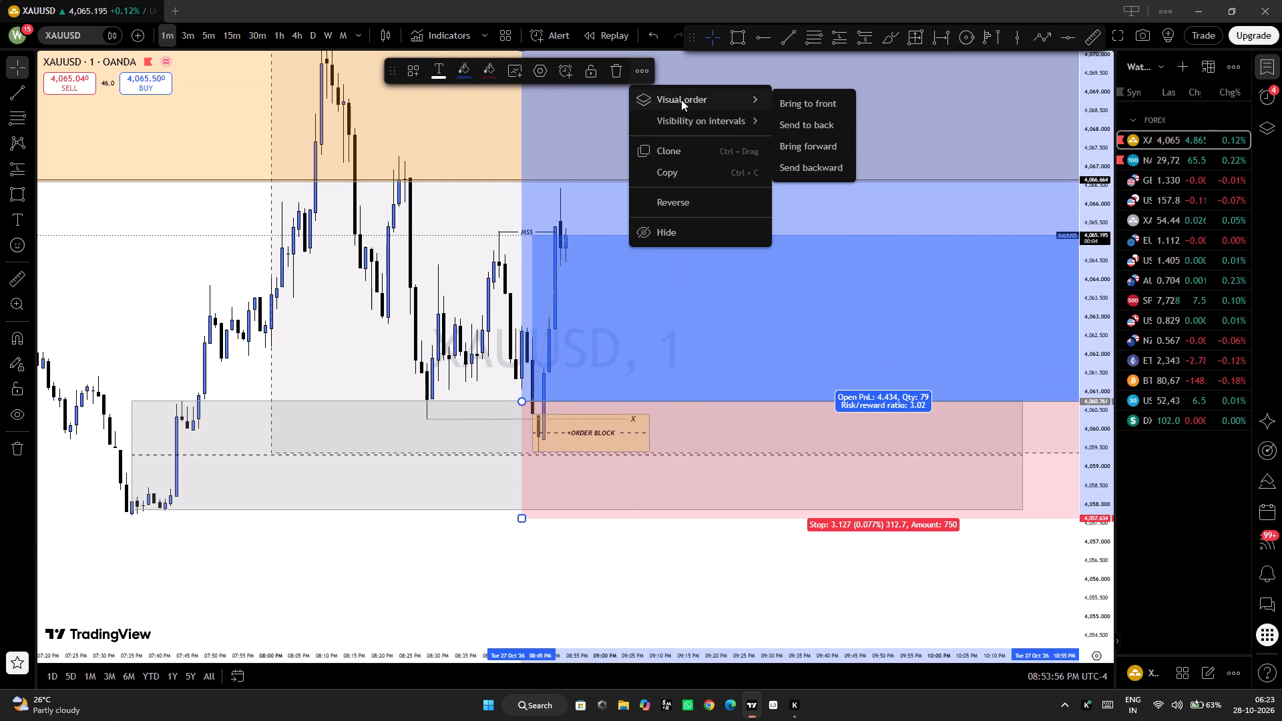
click(813, 126)
click(604, 520)
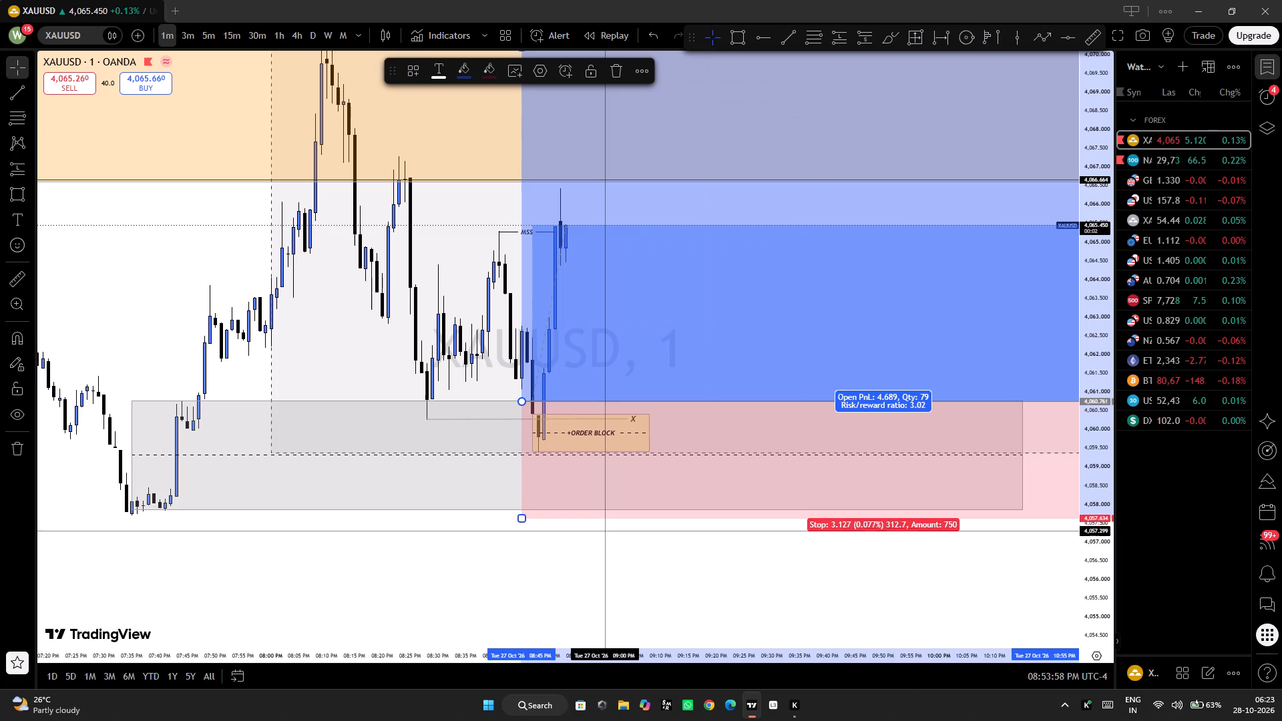
click(602, 545)
click(600, 554)
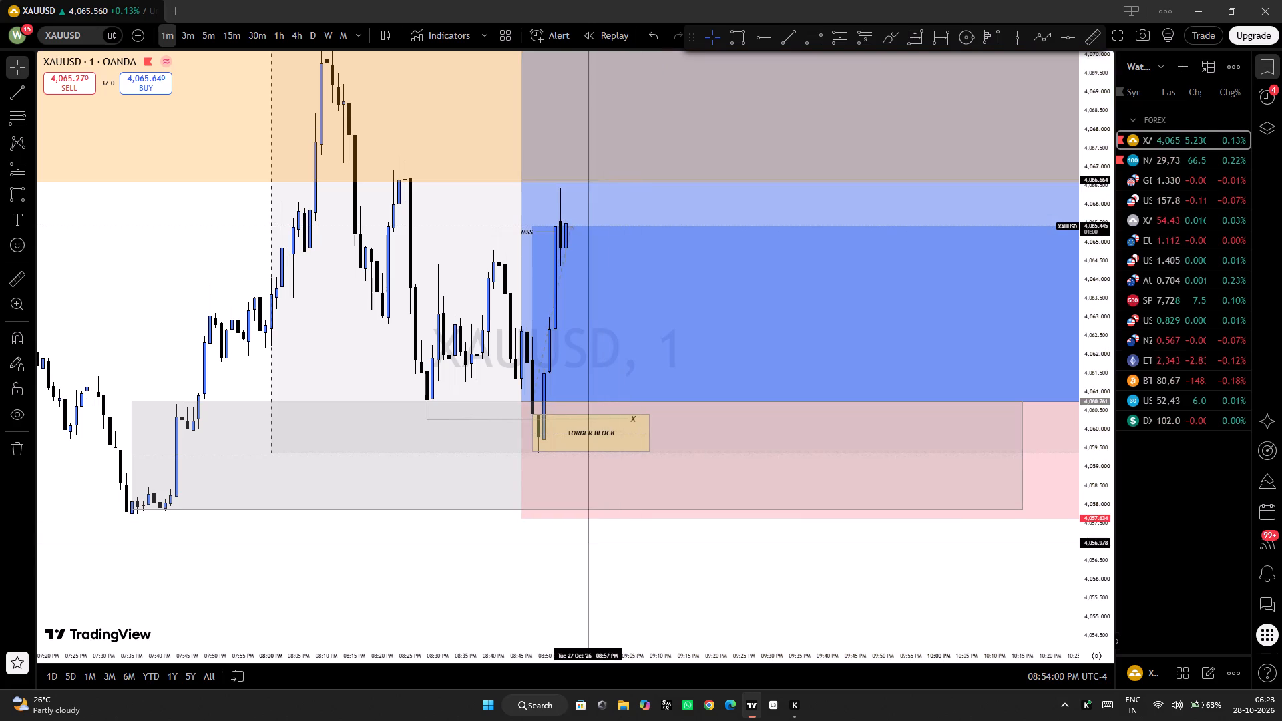
Switch to the 3-minute chart and examine price around the order block, MSS line and long position.
click(183, 37)
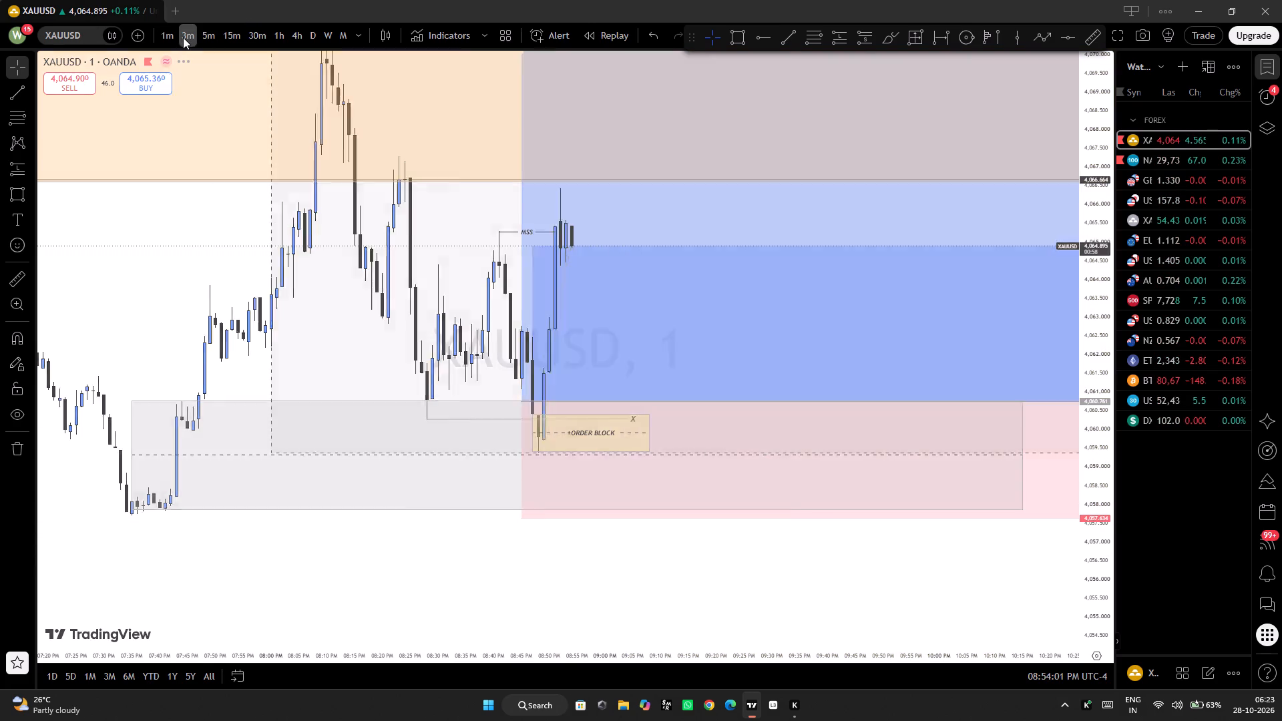
scroll(530, 379, up, 4)
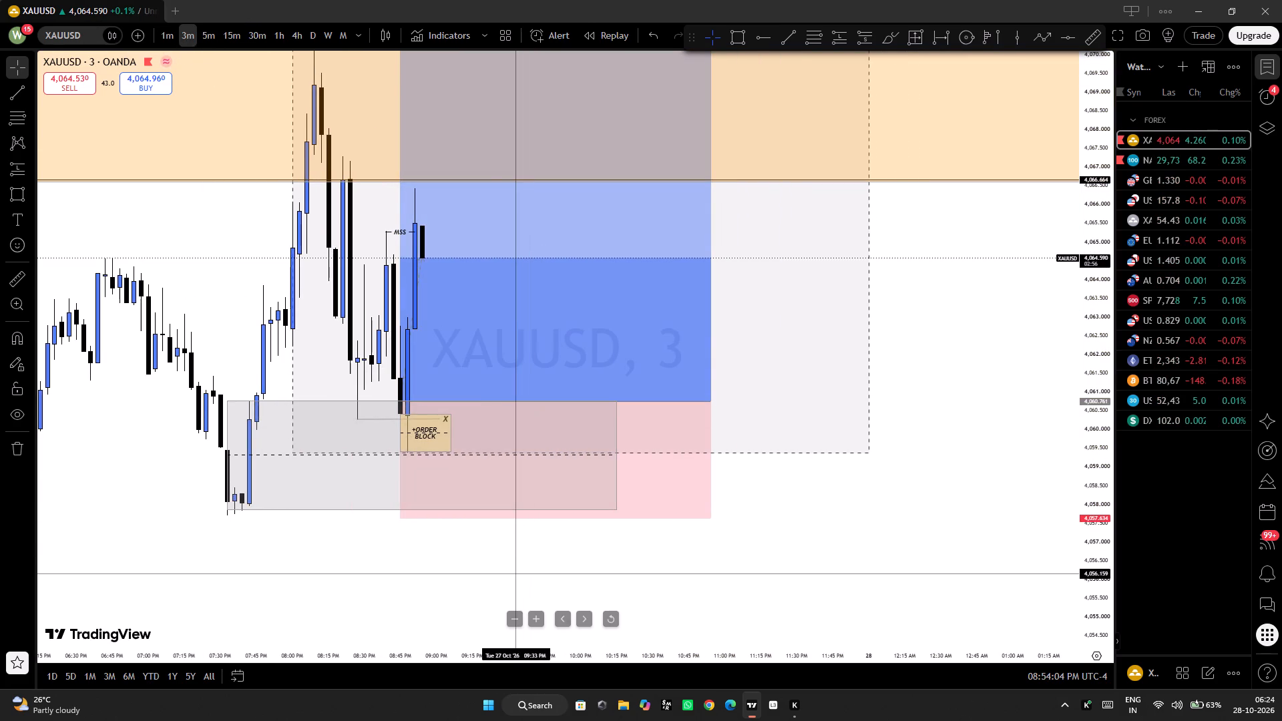
drag(485, 577, 511, 572)
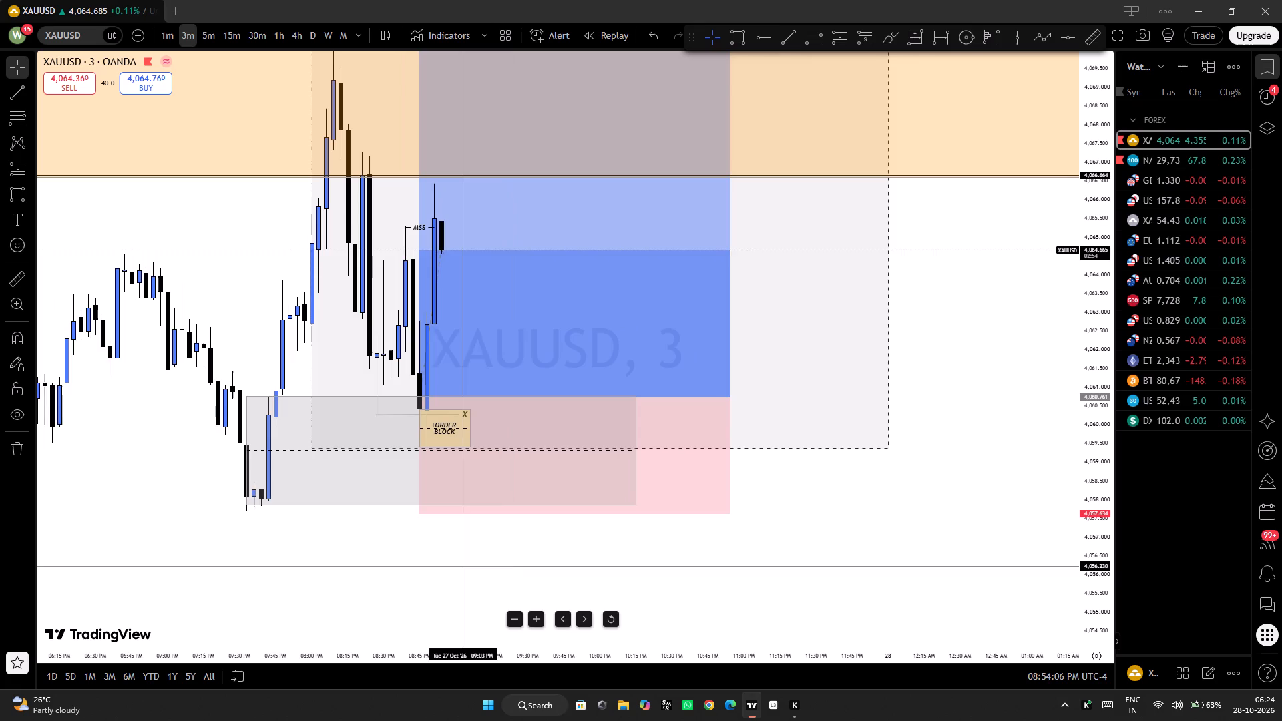
drag(461, 567, 535, 551)
scroll(538, 551, up, 1)
drag(491, 554, 539, 551)
scroll(672, 544, up, 1)
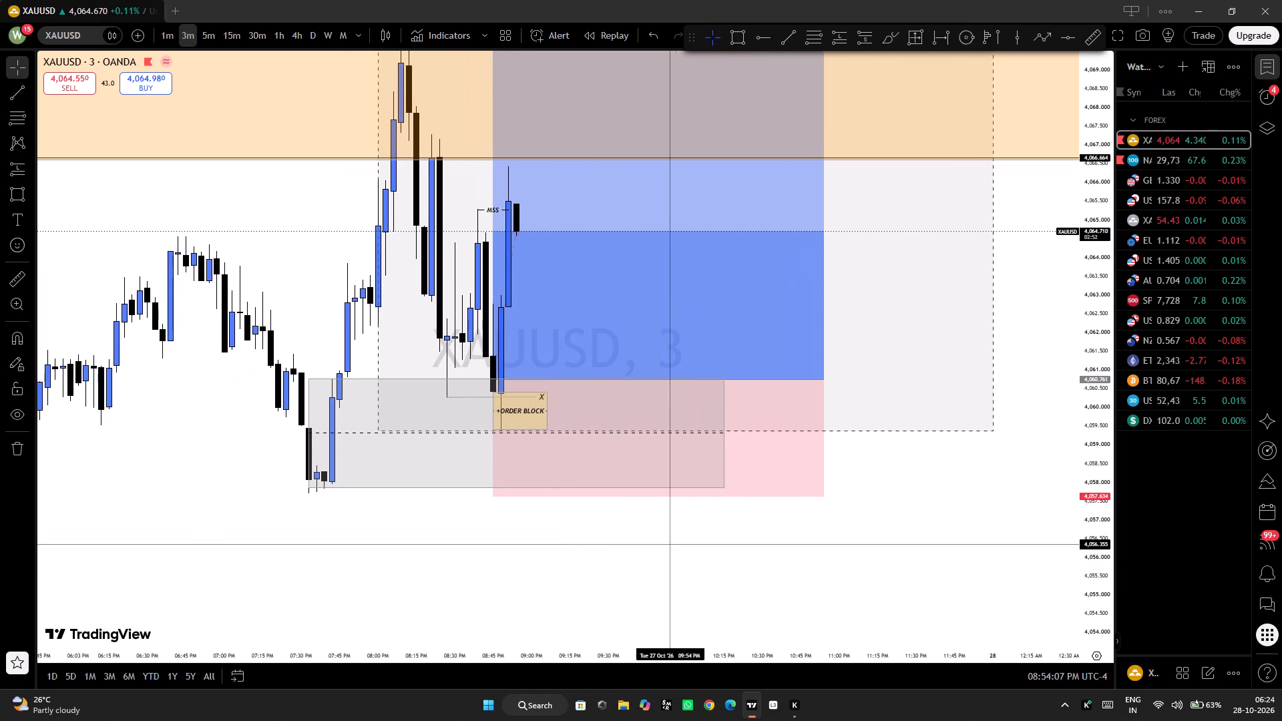
drag(1103, 286, 1094, 340)
scroll(851, 530, up, 2)
drag(676, 578, 785, 571)
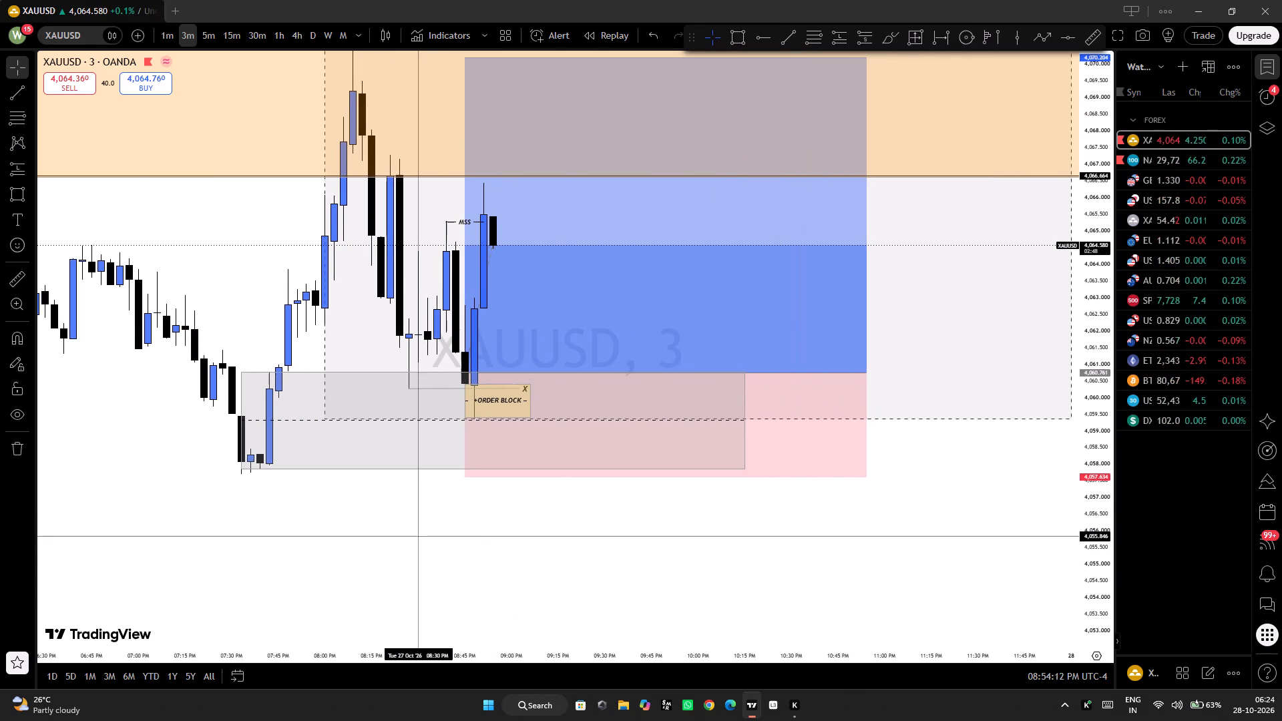
Hide all drawings to view the bare 3-minute candles, show them again and examine the long setup up to its target.
click(13, 417)
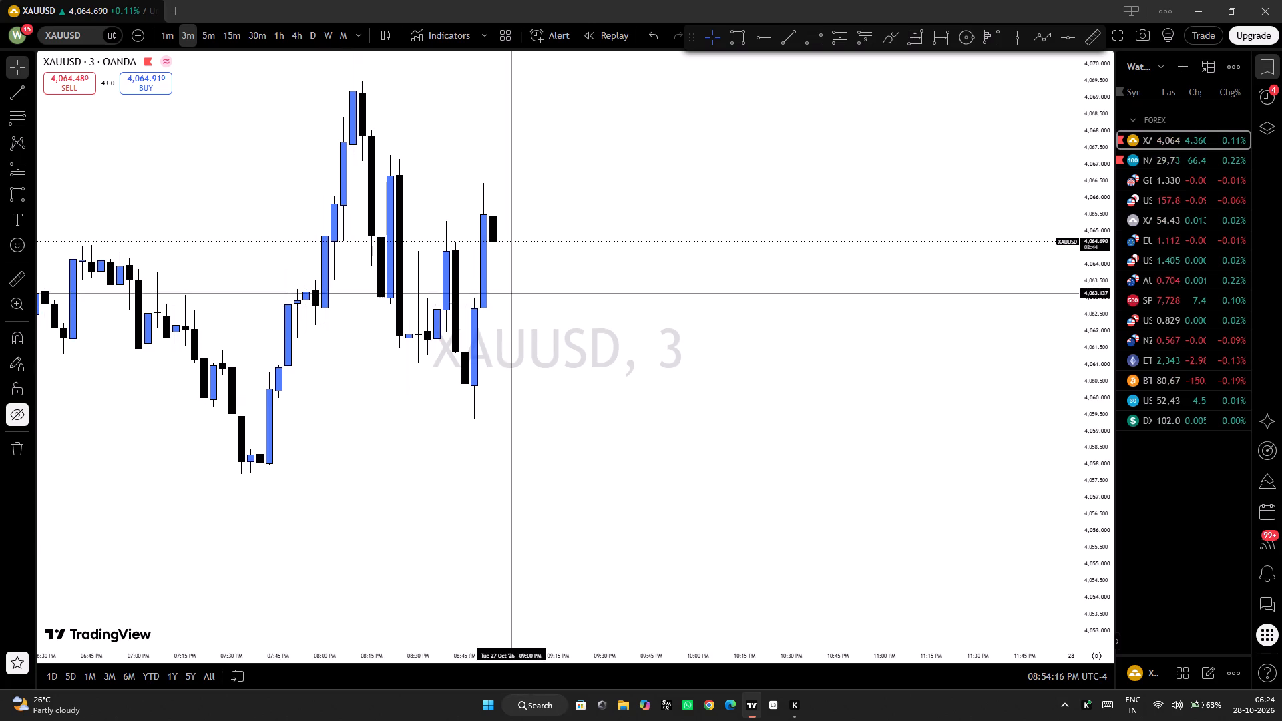
click(12, 421)
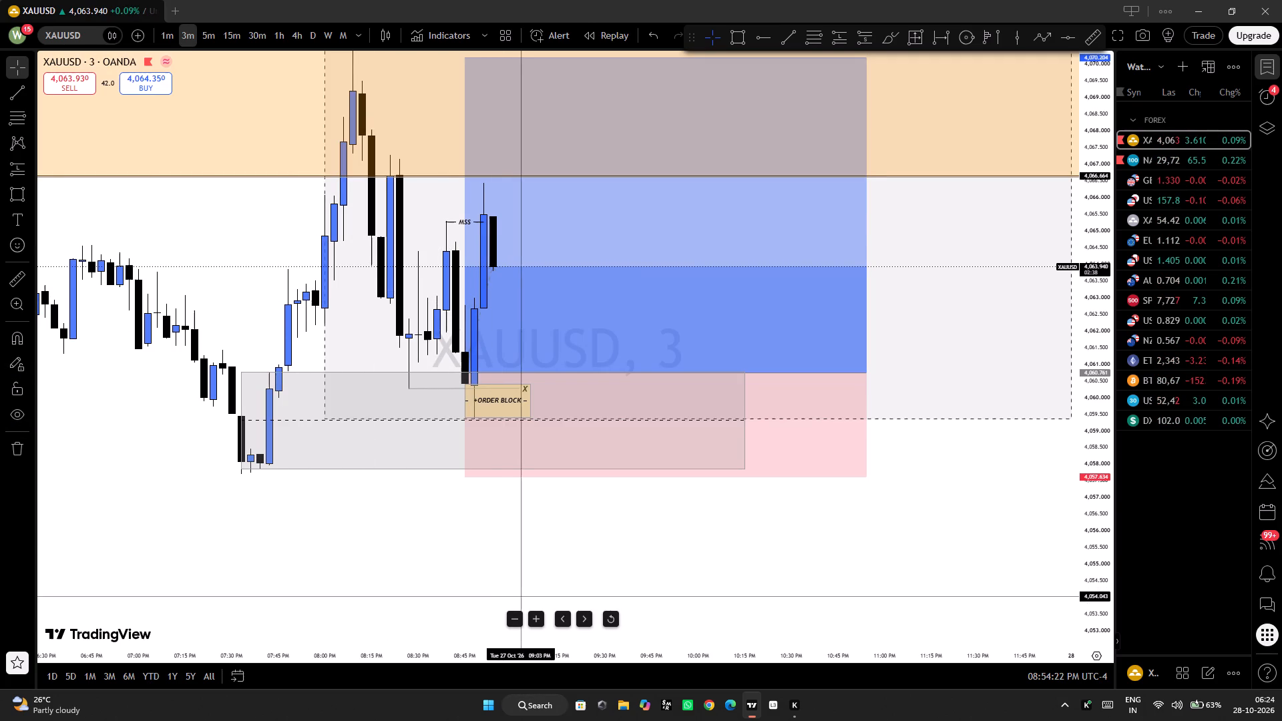
drag(1100, 207, 1077, 359)
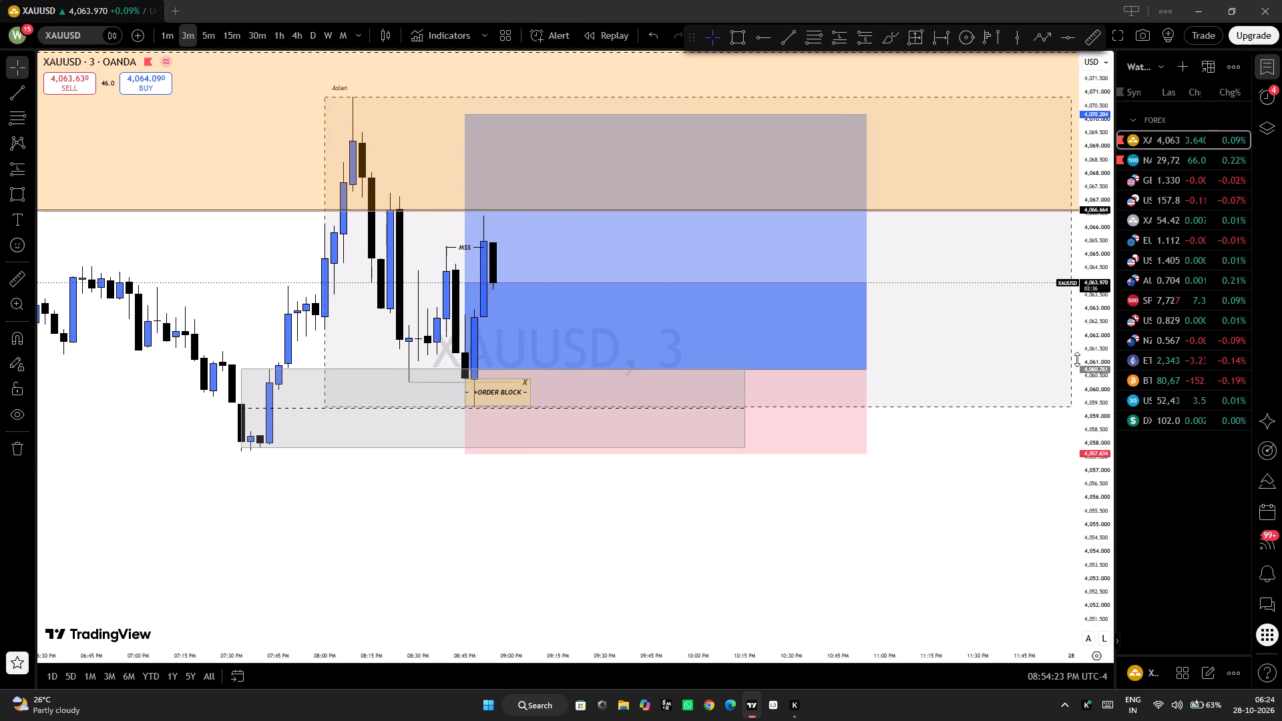
drag(1077, 359, 1042, 405)
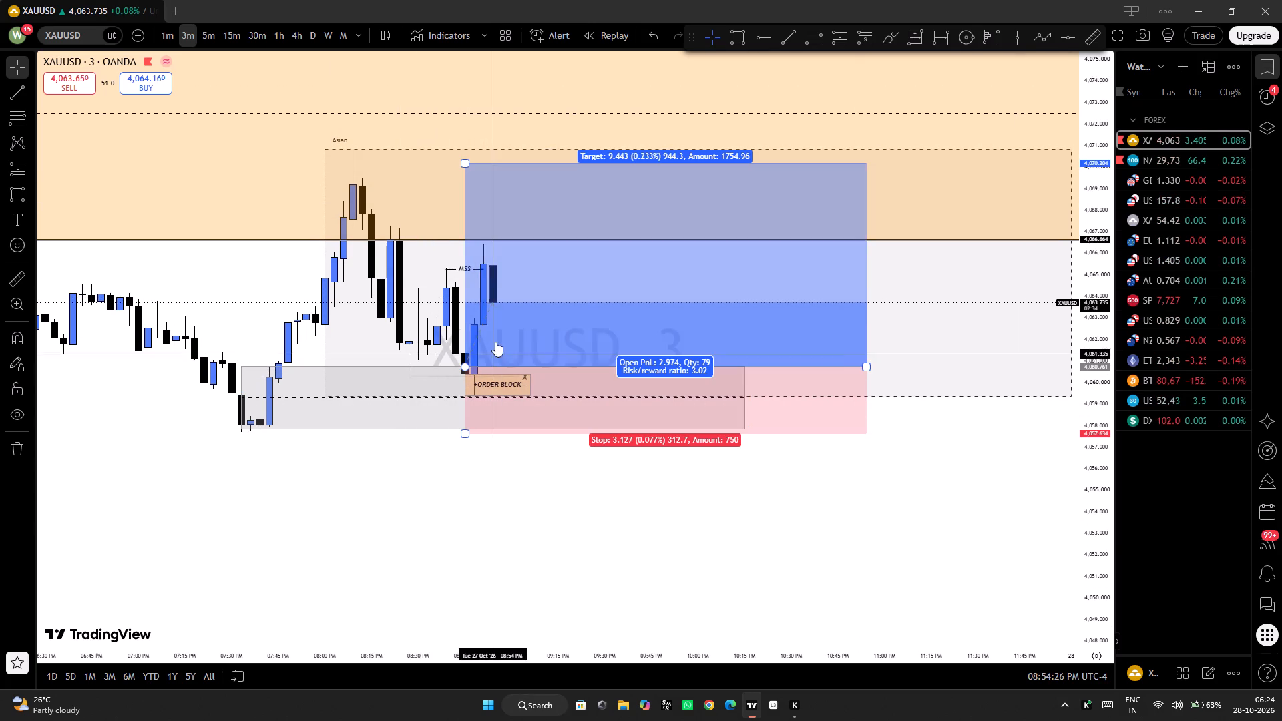
click(552, 530)
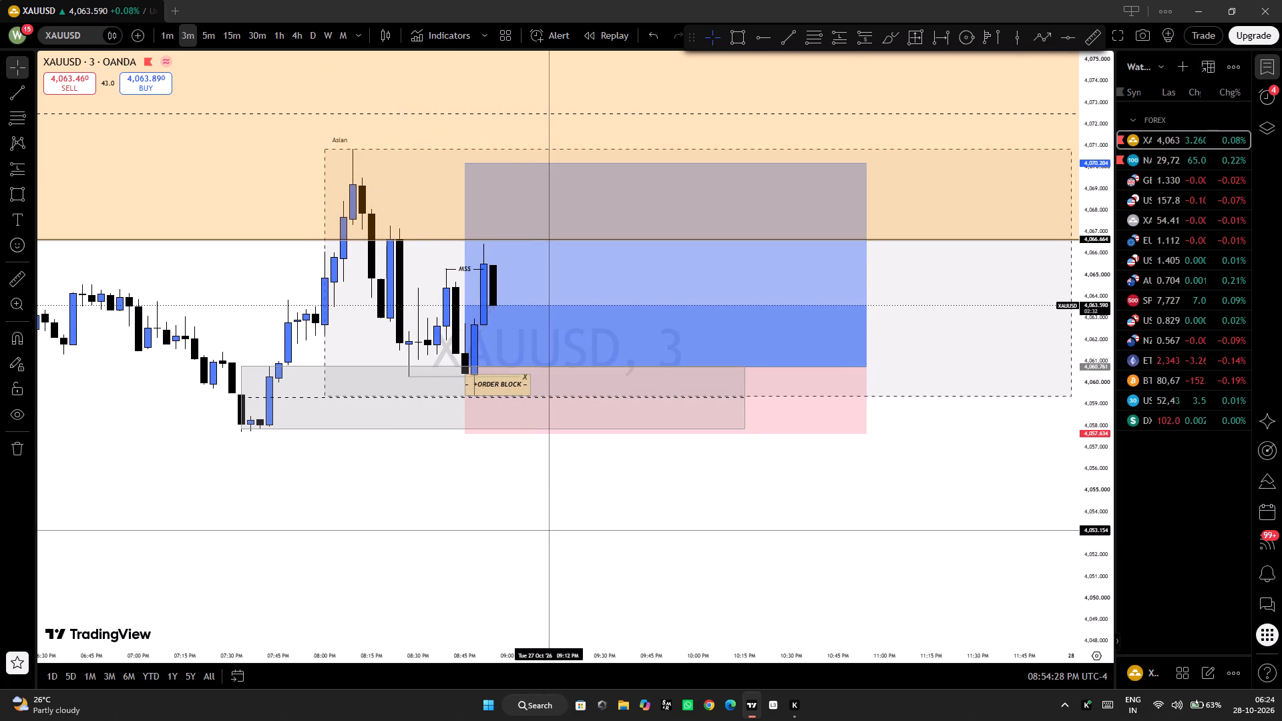
Return to the 1-minute chart and examine the pullback from the MSS high towards the order block.
click(170, 34)
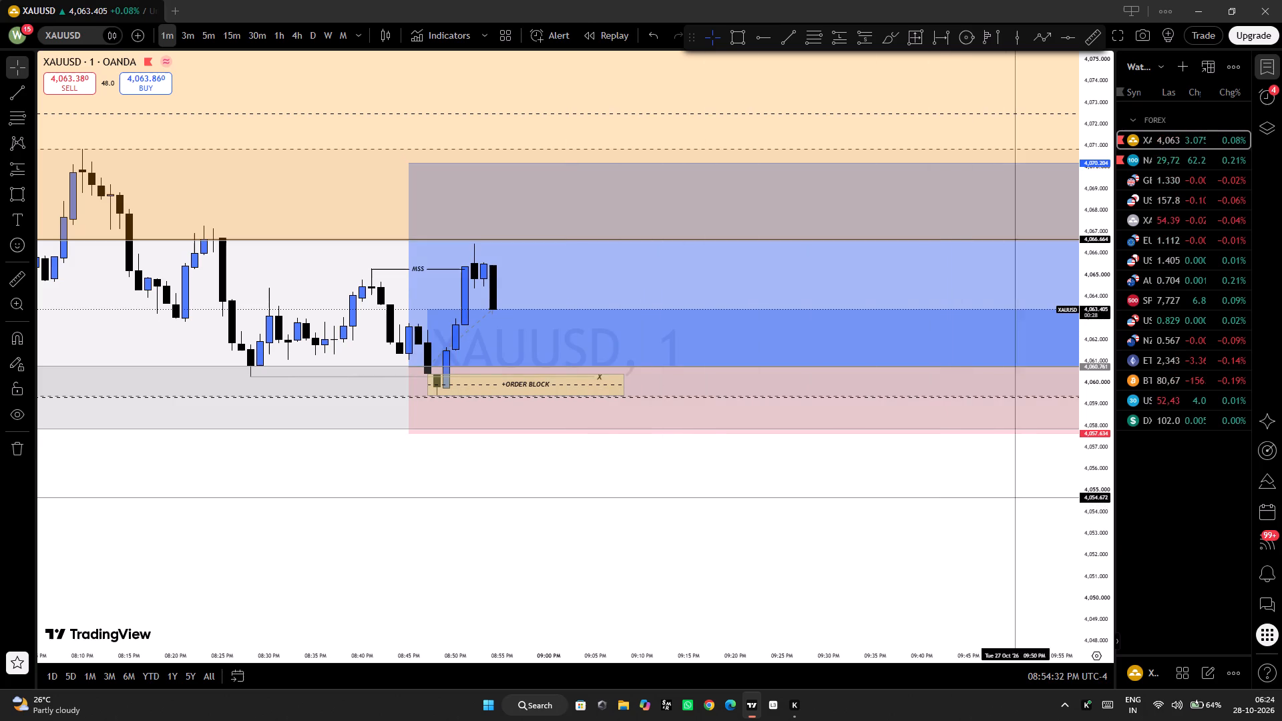
drag(1100, 554, 1125, 441)
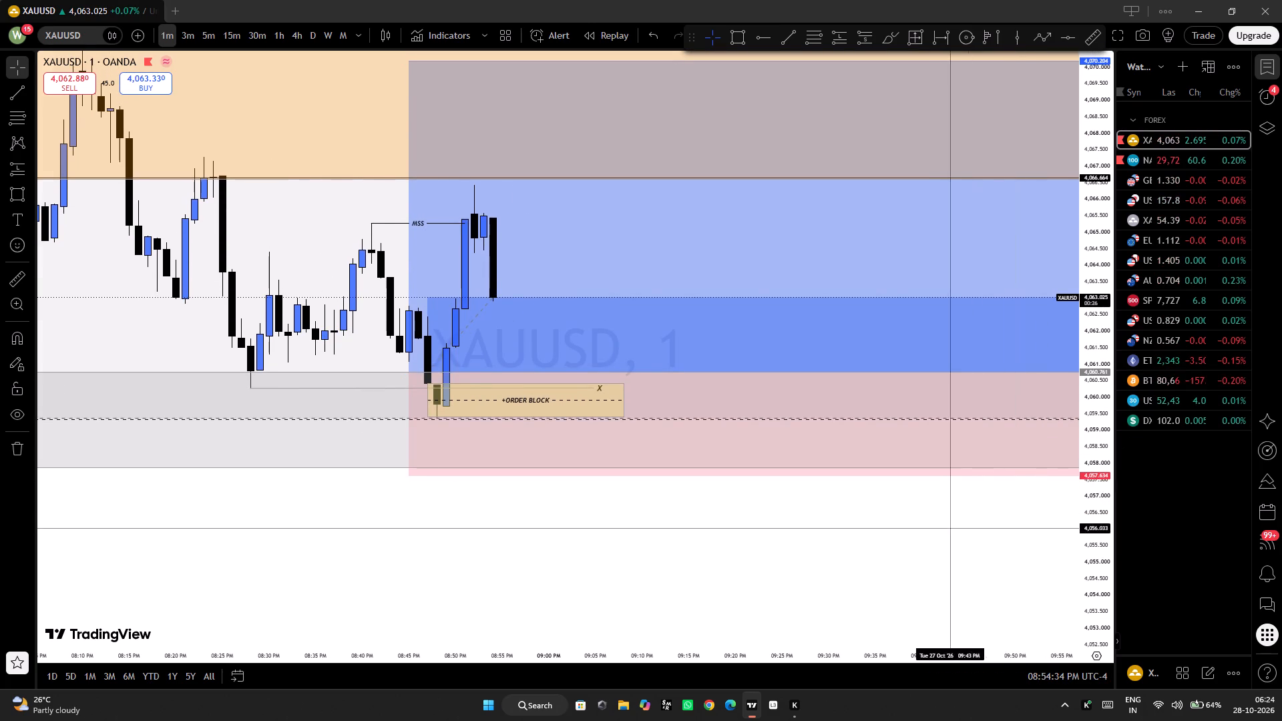
scroll(947, 530, down, 2)
scroll(839, 553, down, 1)
scroll(808, 557, up, 1)
drag(801, 557, 799, 557)
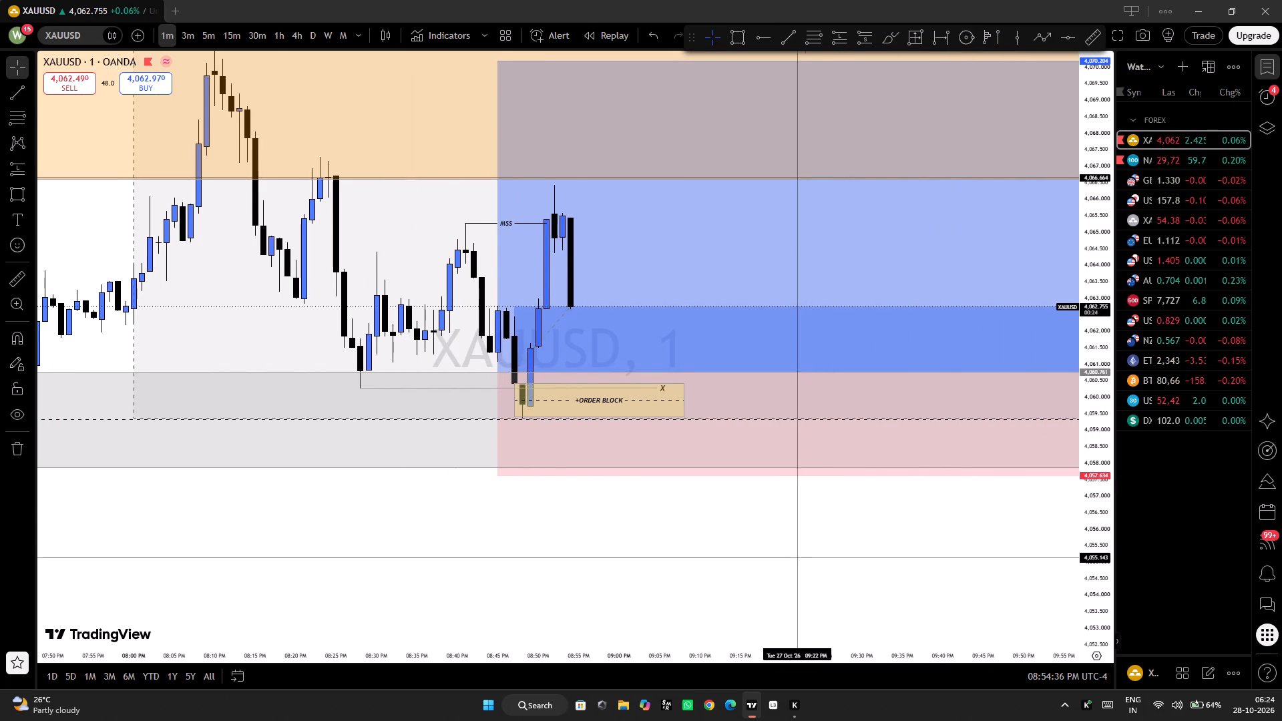
drag(799, 557, 772, 551)
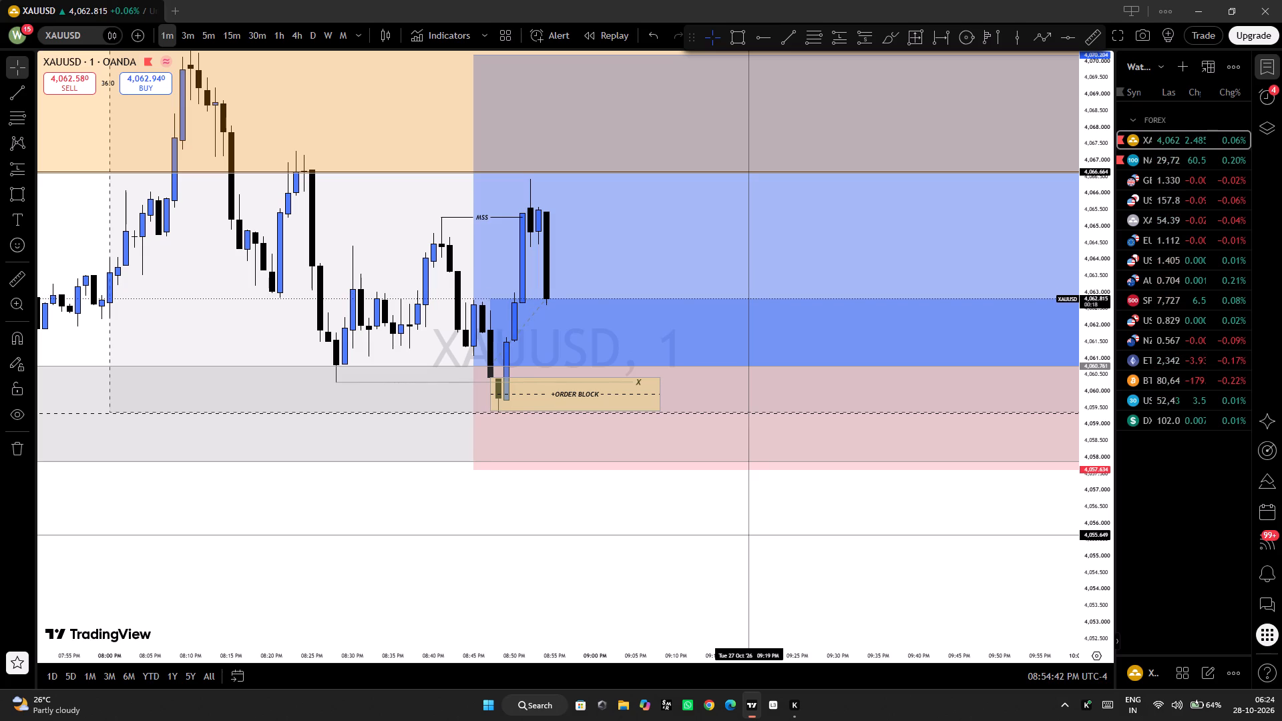
drag(858, 491, 797, 541)
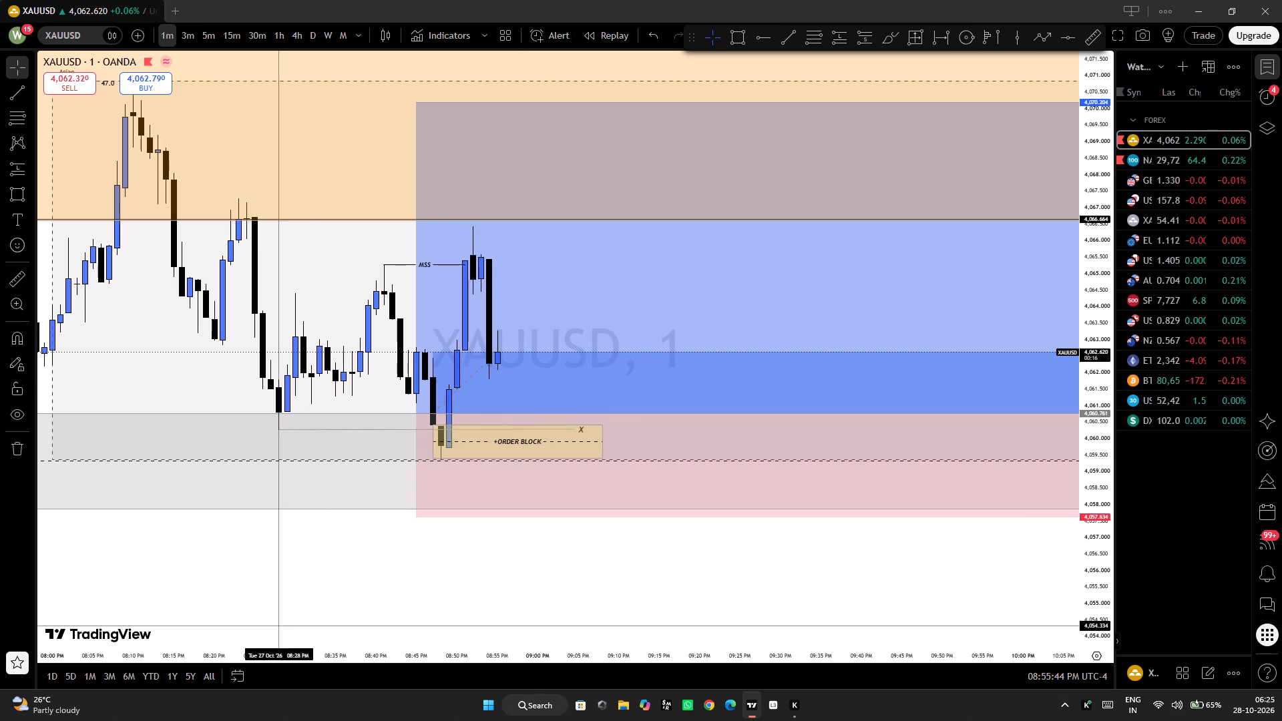
Place a second long position at the order block with entry about 4,060.42, stop about 4,059.23 and target about 4,070.24.
click(18, 168)
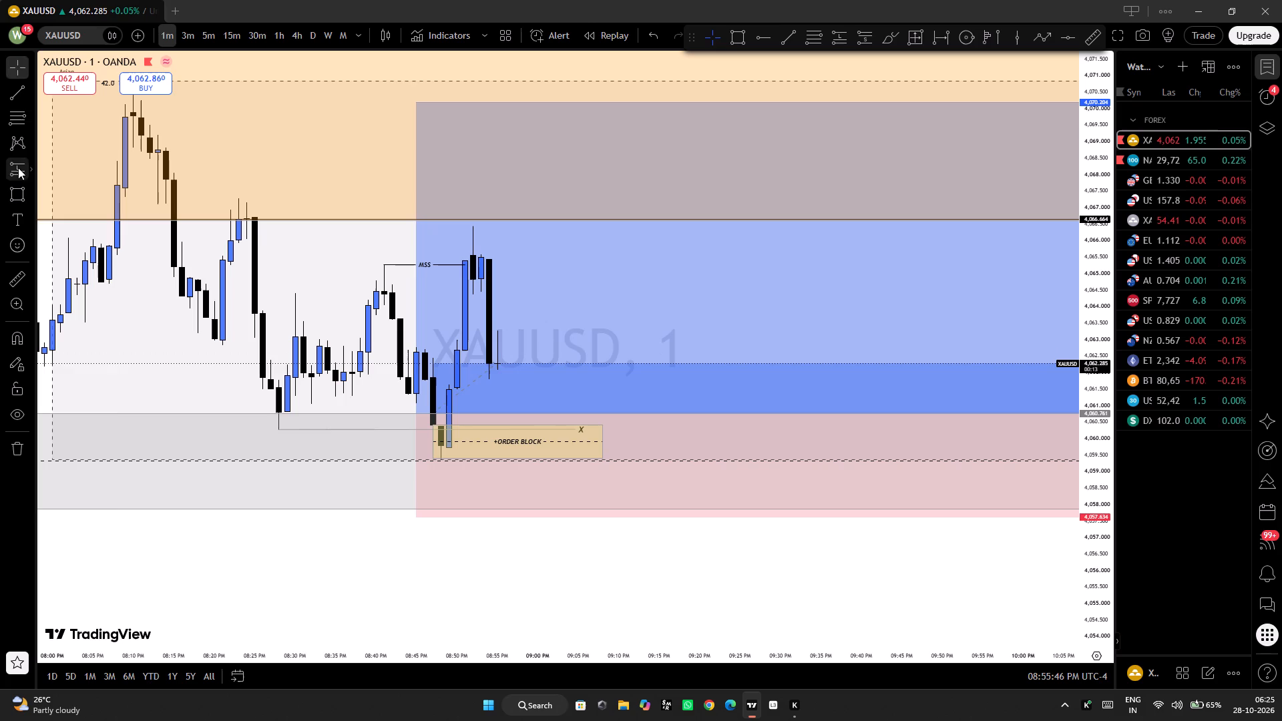
click(519, 425)
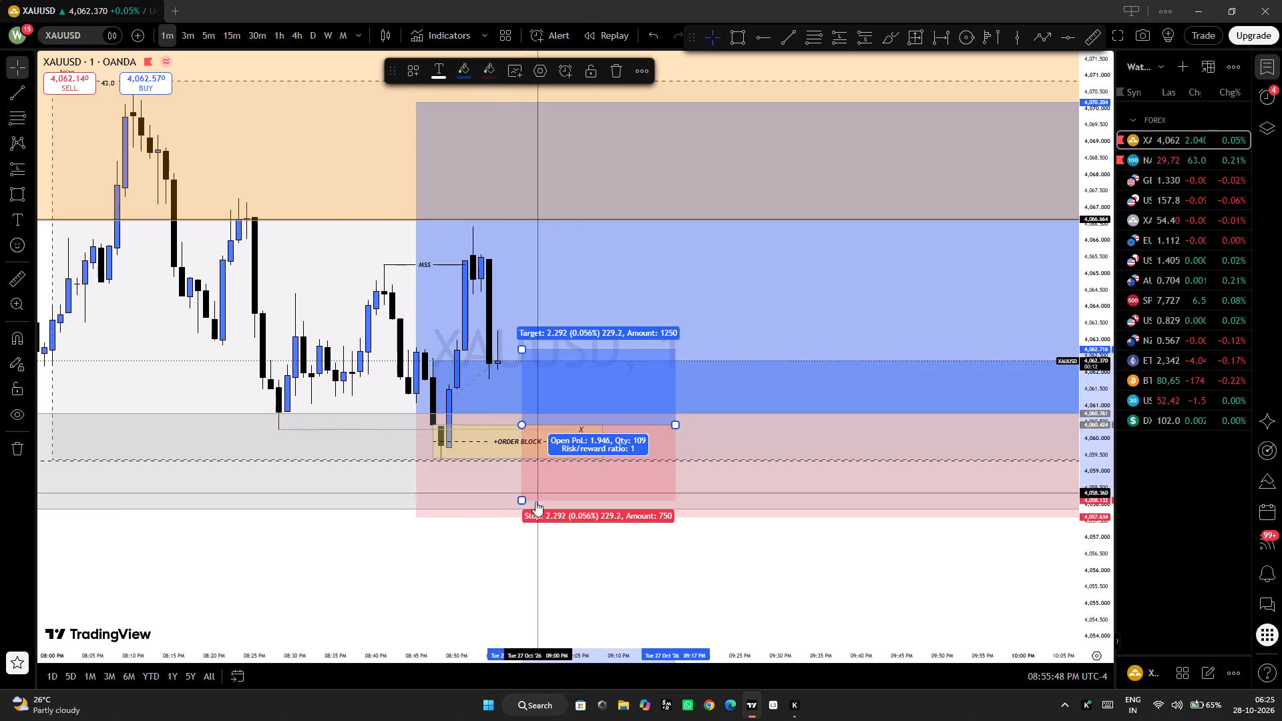
drag(519, 500, 564, 464)
drag(523, 347, 570, 101)
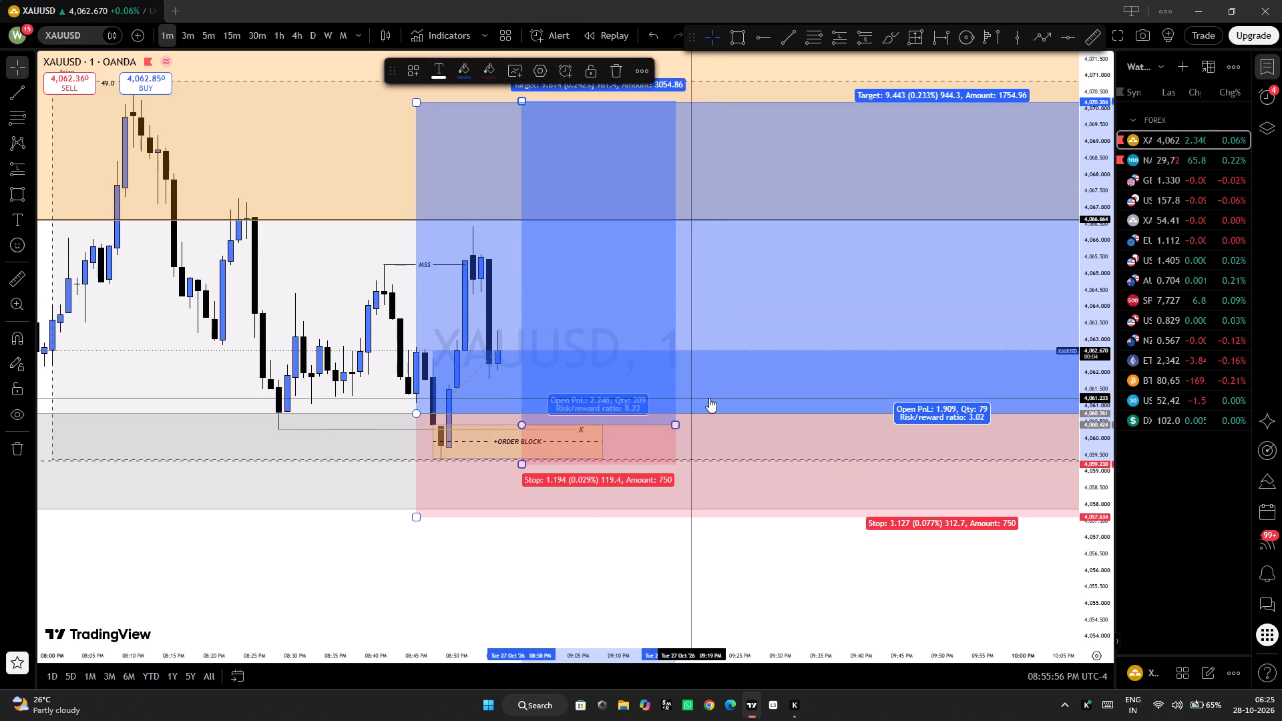
drag(601, 556, 548, 566)
scroll(586, 555, down, 3)
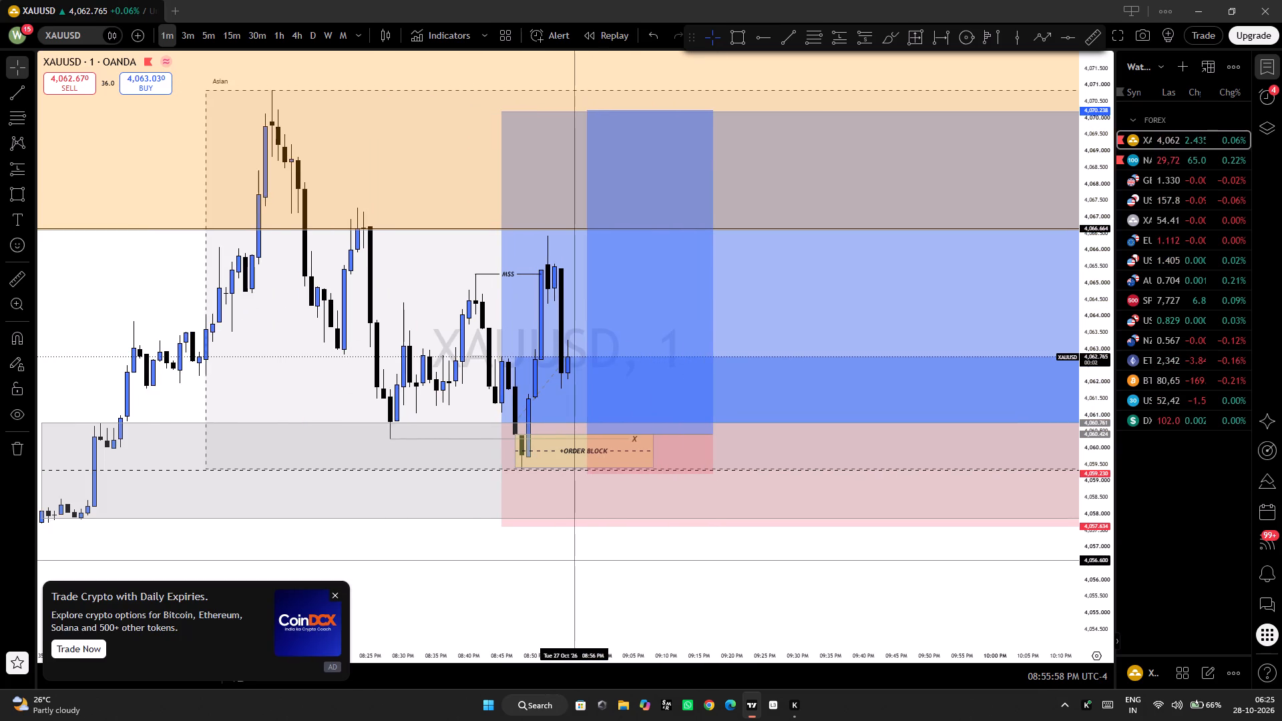
click(674, 353)
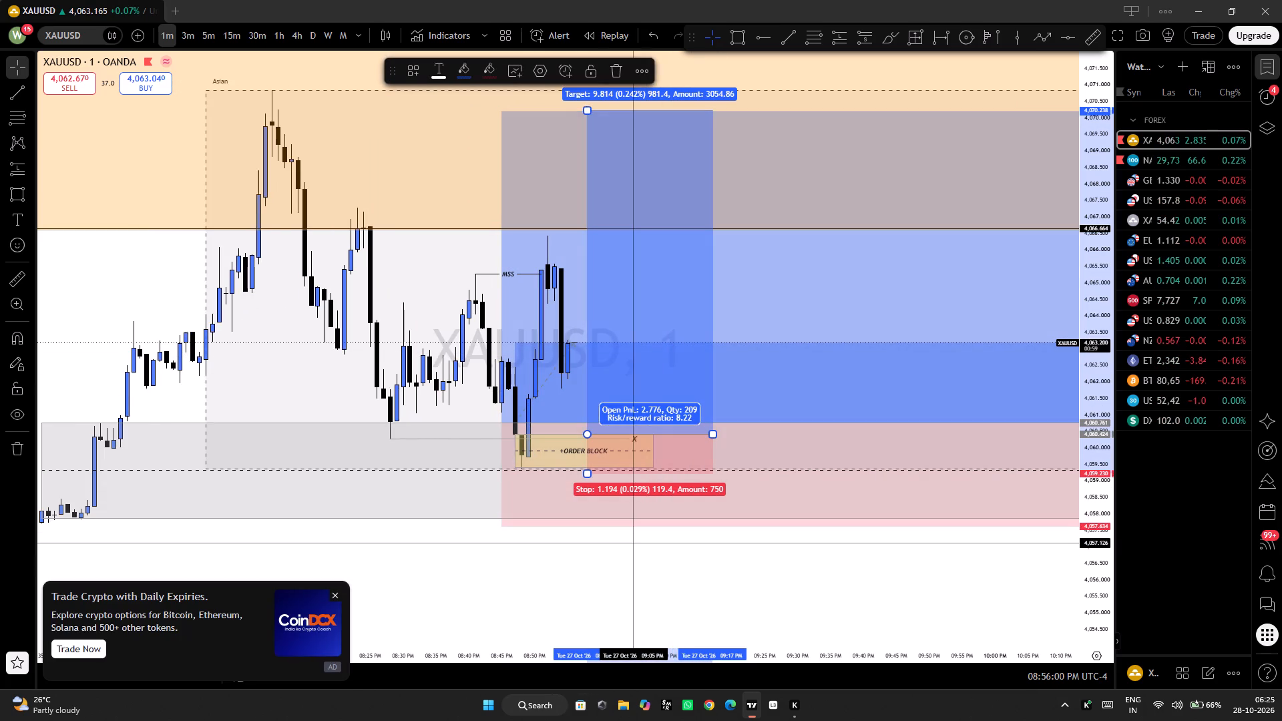
click(632, 551)
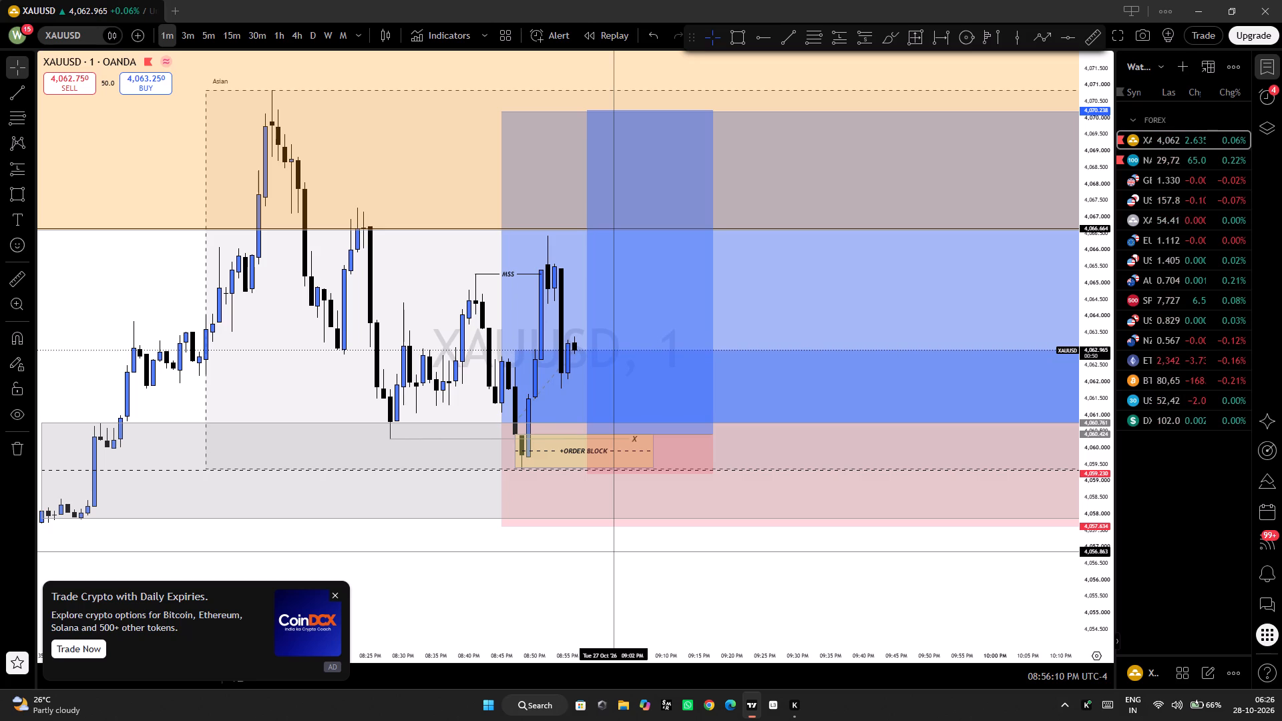
Compare both long setups on the 5-minute and 1-minute charts, closing the advertisement that covers the chart.
click(207, 32)
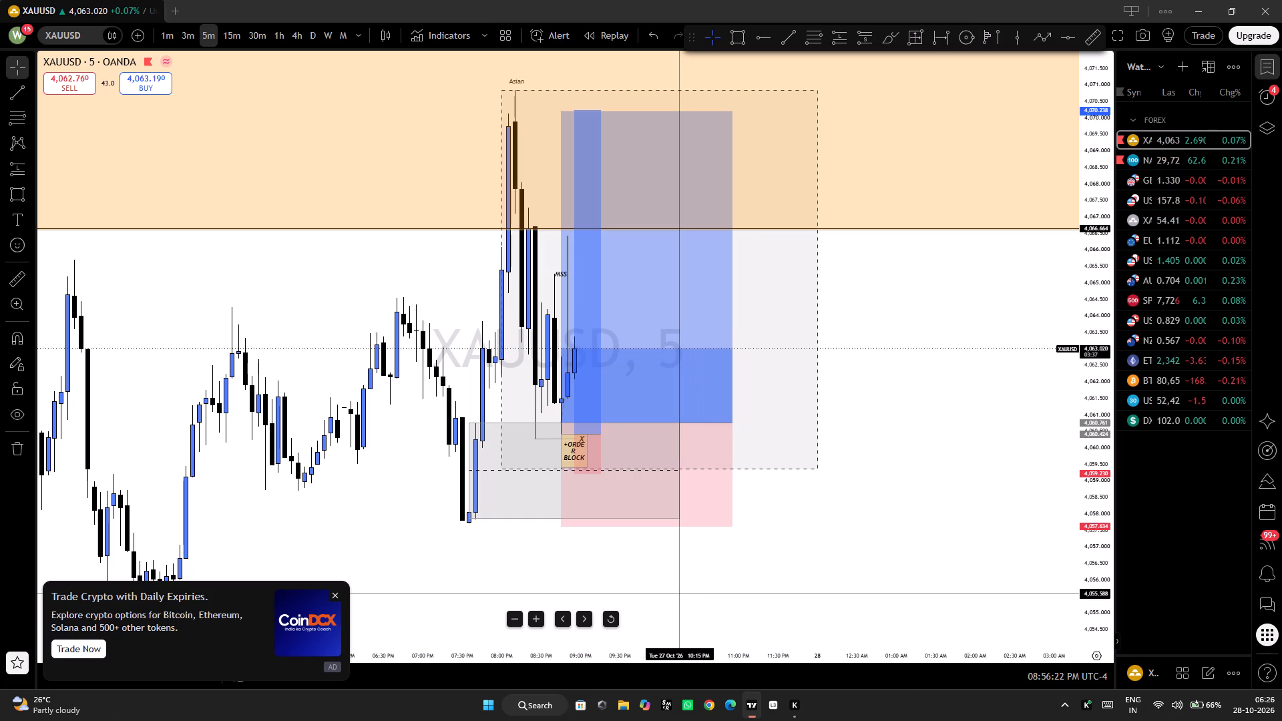
click(802, 588)
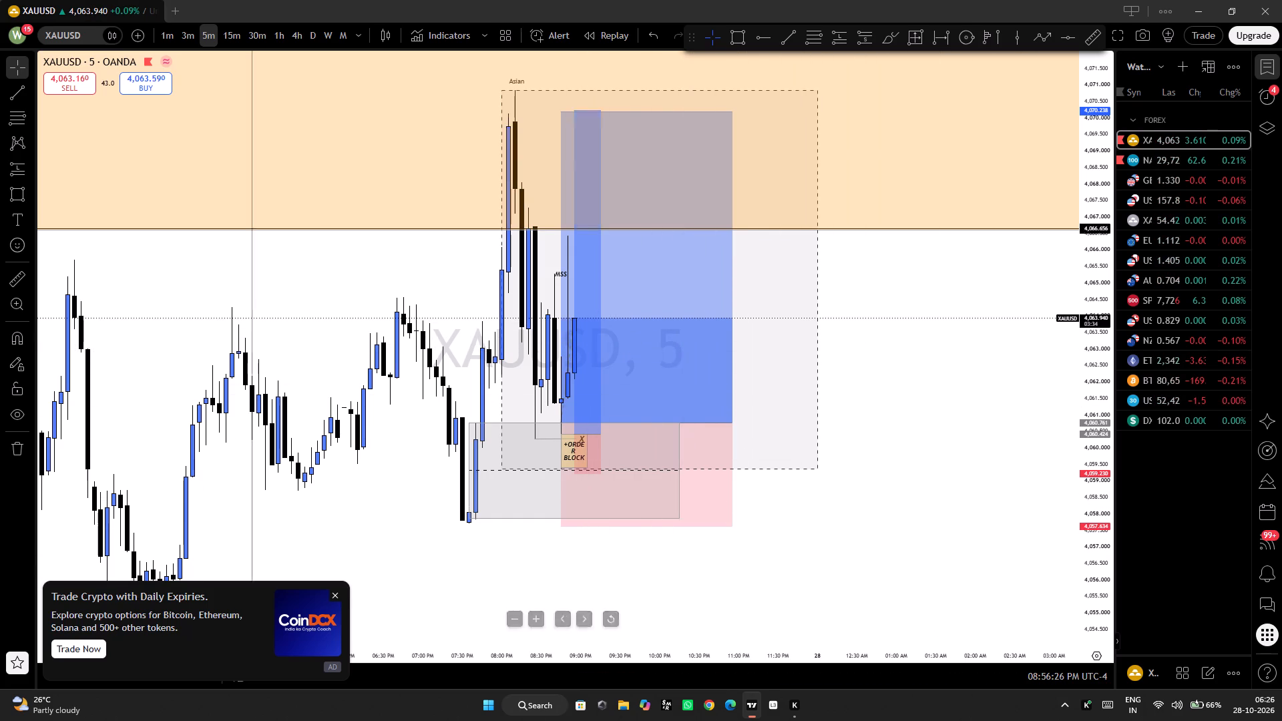
click(167, 29)
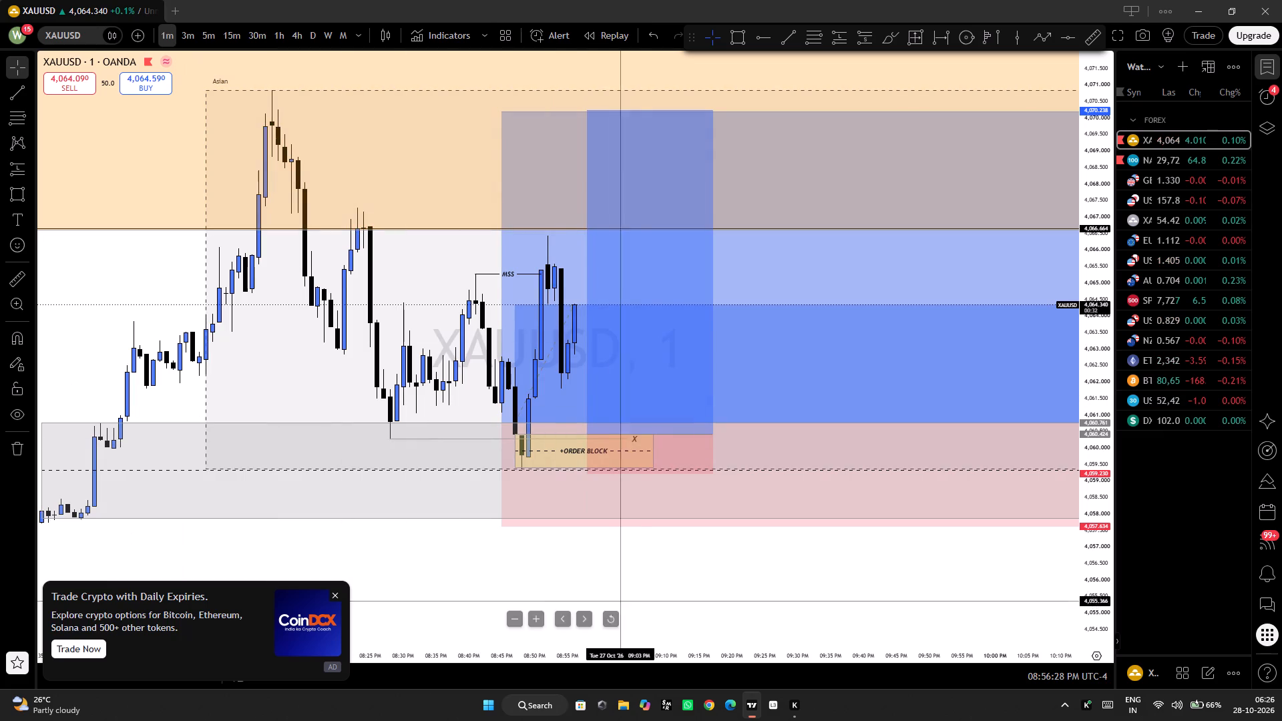
click(646, 594)
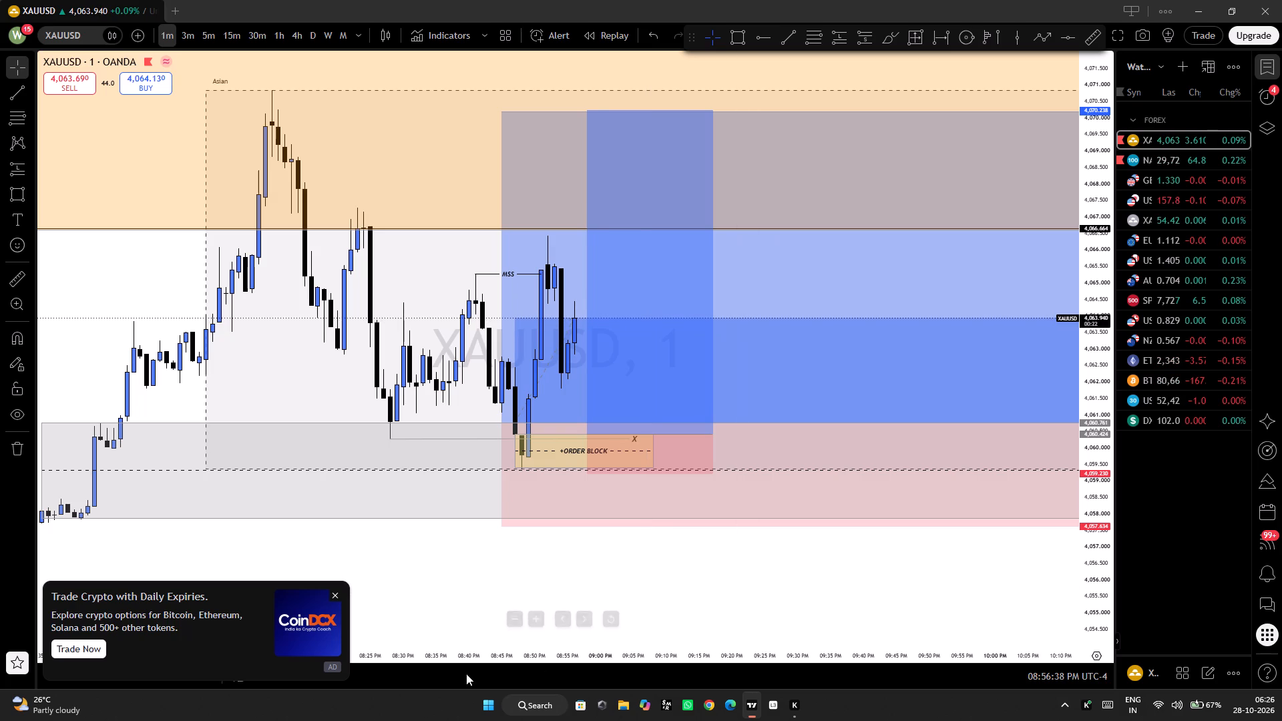
click(335, 594)
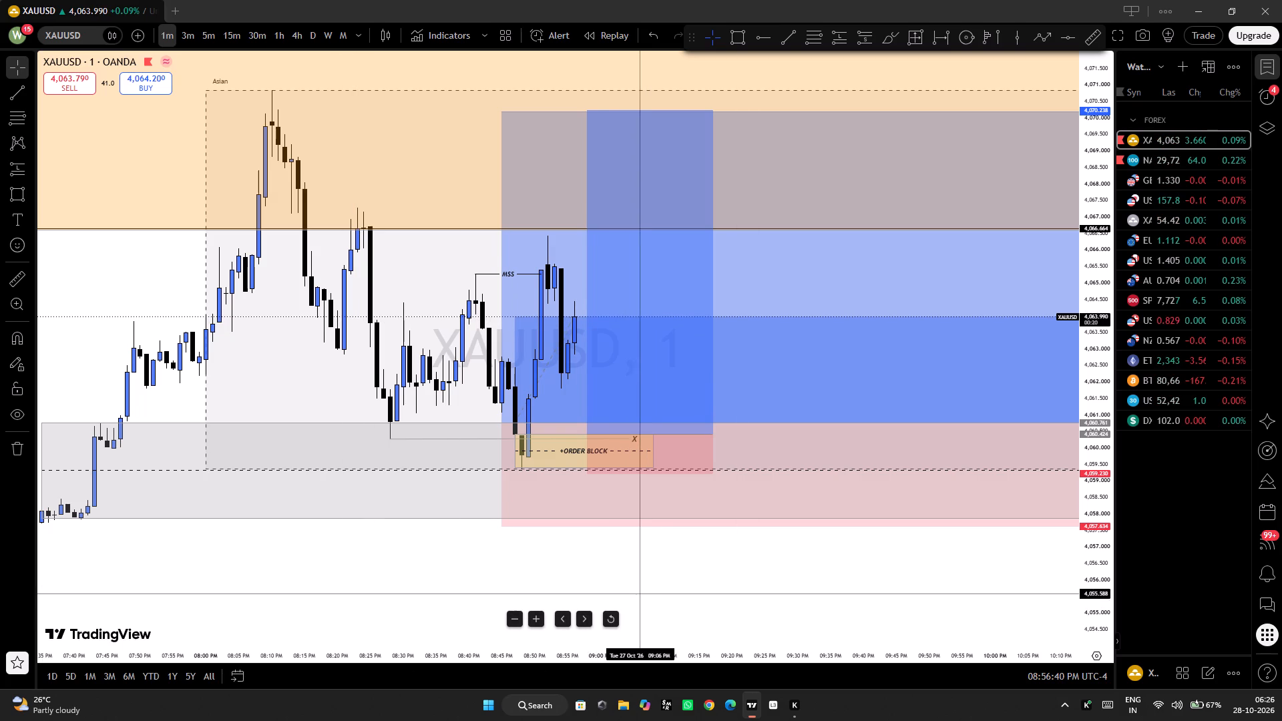
drag(658, 581, 576, 583)
drag(629, 582, 621, 586)
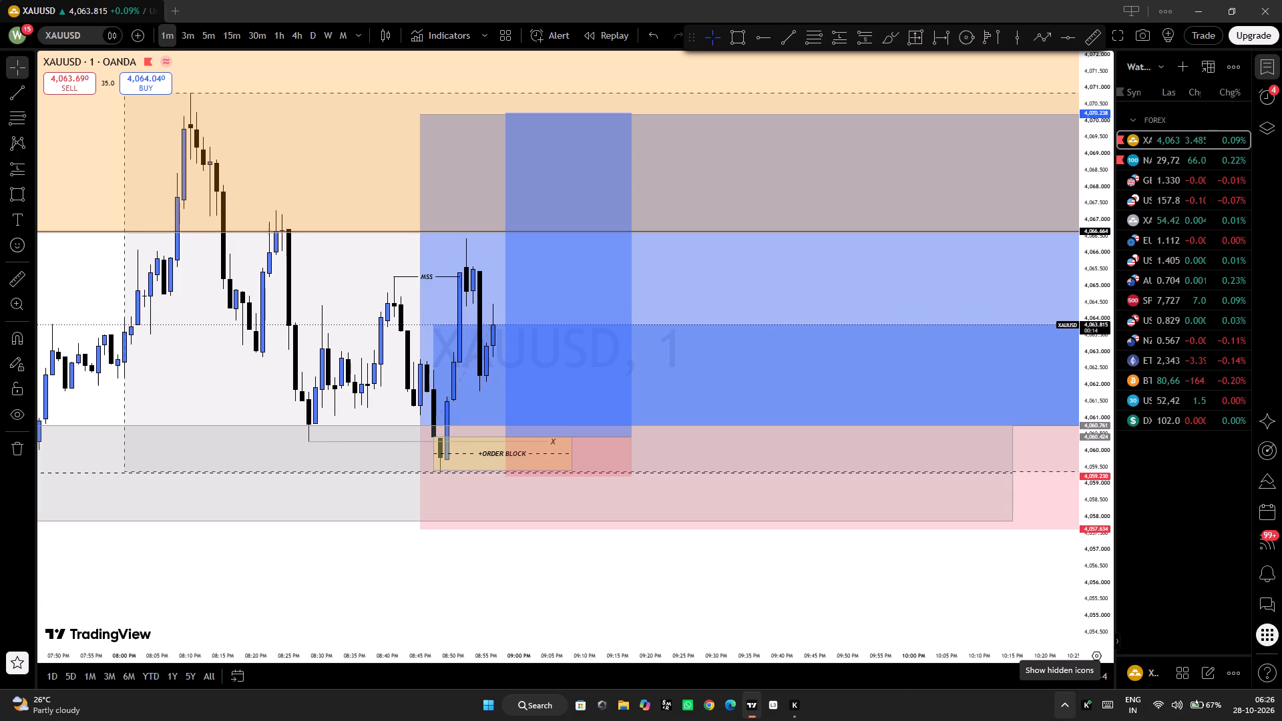
Capture a screen snip of the 1-minute XAUUSD chart with both long setups, leaving out the watchlist.
key(shift+super+s)
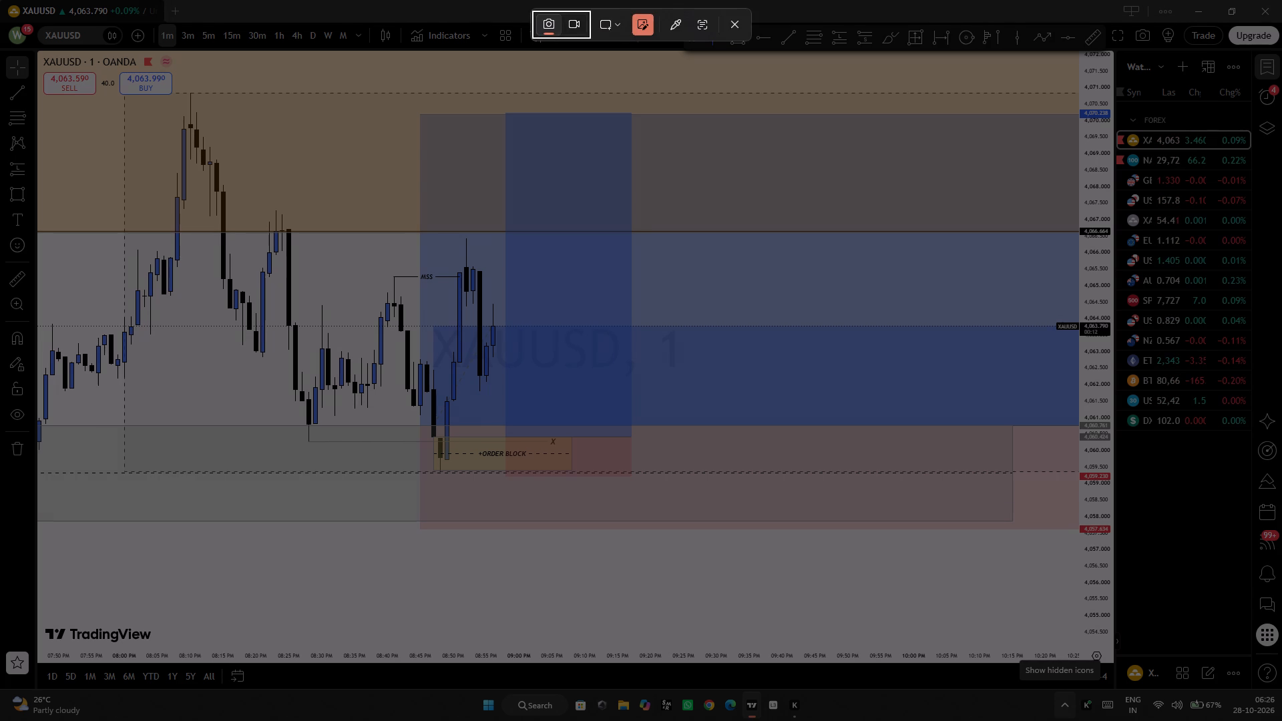
drag(1, 0, 1120, 674)
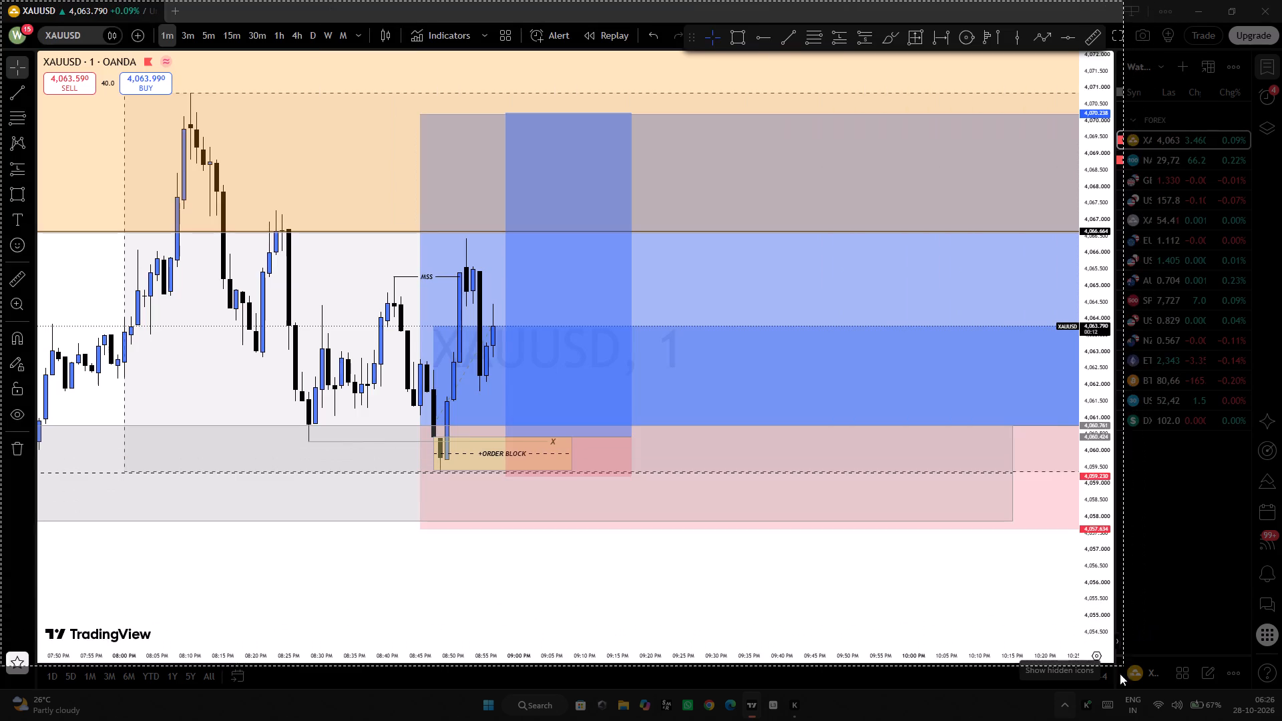
drag(1120, 674, 1114, 684)
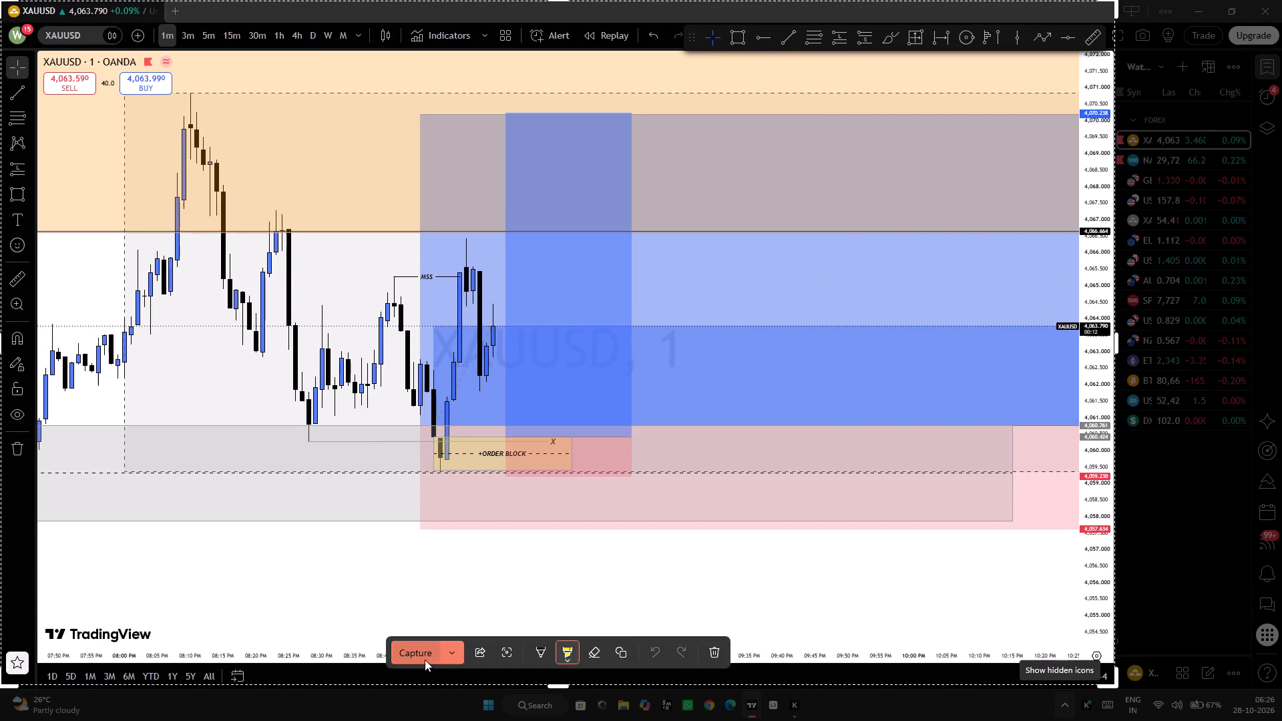
click(425, 660)
Switch to WhatsApp.
click(684, 709)
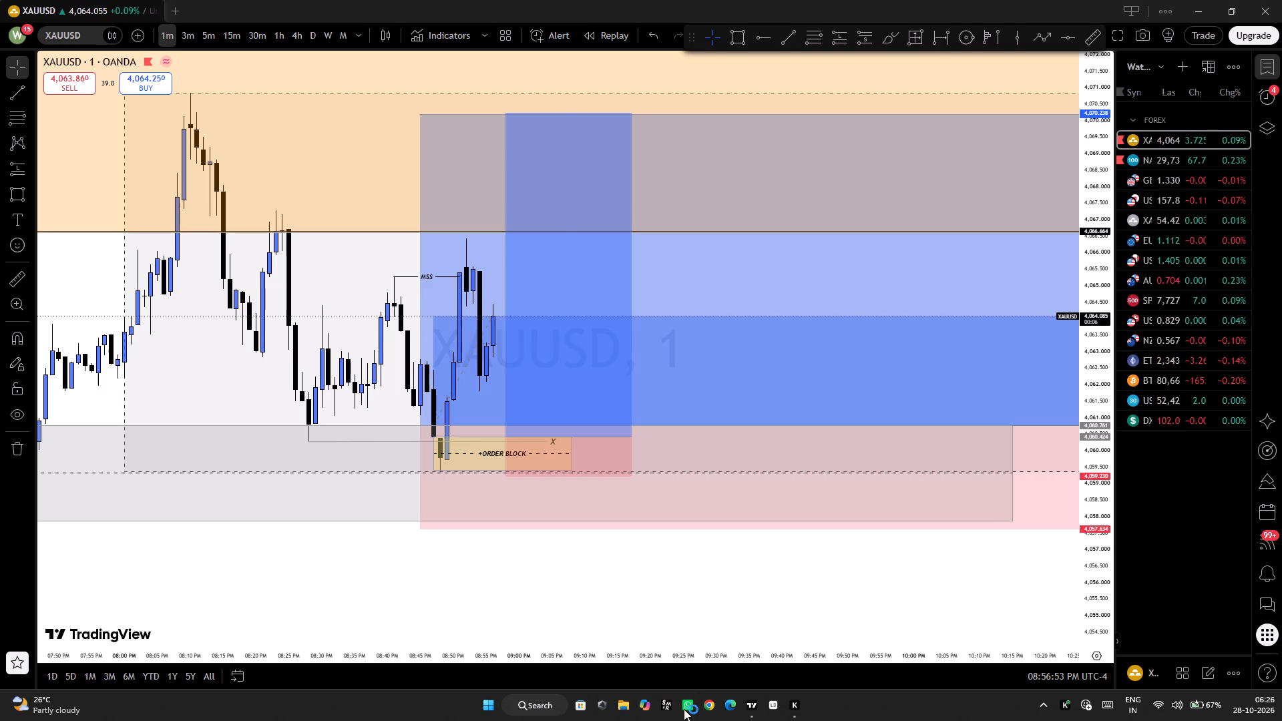
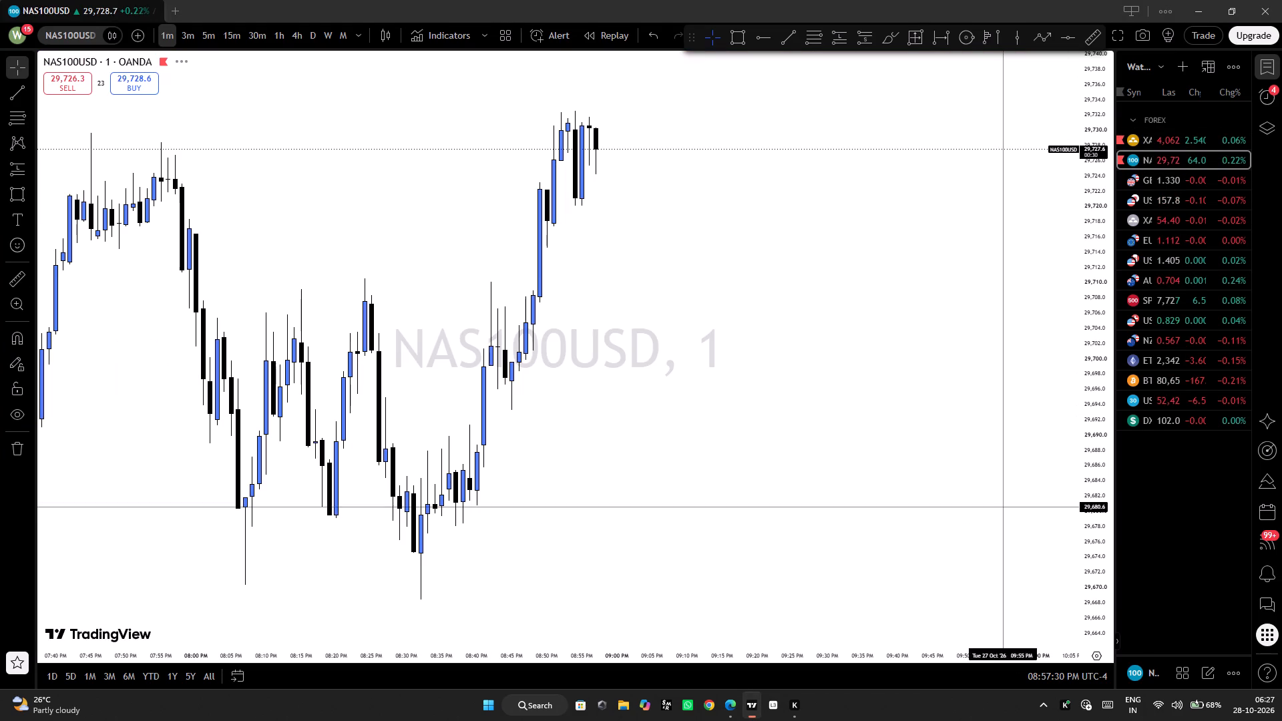
Examine the NAS100USD 1-minute price action across the Asian session range and the hours before it.
scroll(834, 445, down, 5)
drag(1090, 187, 1094, 248)
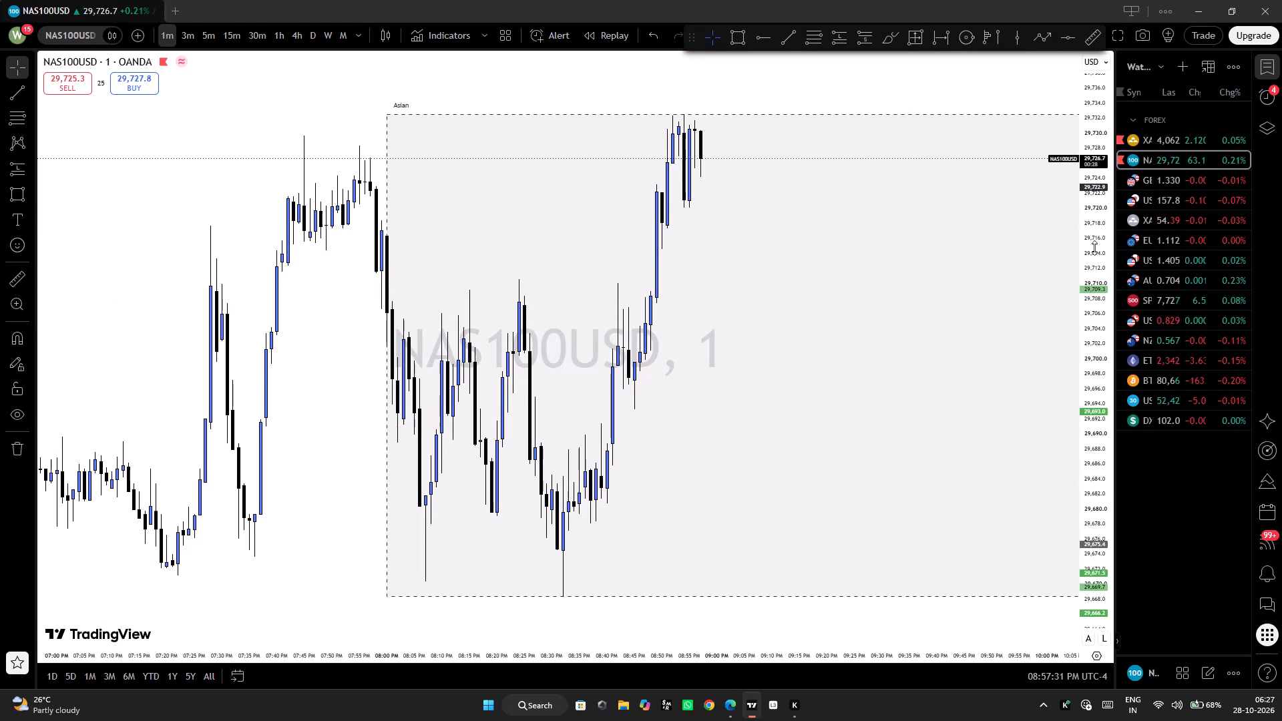
drag(1094, 248, 1063, 322)
scroll(813, 457, down, 2)
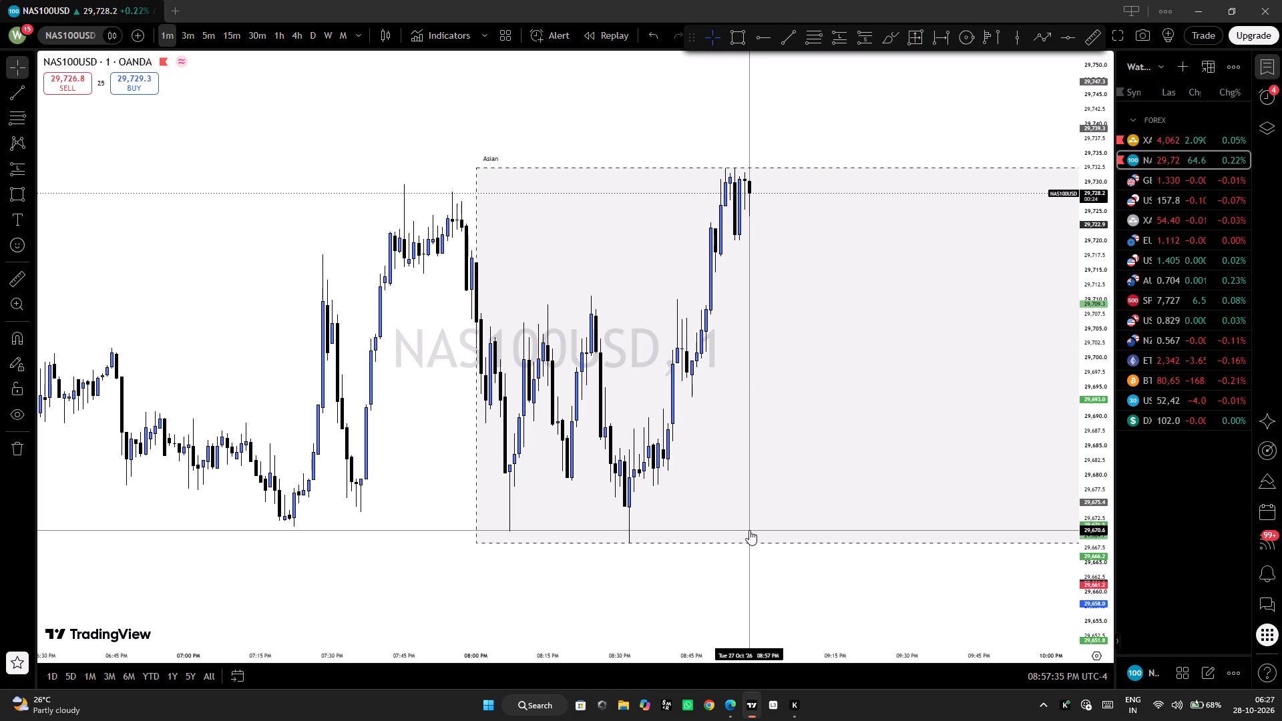
Switch back to the XAUUSD 1-minute chart and examine price relative to the order block and both long setups.
click(1184, 147)
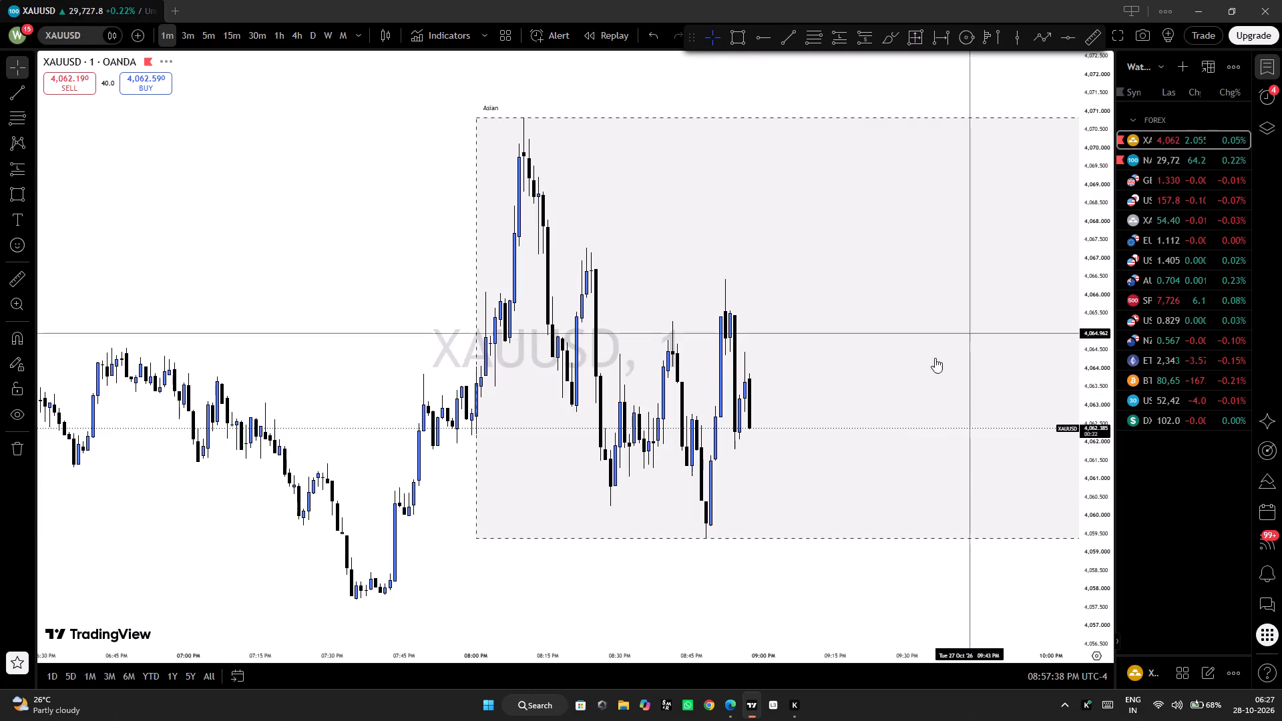
scroll(865, 469, up, 1)
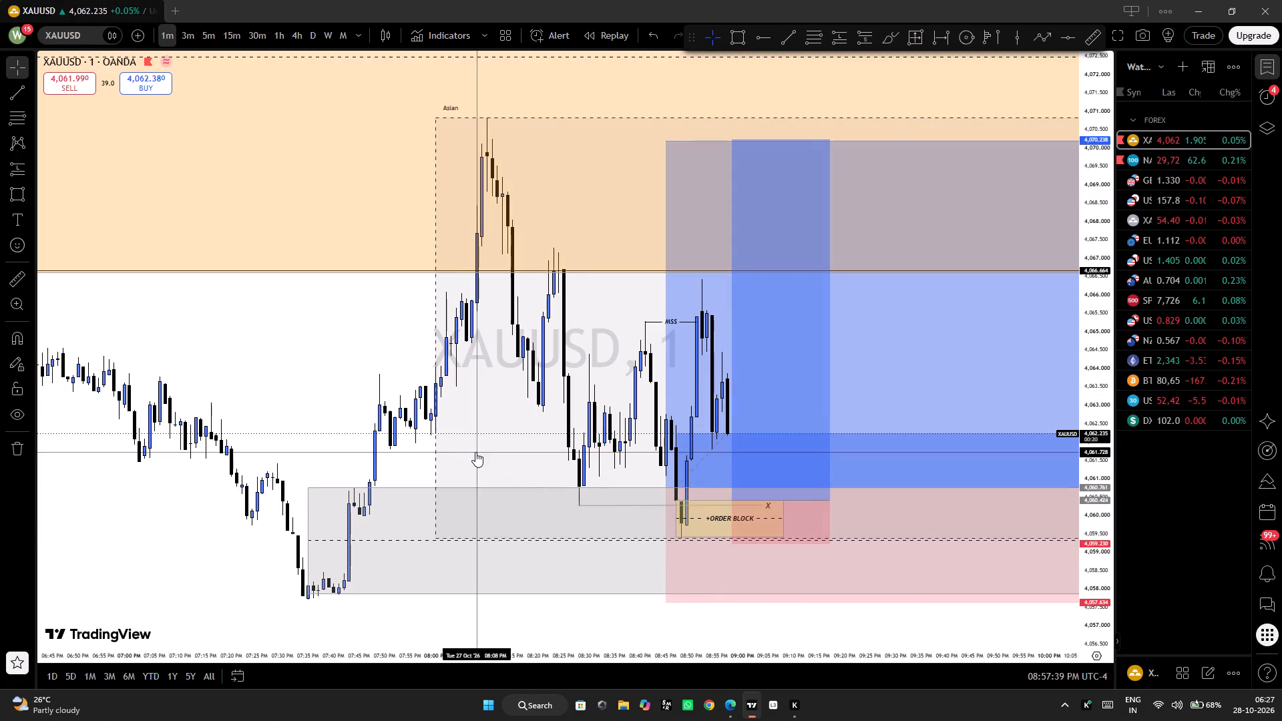
drag(327, 457, 348, 360)
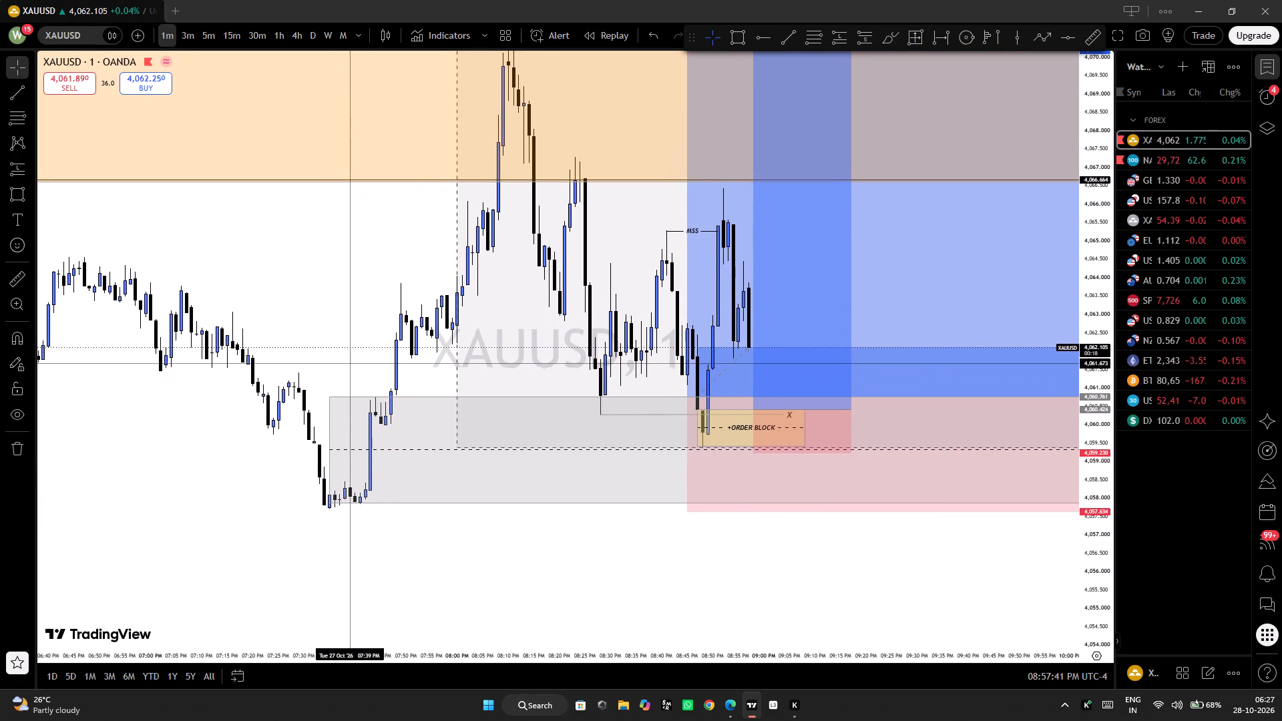
drag(781, 571, 756, 571)
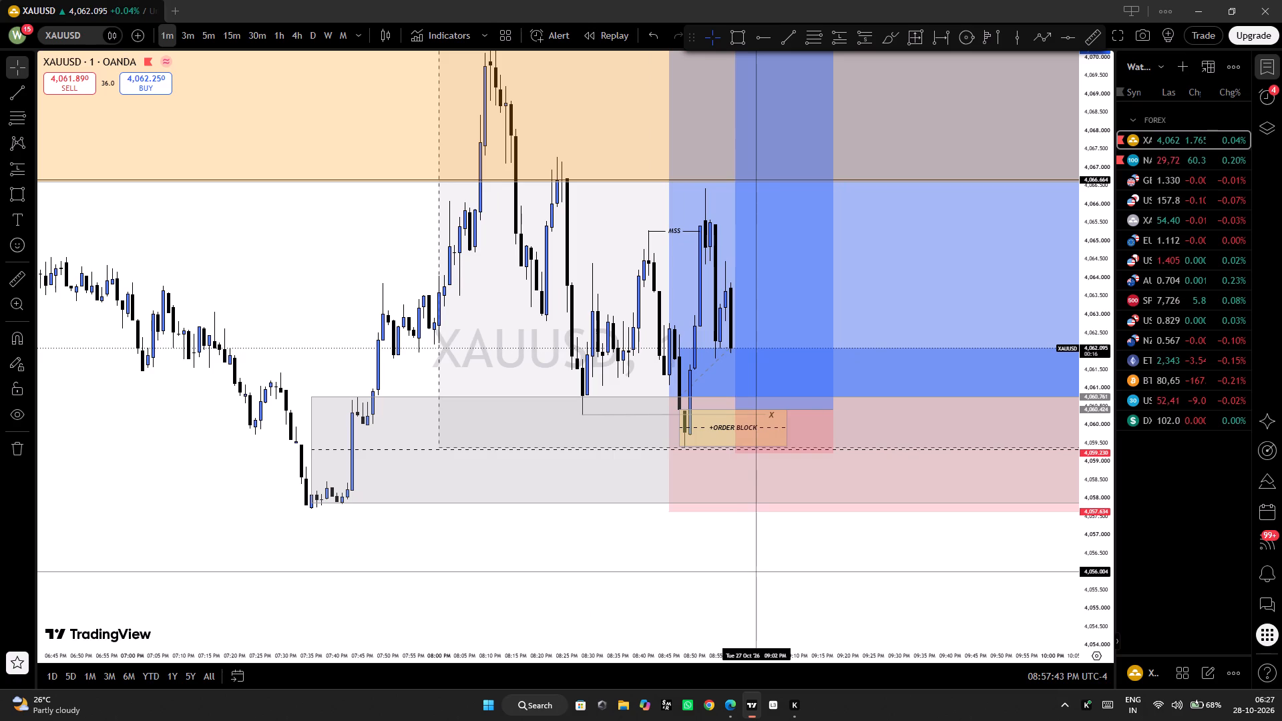
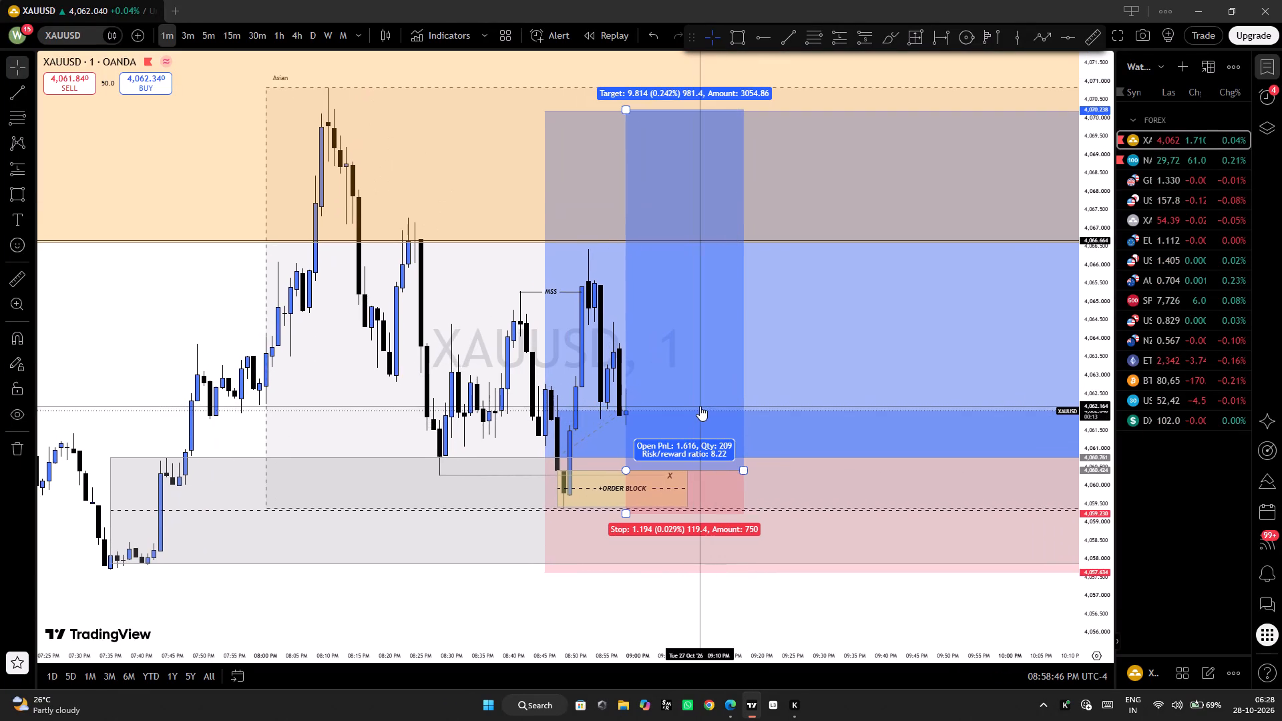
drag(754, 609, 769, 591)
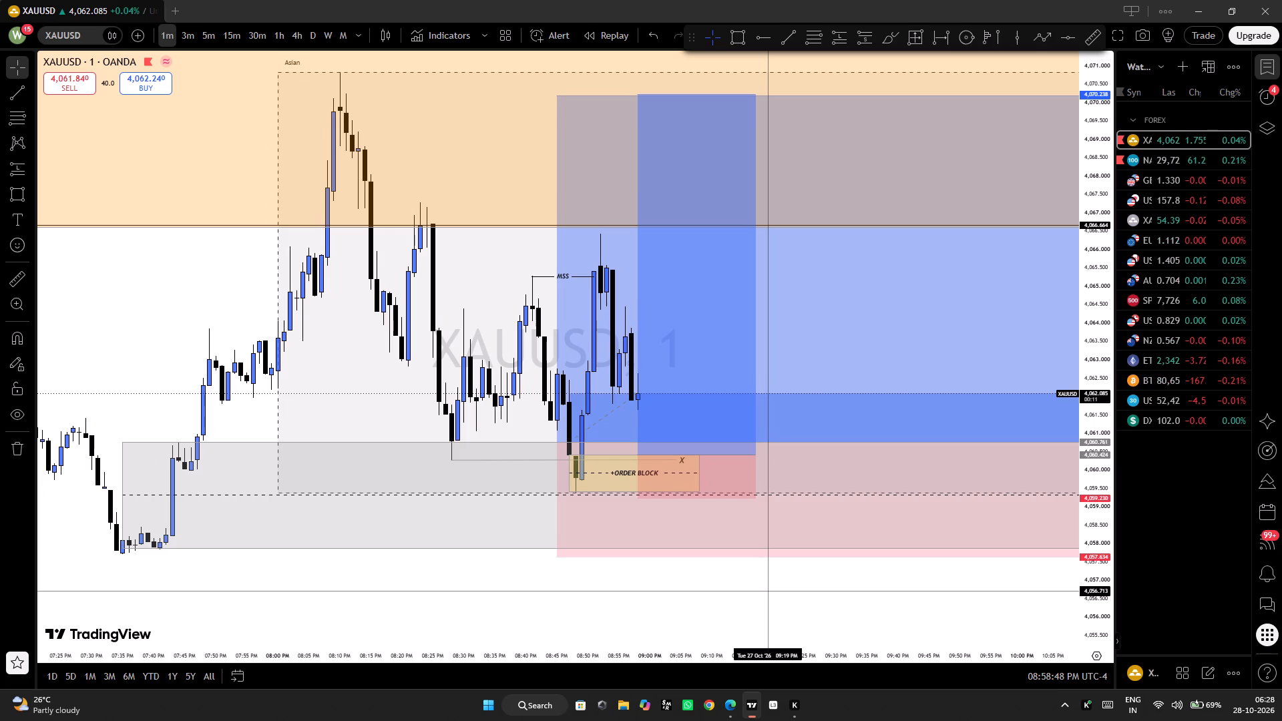
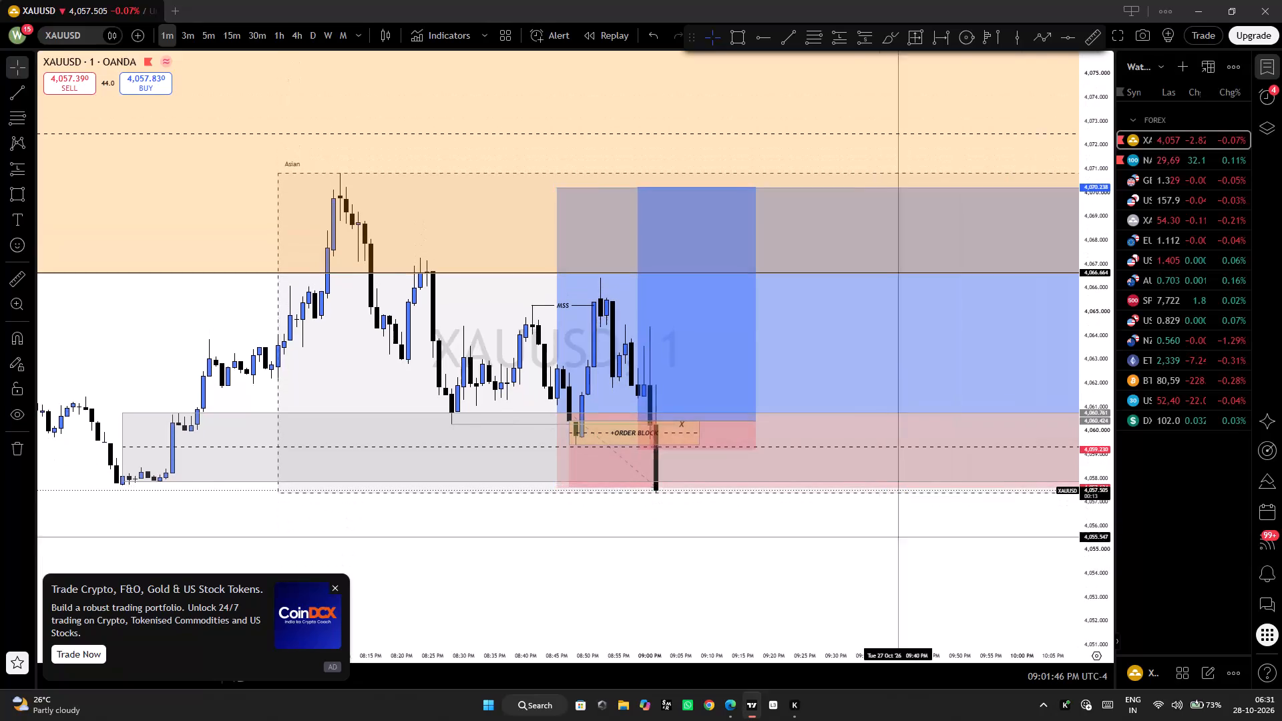
Switch the XAUUSD chart to the 5-minute timeframe and examine price action around the Asian session and the preceding London Close.
scroll(850, 566, down, 1)
drag(842, 564, 788, 527)
scroll(550, 485, down, 4)
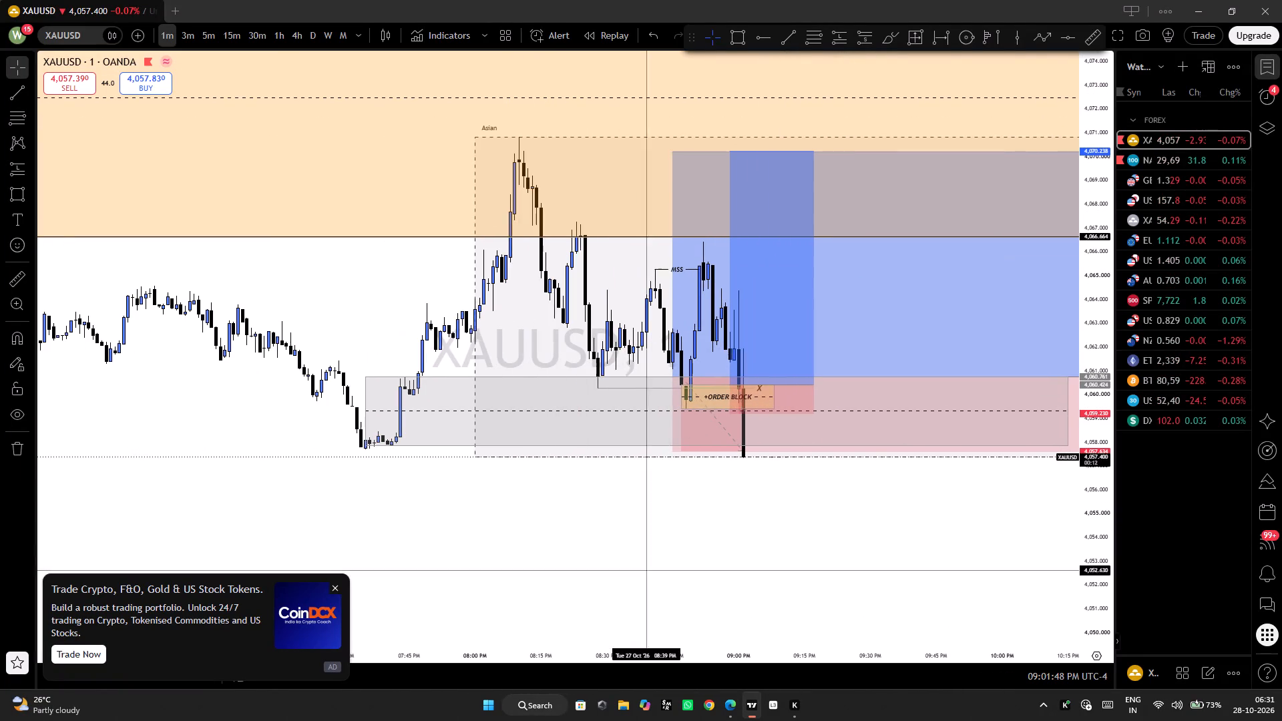
scroll(648, 565, down, 3)
click(201, 31)
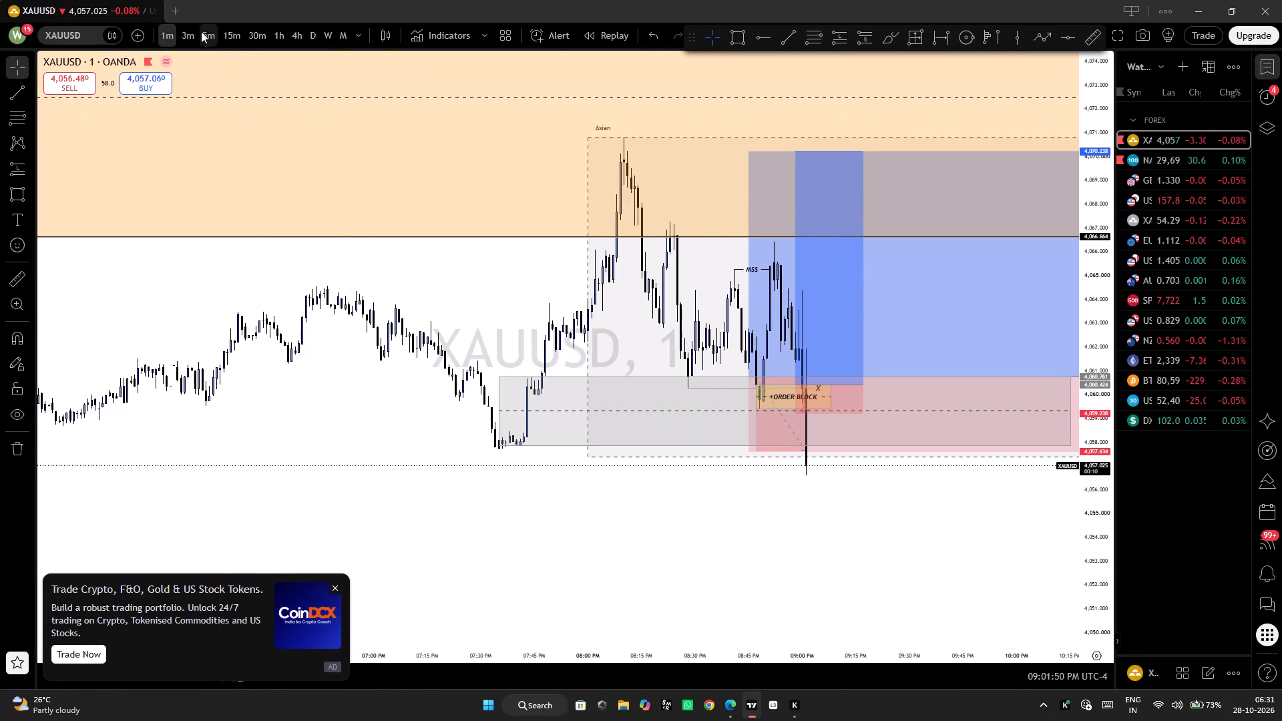
scroll(769, 547, up, 1)
drag(625, 509, 616, 473)
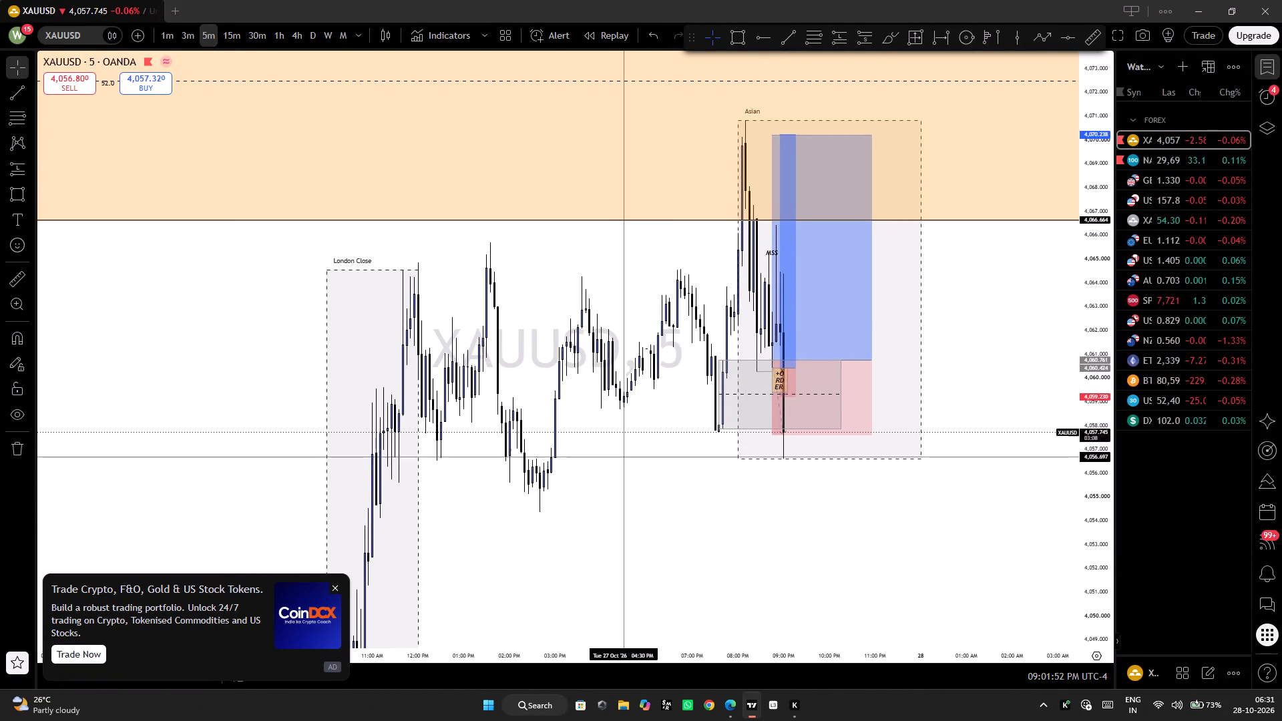
click(626, 448)
drag(626, 448, 616, 411)
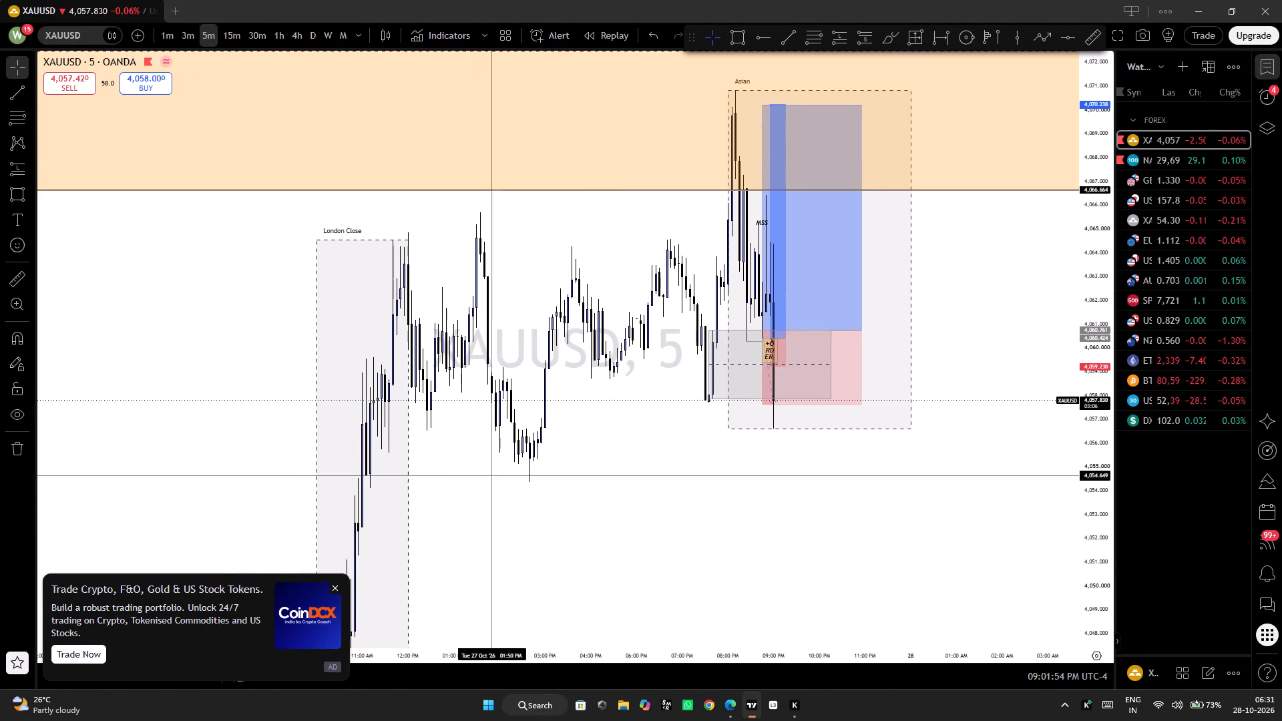
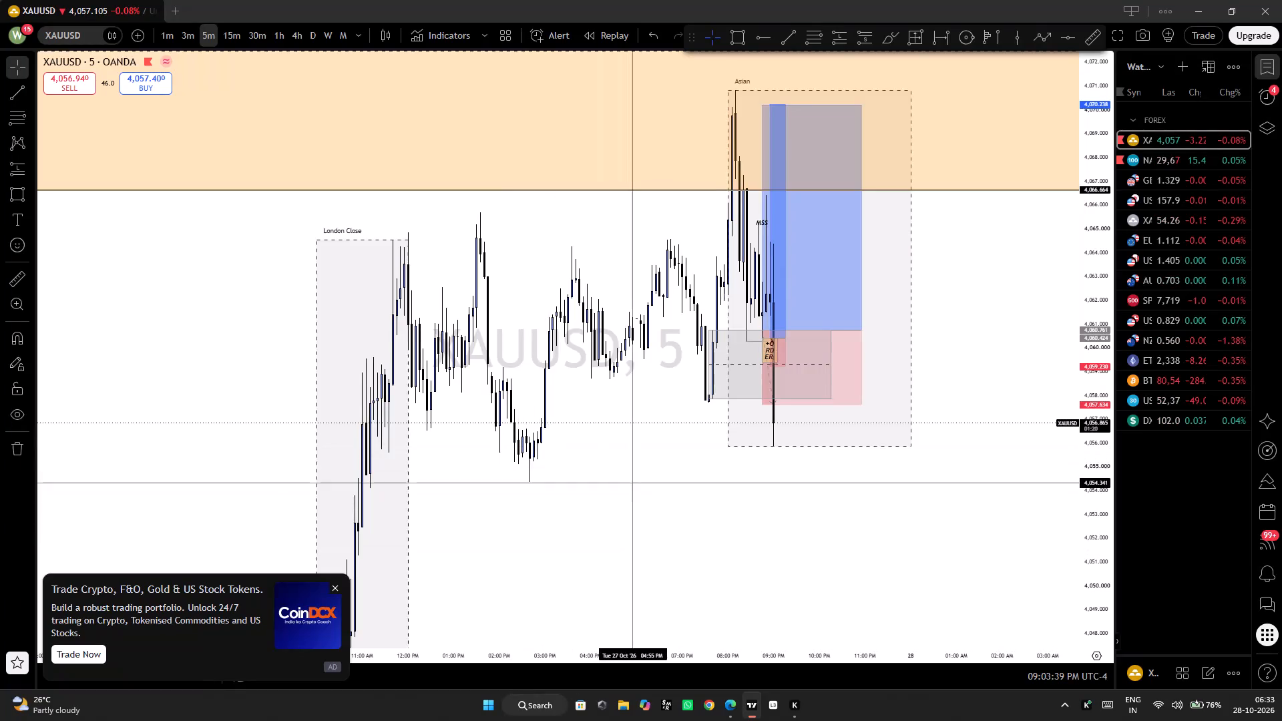
Draw a demand zone rectangle over the 02:35 PM swing low from about 4,057.06 to 4,054.45, extended to about 11:40 PM.
drag(634, 483, 600, 465)
click(333, 584)
scroll(624, 497, up, 4)
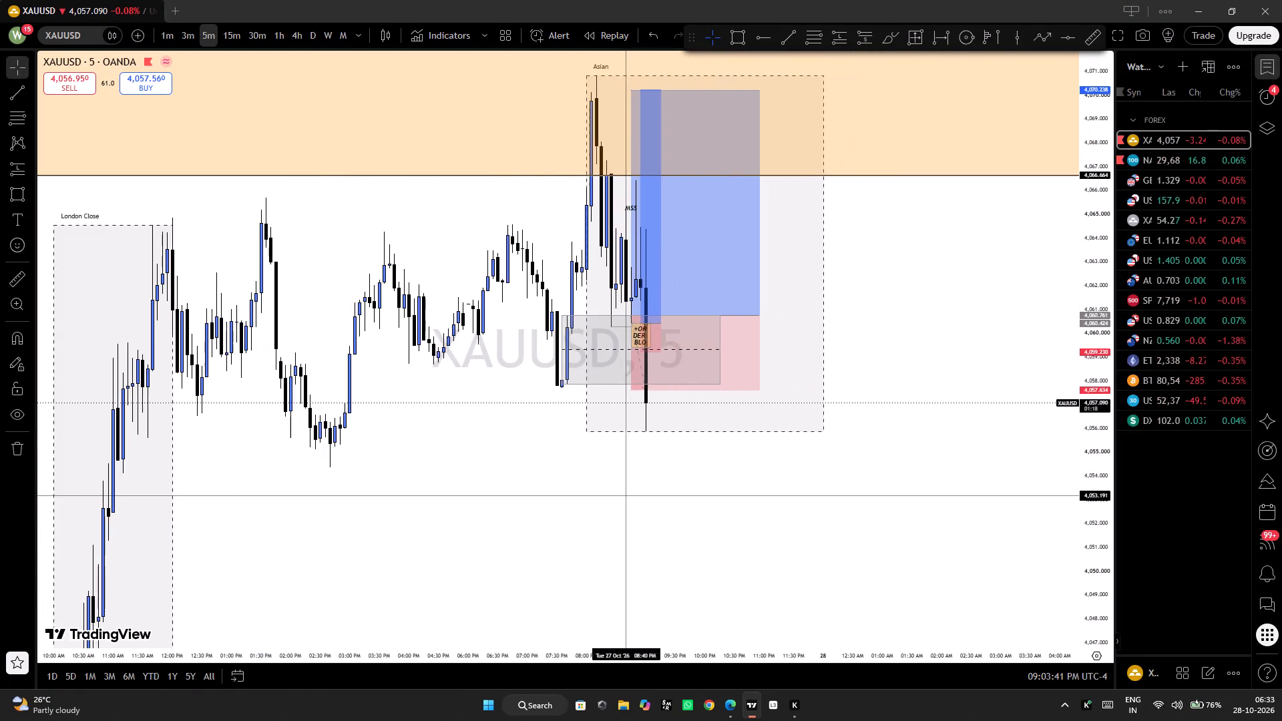
drag(498, 450, 527, 474)
click(17, 186)
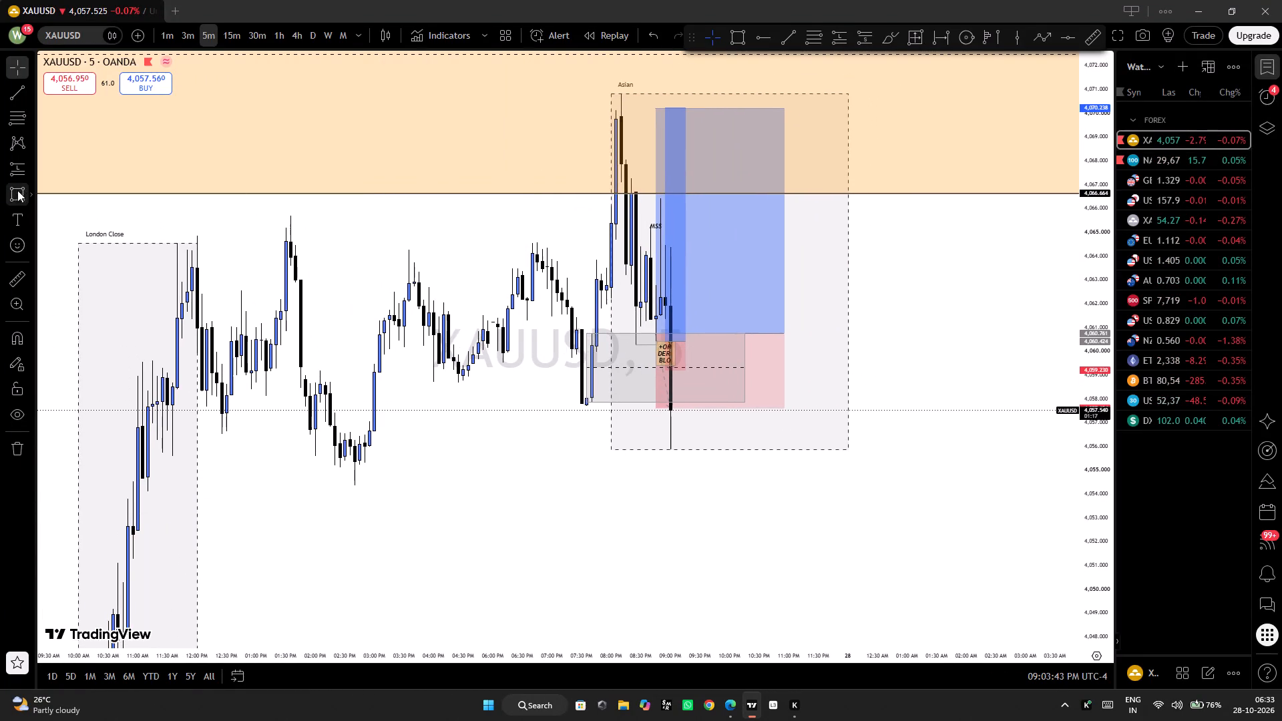
click(347, 421)
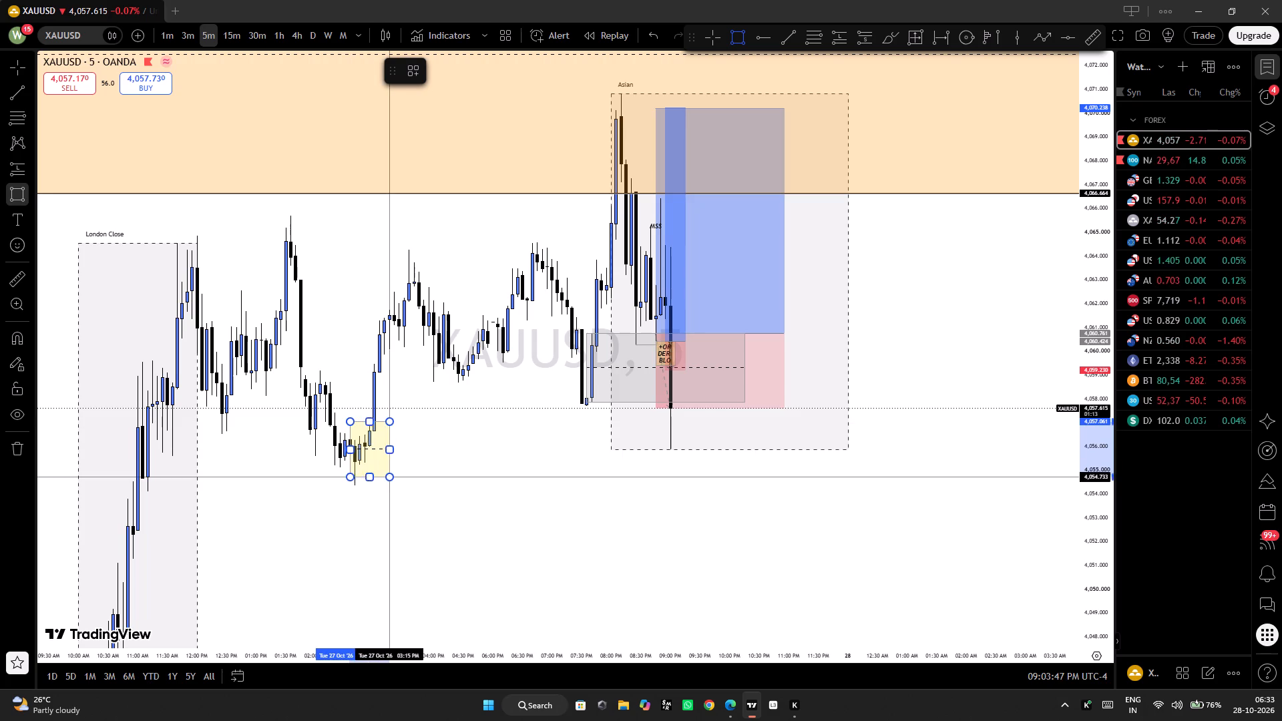
click(435, 483)
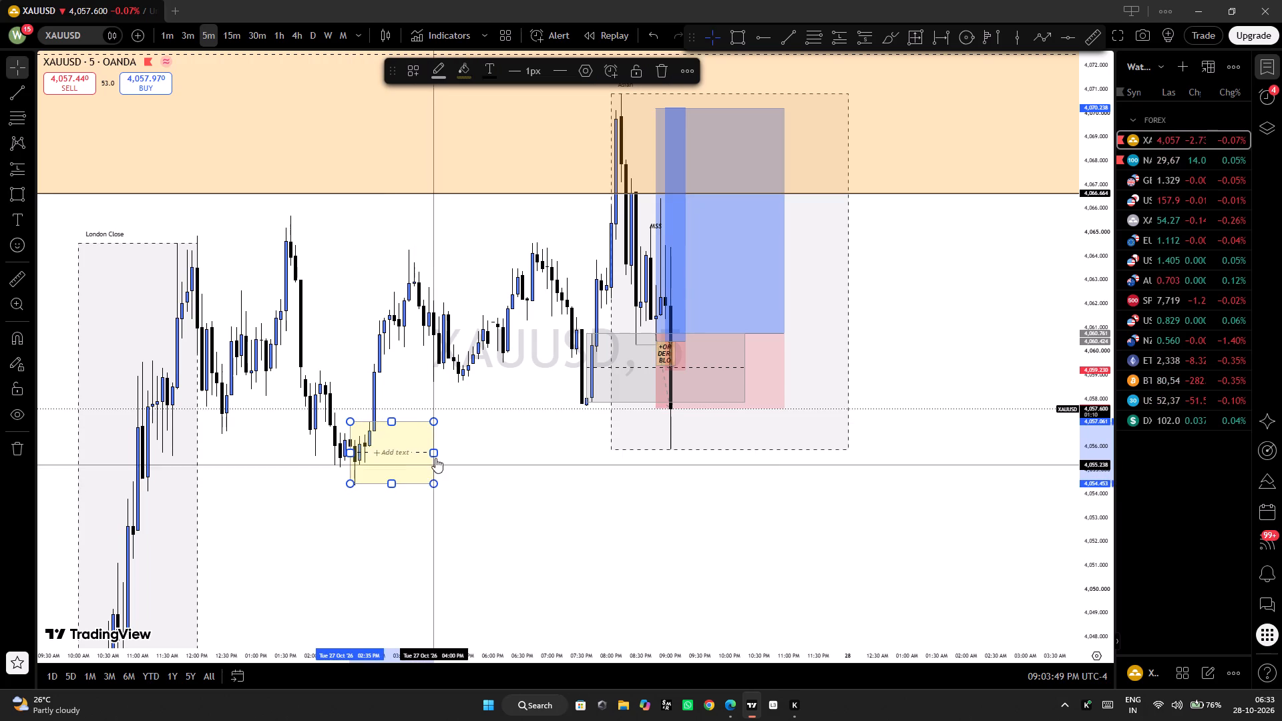
drag(435, 455, 827, 466)
click(823, 509)
Place a long position at 09:00 PM with entry at 4,057.061, stop at about 4,054.397 and target at about 4,071.899.
drag(811, 547, 772, 544)
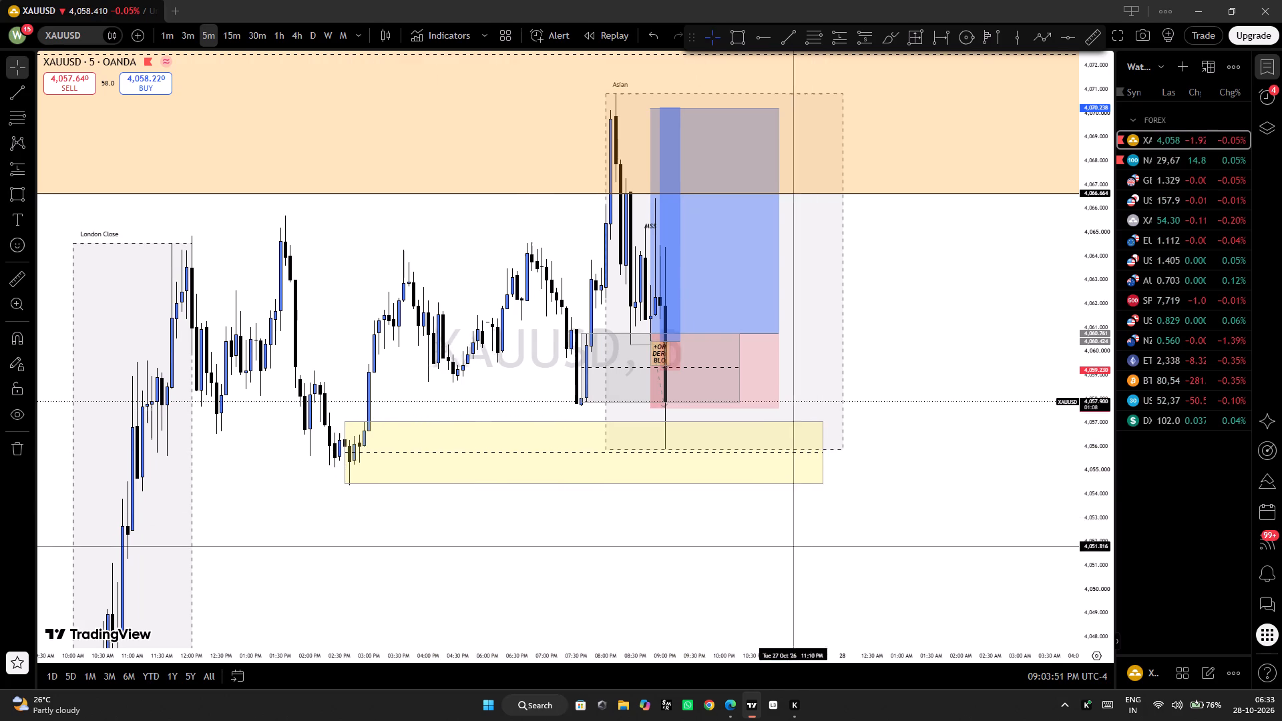
drag(772, 544, 771, 544)
click(11, 170)
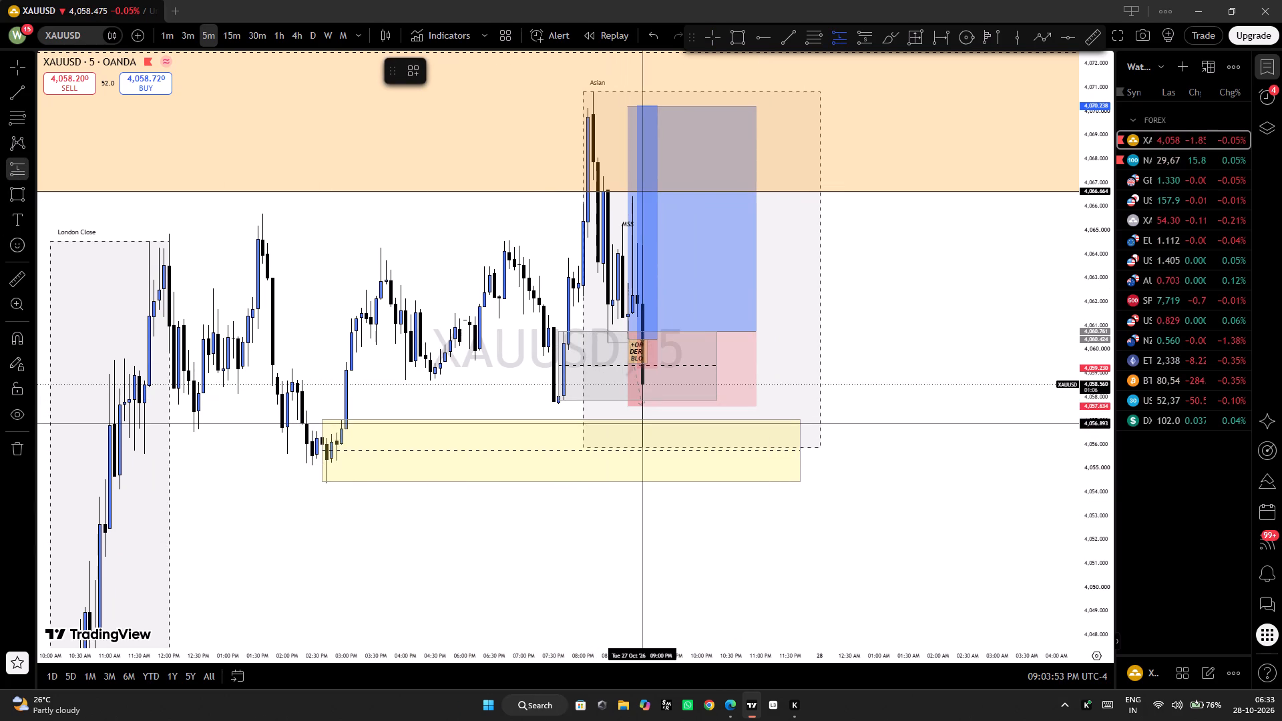
click(642, 419)
drag(620, 544, 637, 377)
drag(661, 489, 706, 344)
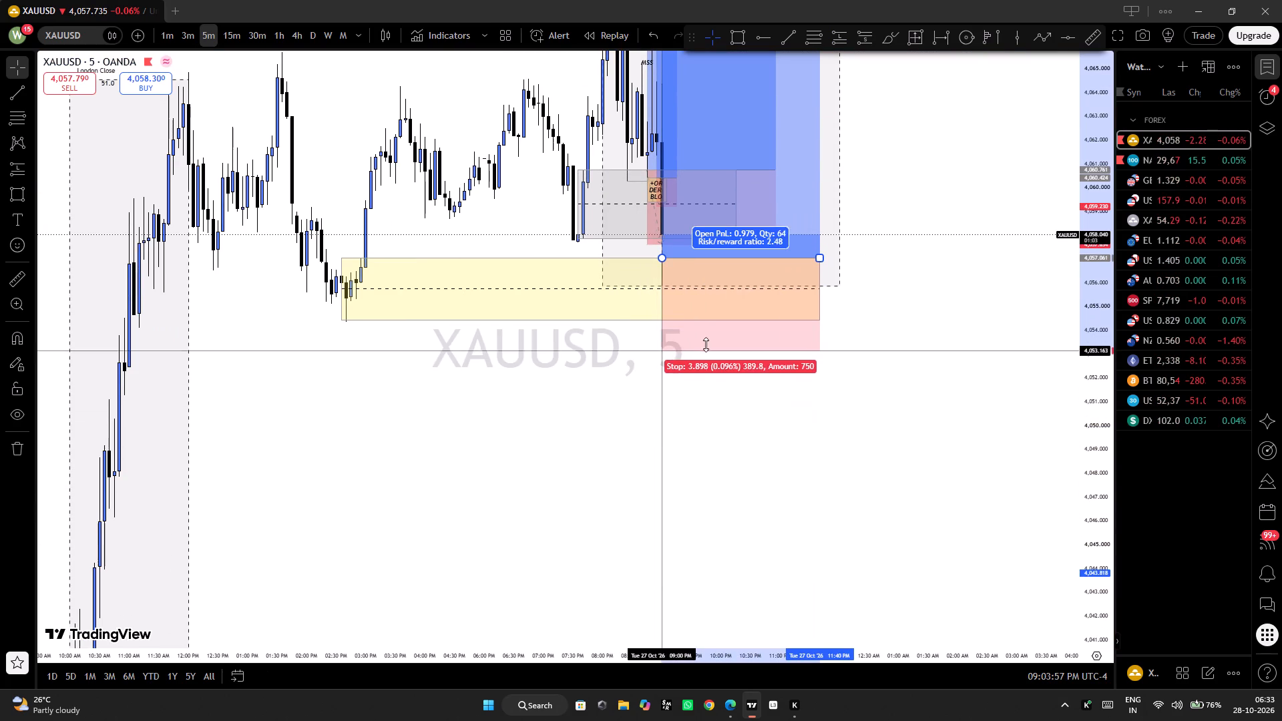
drag(706, 344, 728, 321)
drag(851, 350, 803, 507)
drag(907, 407, 907, 446)
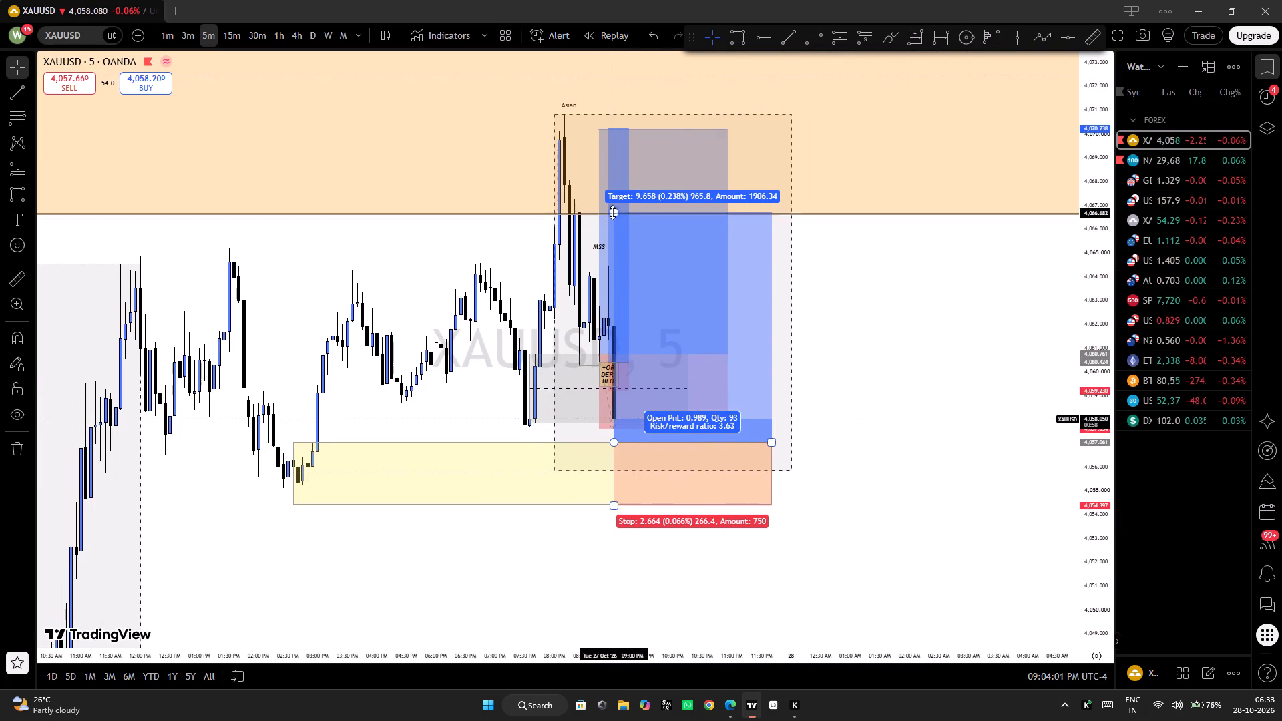
drag(612, 212, 674, 89)
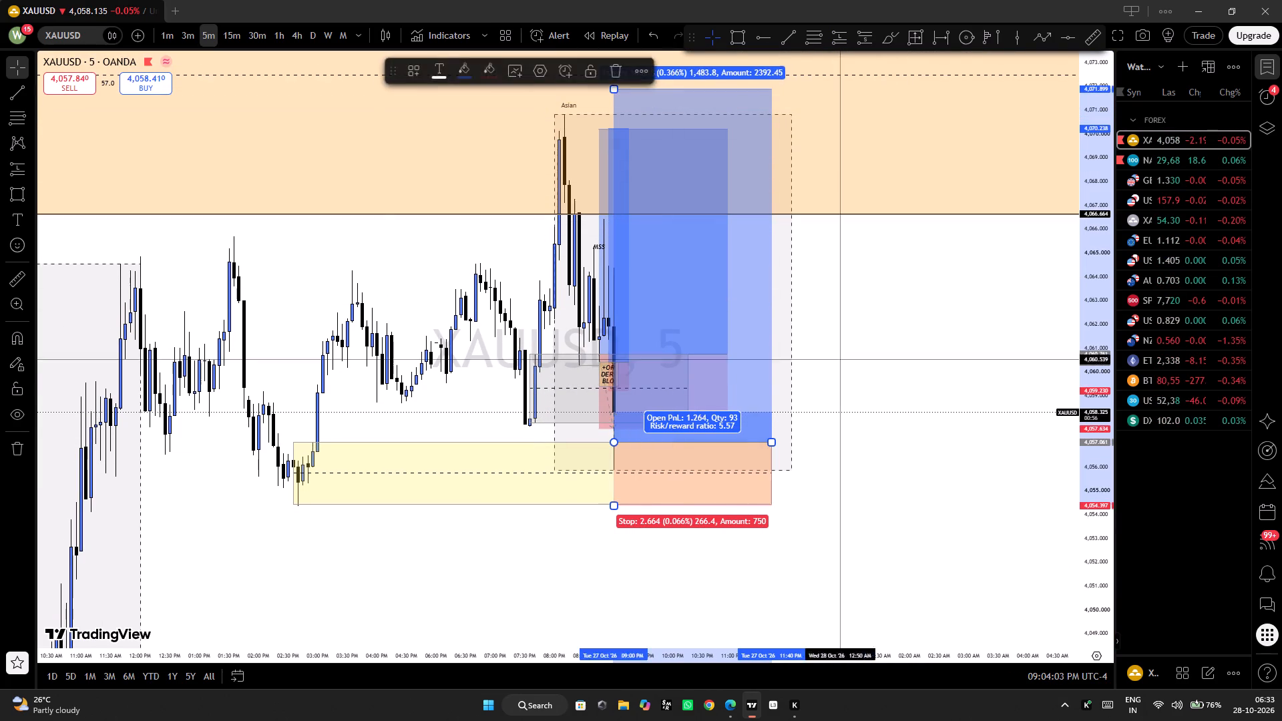
click(910, 437)
click(772, 445)
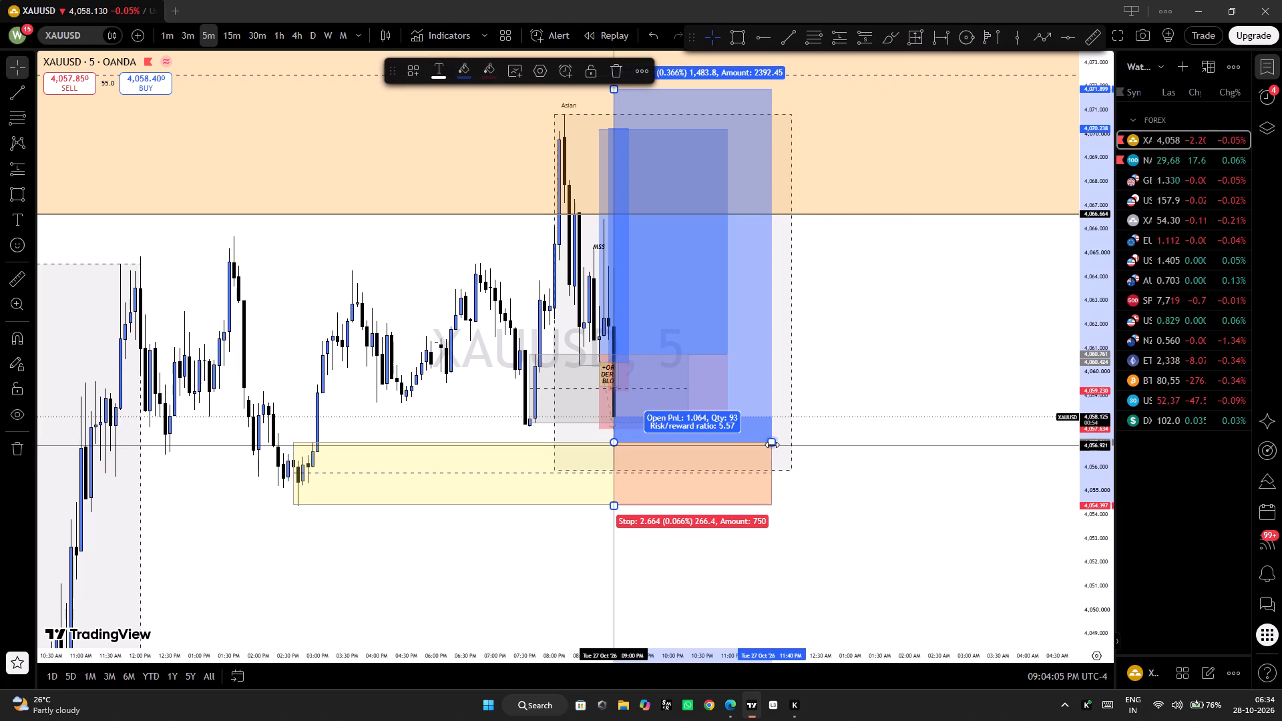
click(895, 500)
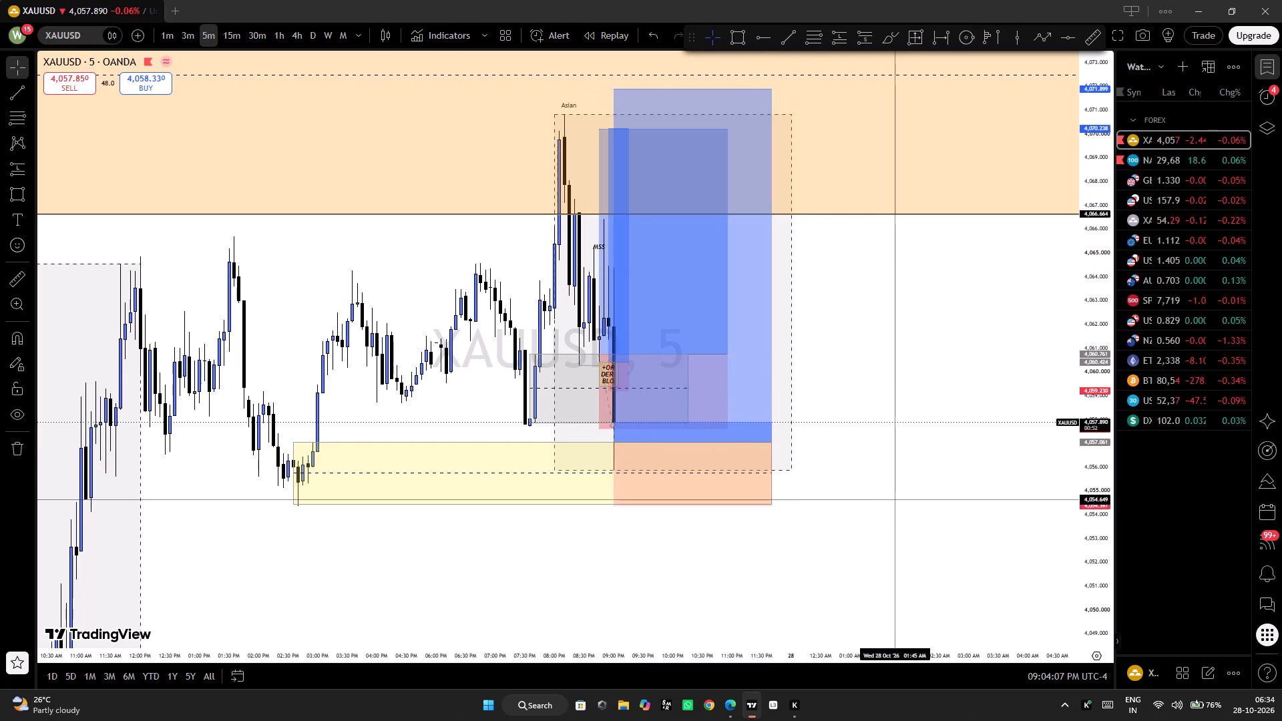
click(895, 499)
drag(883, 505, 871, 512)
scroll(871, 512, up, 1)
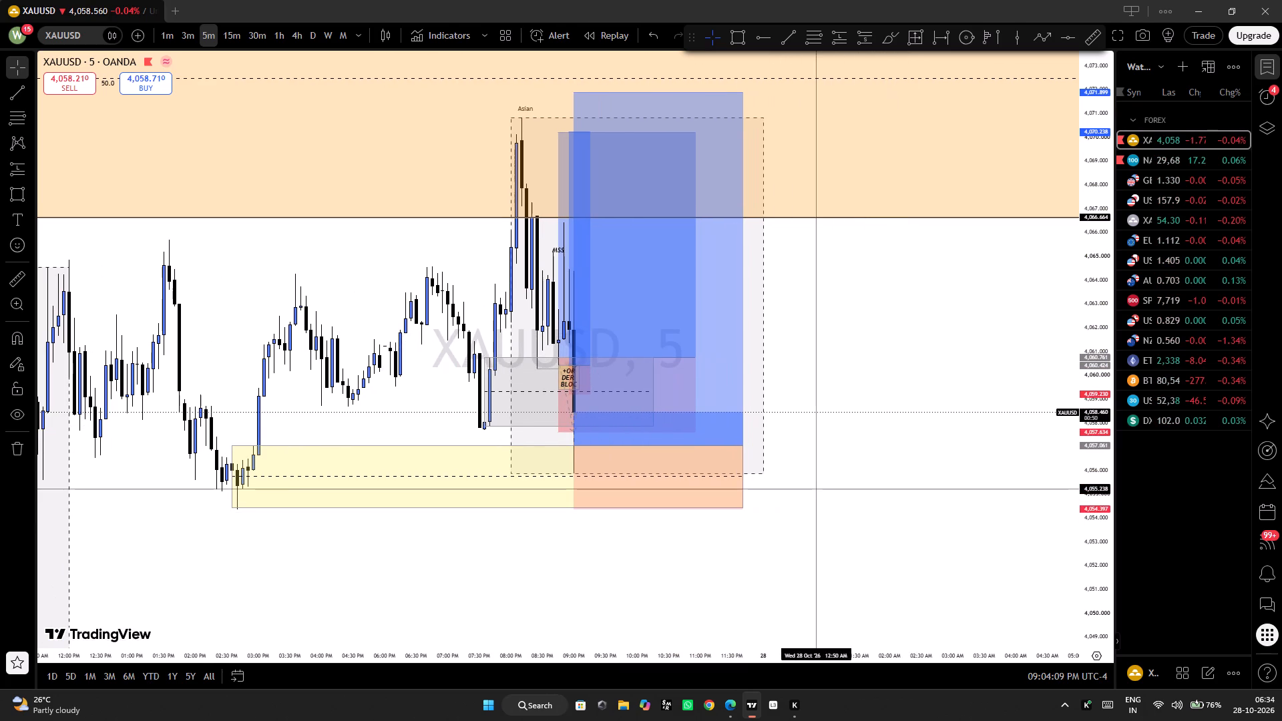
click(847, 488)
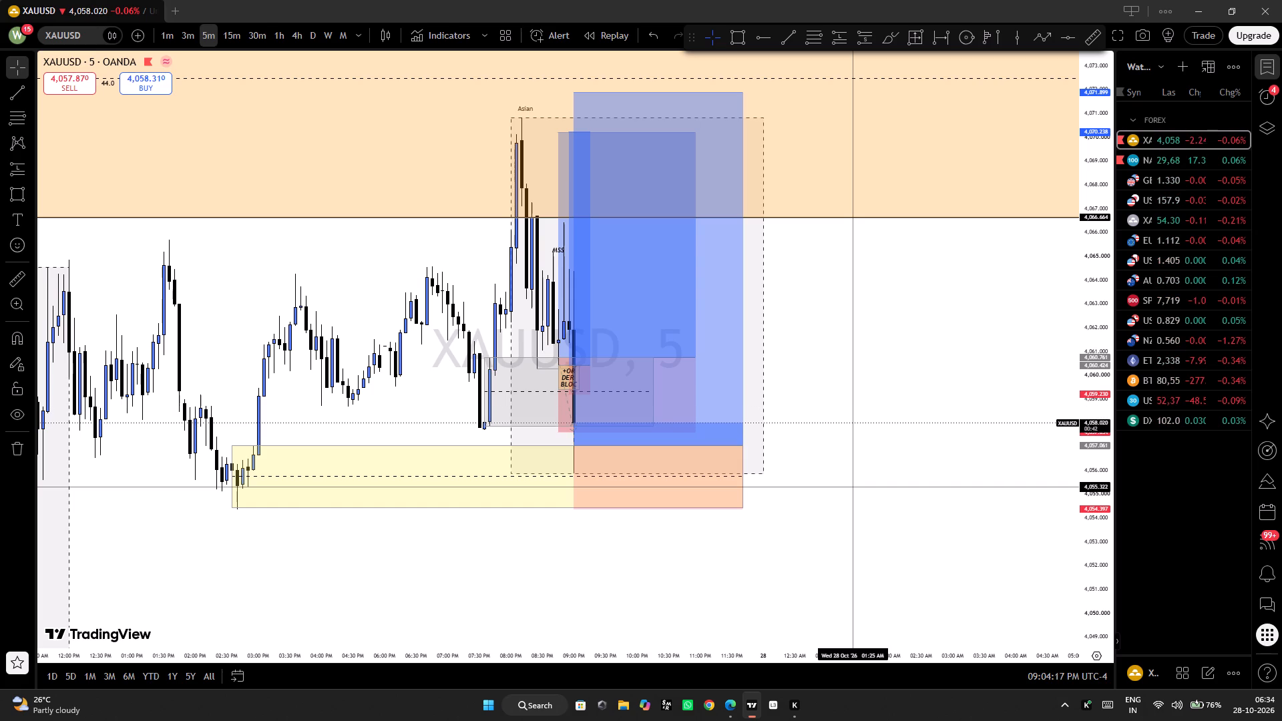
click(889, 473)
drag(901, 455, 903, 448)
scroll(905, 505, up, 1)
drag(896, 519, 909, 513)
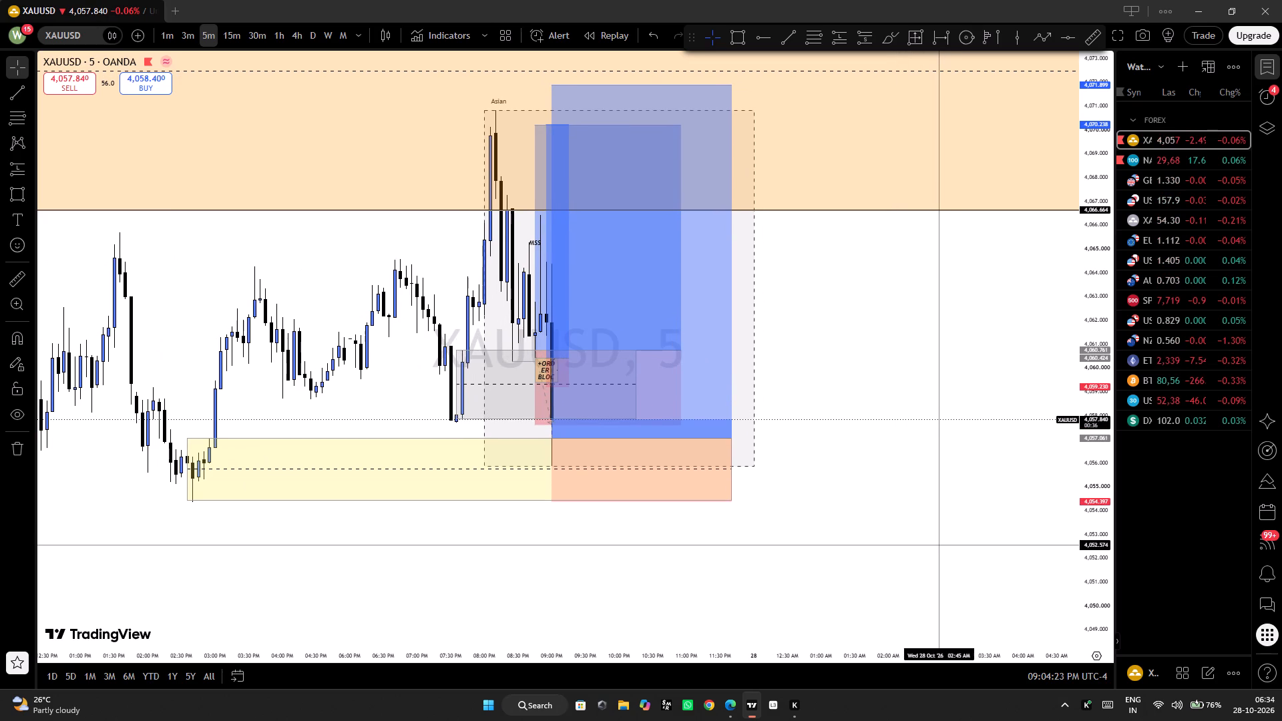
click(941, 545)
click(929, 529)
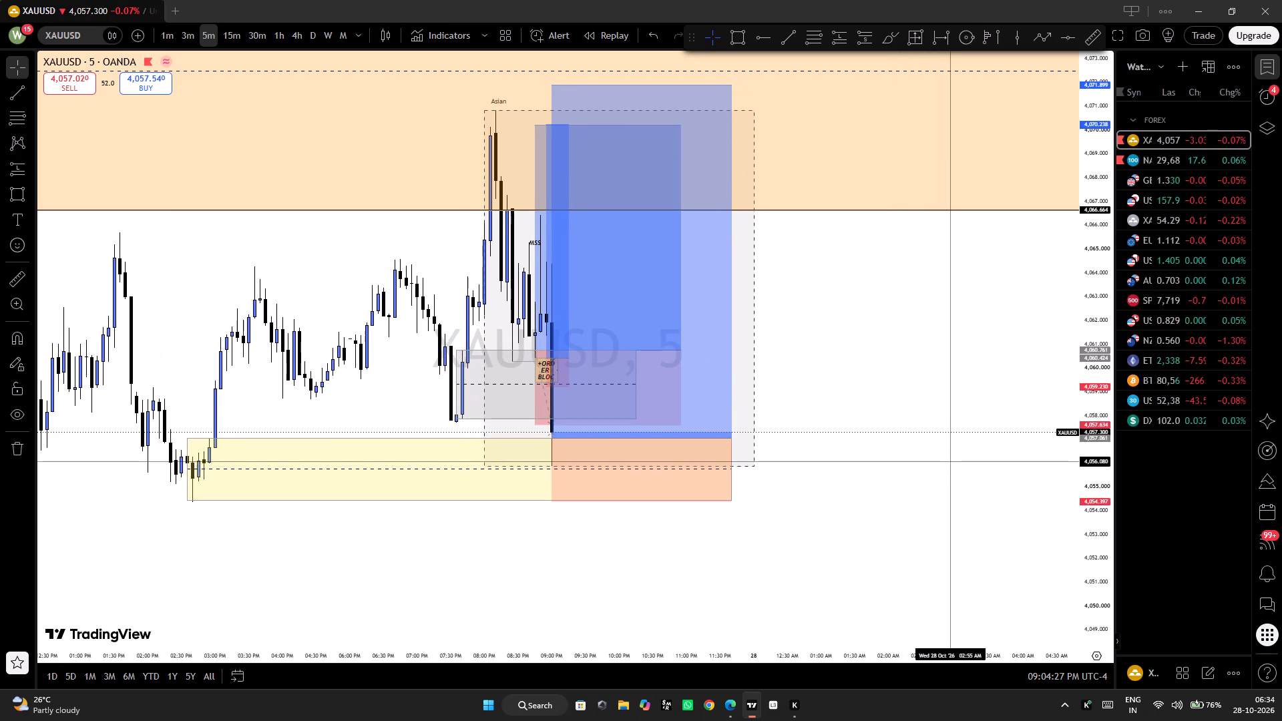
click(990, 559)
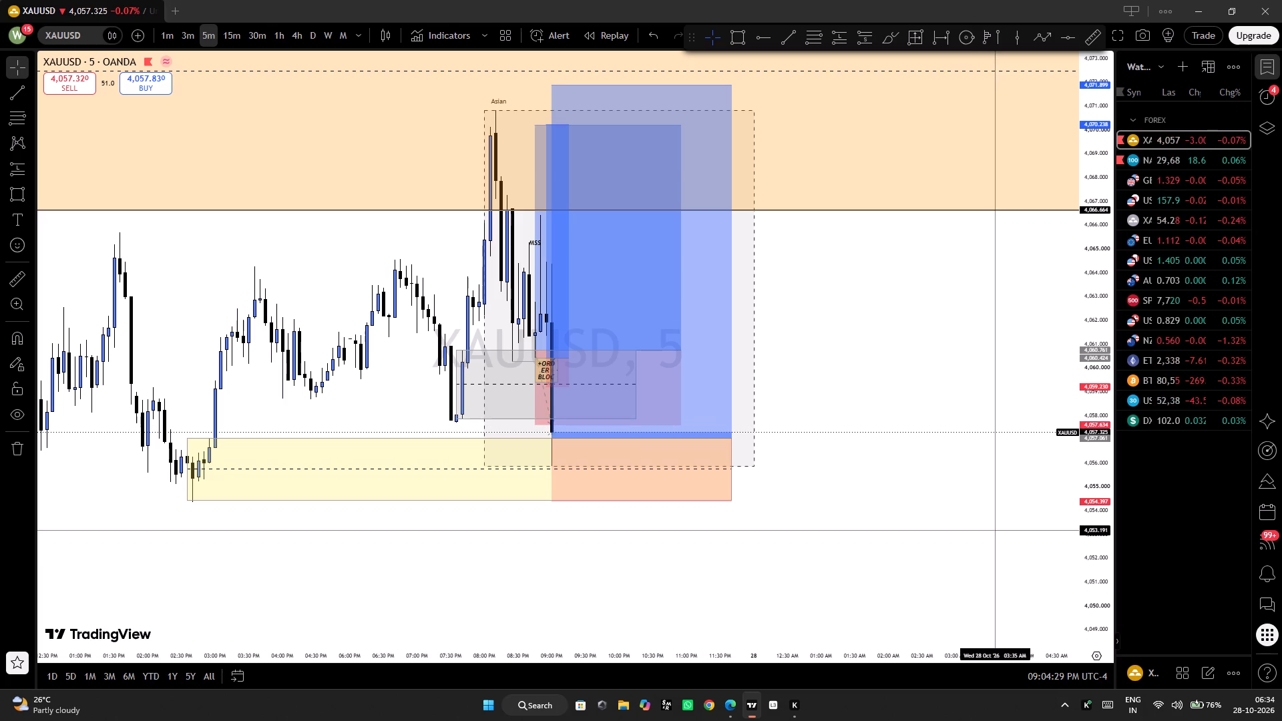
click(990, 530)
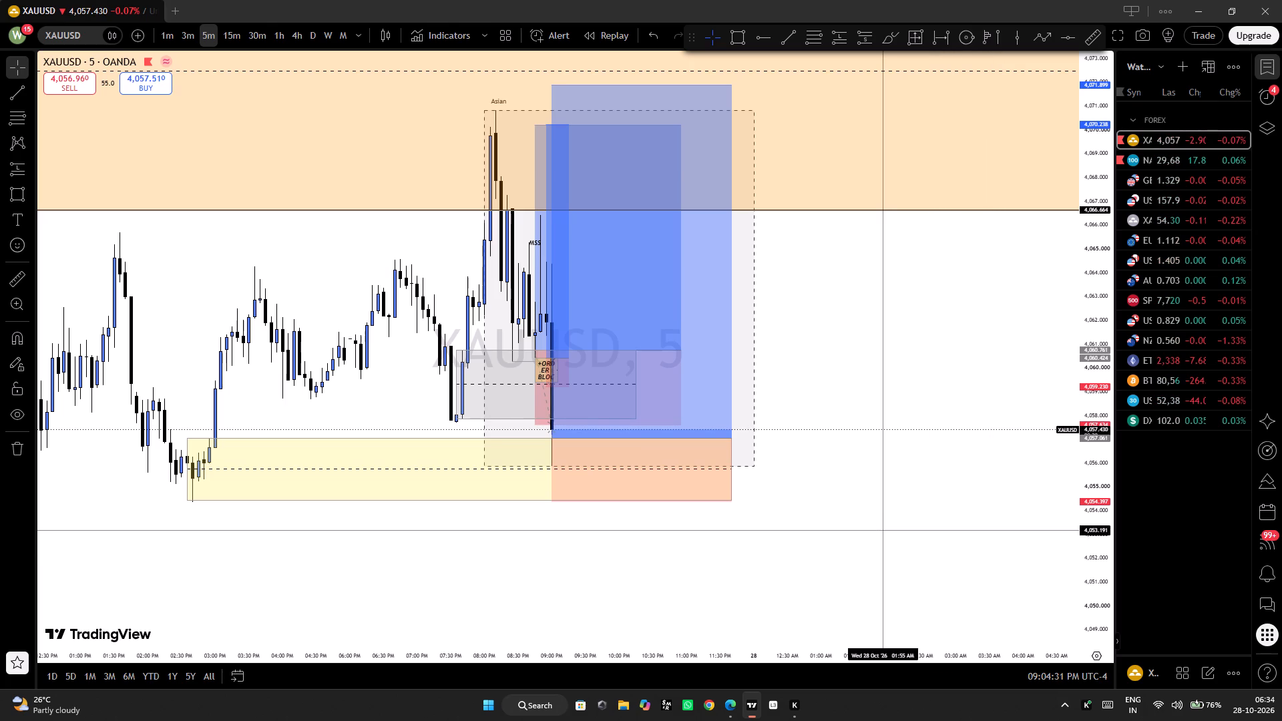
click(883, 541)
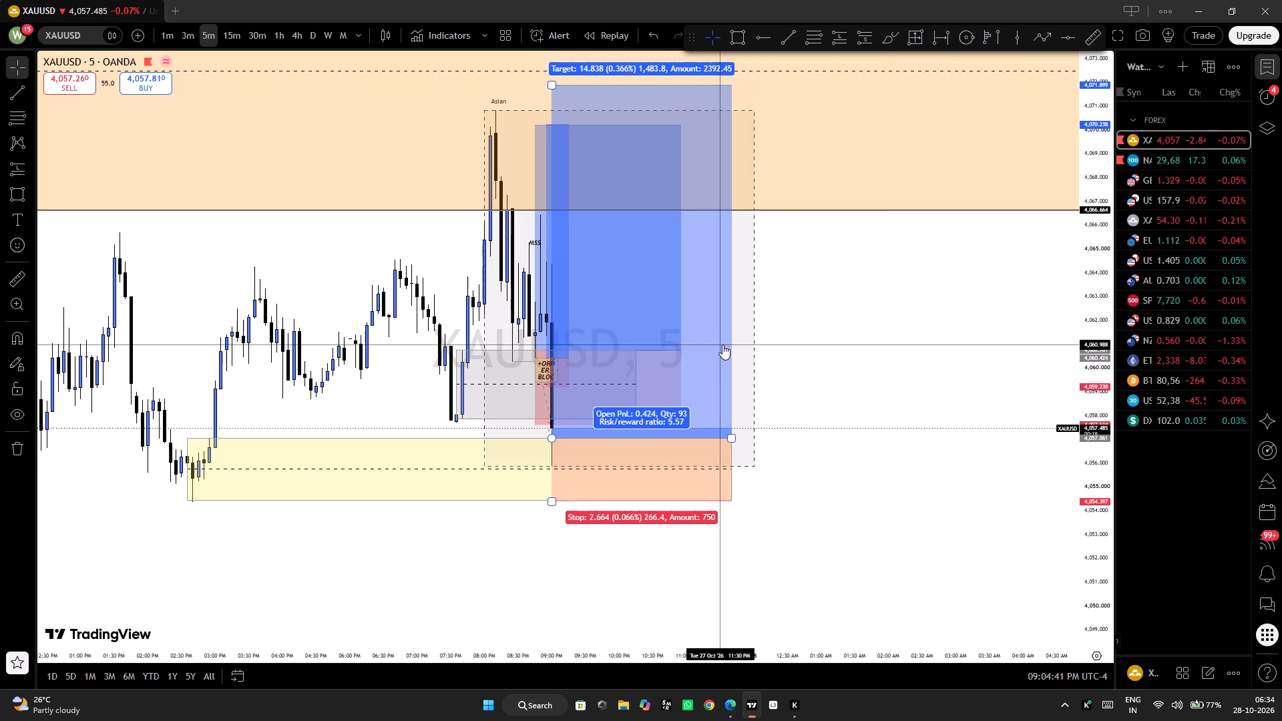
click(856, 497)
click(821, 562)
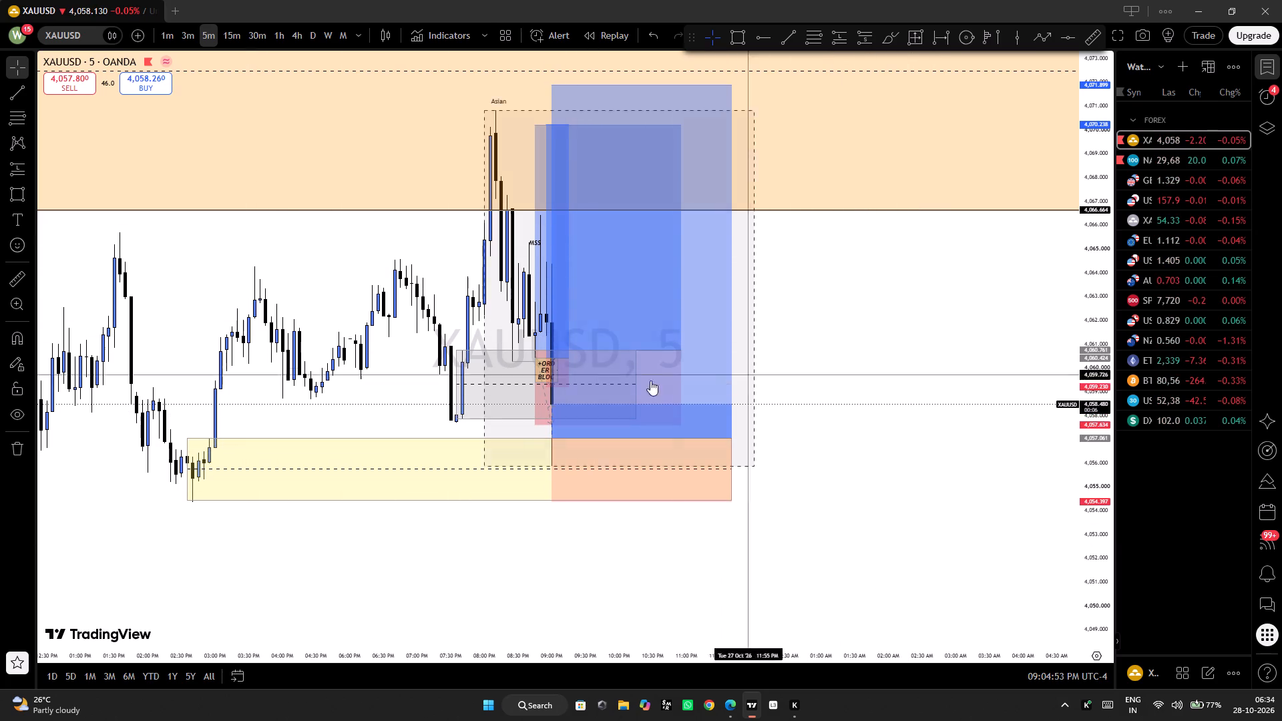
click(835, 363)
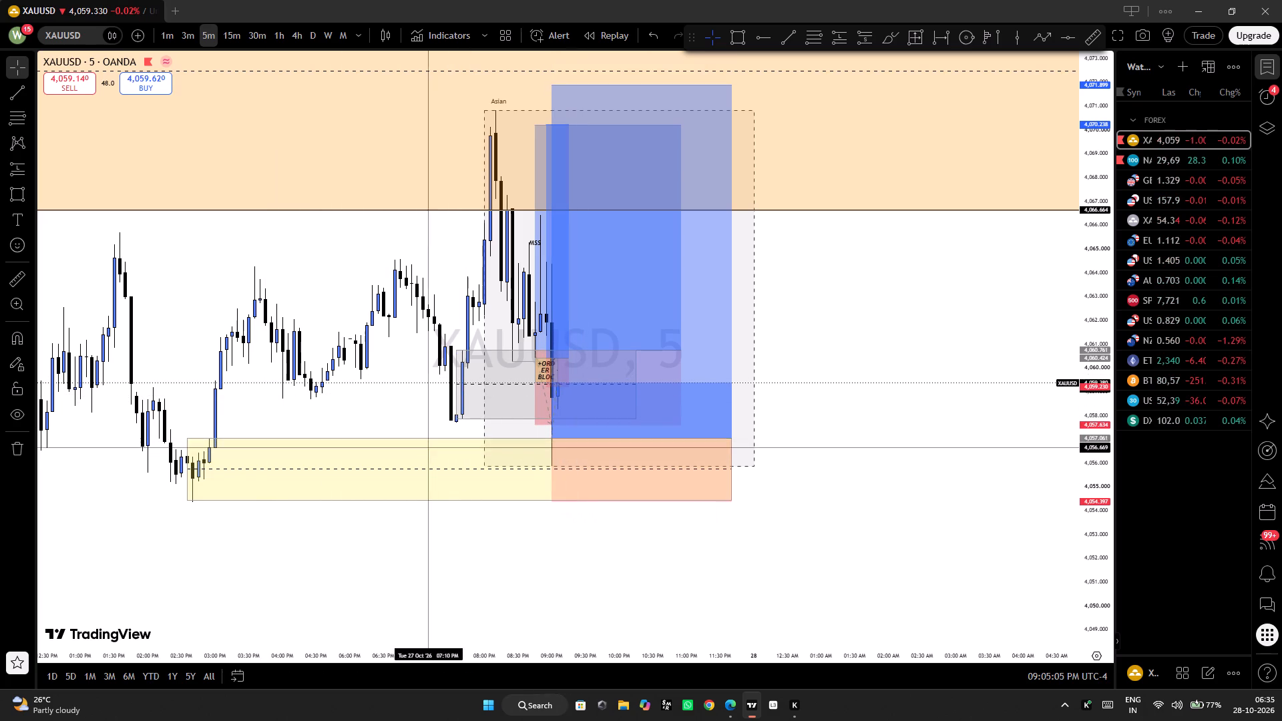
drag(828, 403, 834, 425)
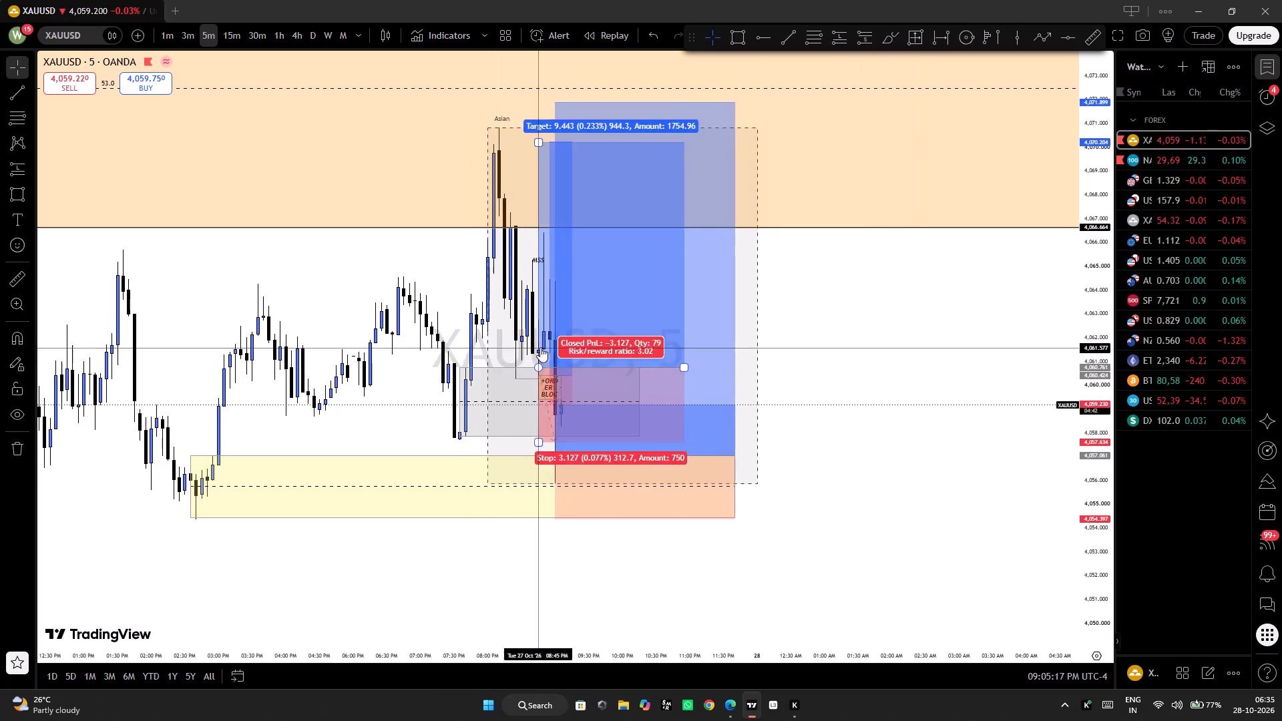
Send the new long position from the demand zone behind the other chart drawings.
click(730, 343)
click(643, 75)
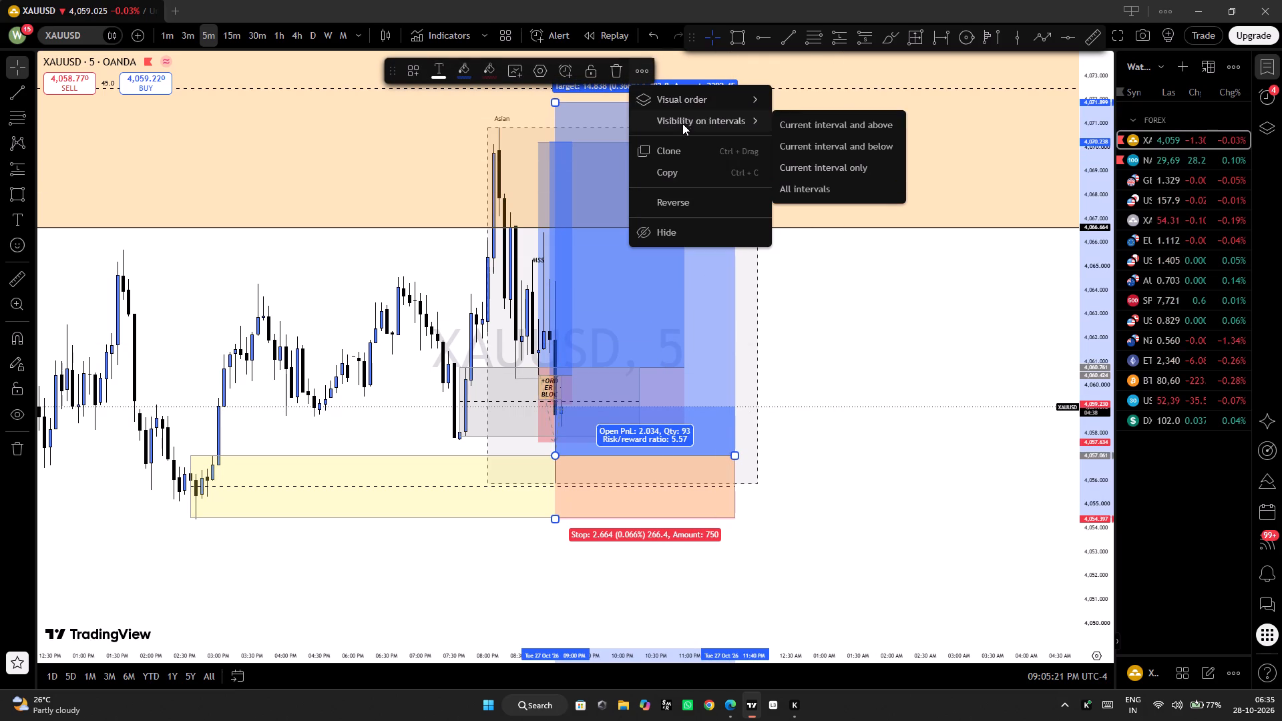
click(789, 119)
click(877, 324)
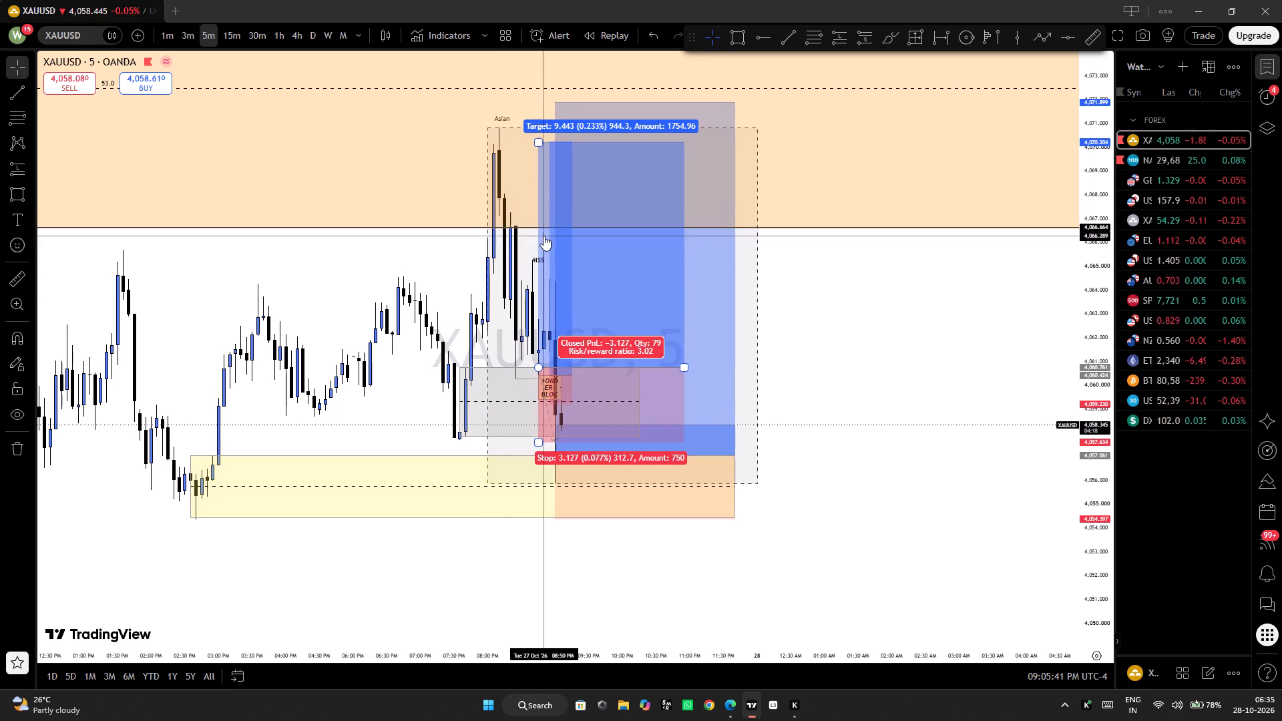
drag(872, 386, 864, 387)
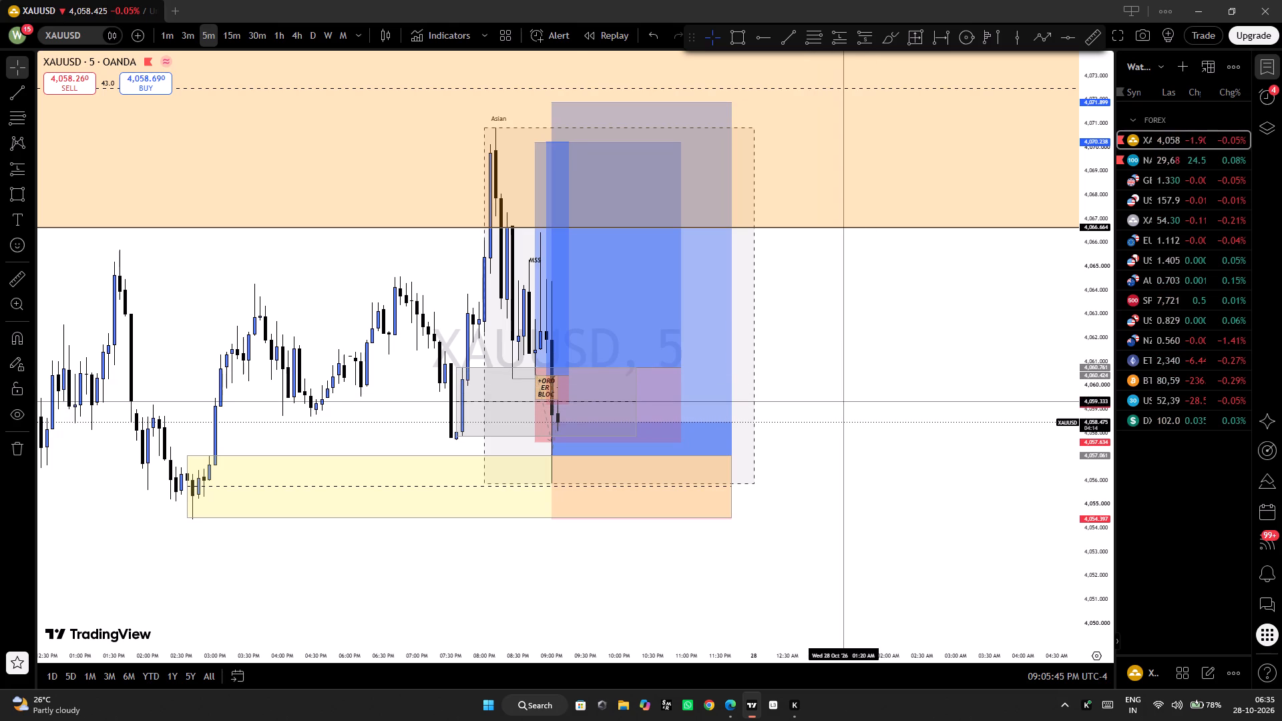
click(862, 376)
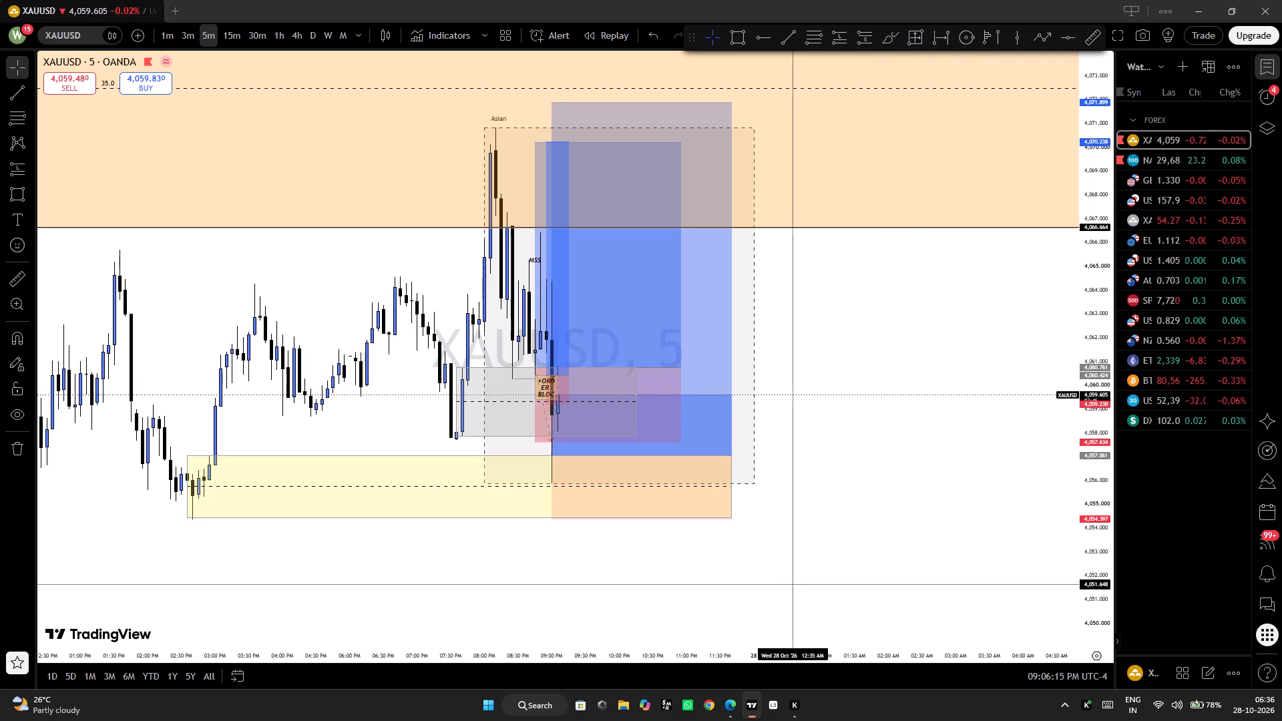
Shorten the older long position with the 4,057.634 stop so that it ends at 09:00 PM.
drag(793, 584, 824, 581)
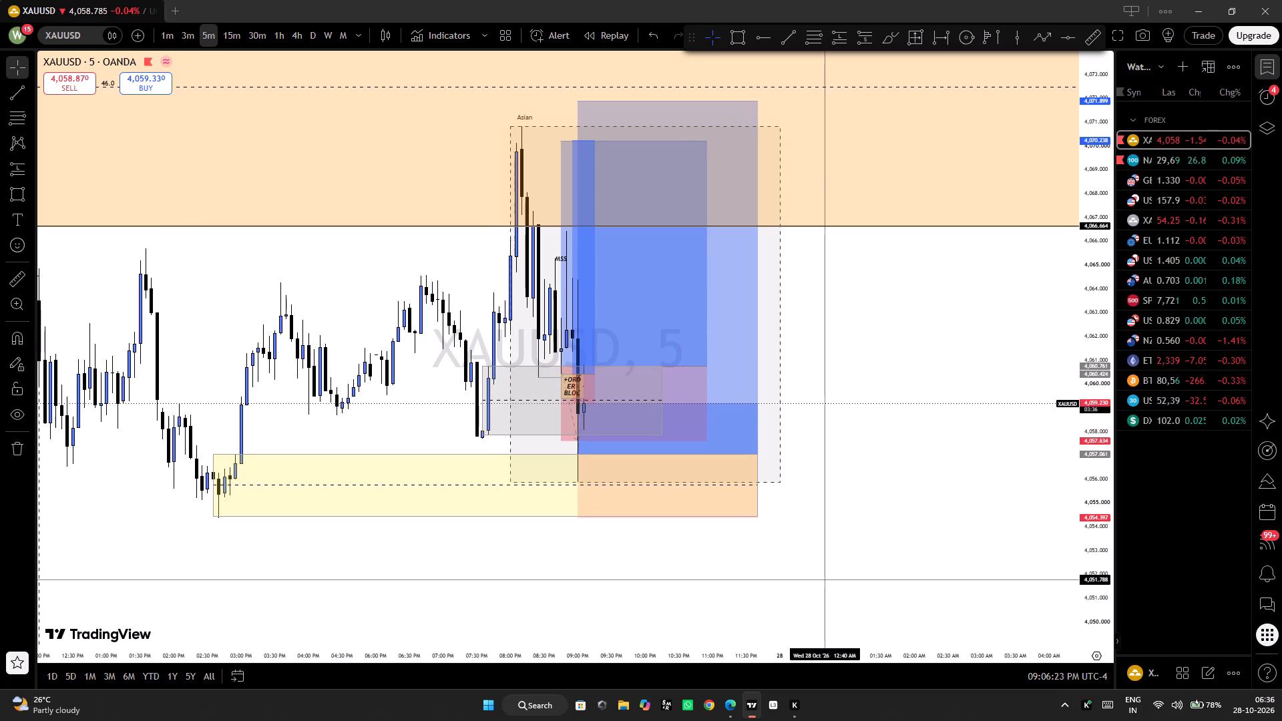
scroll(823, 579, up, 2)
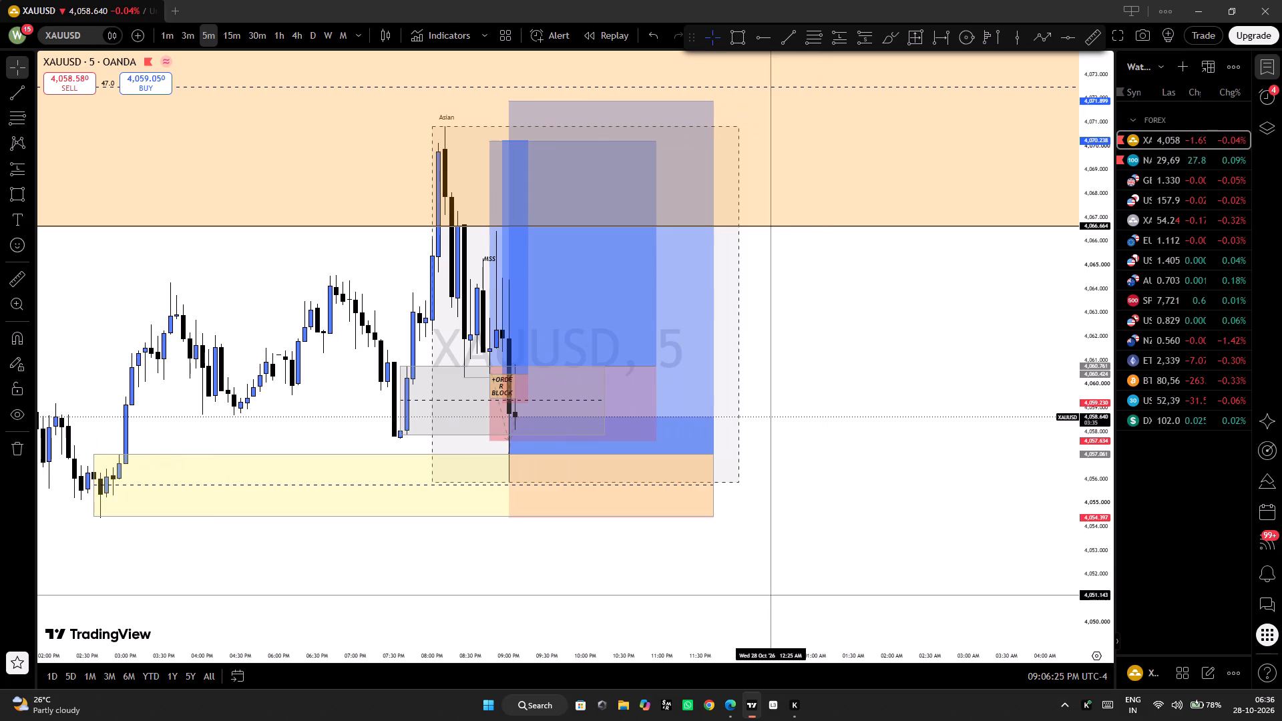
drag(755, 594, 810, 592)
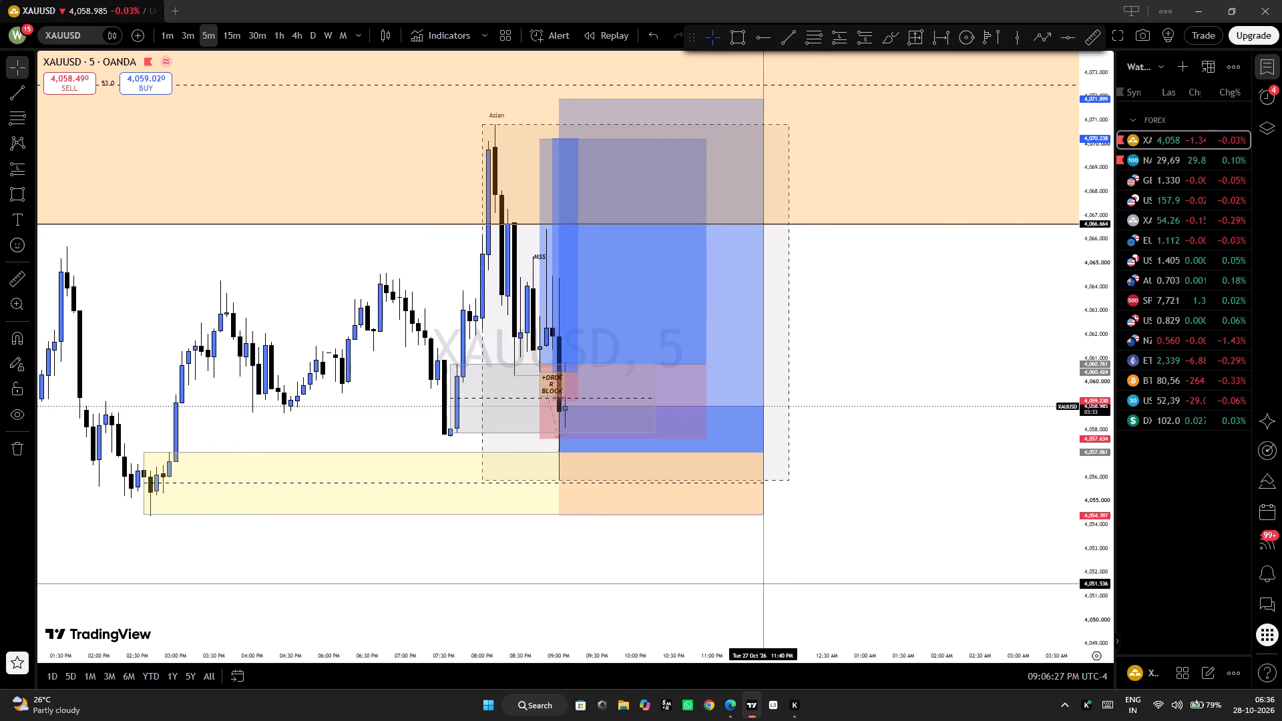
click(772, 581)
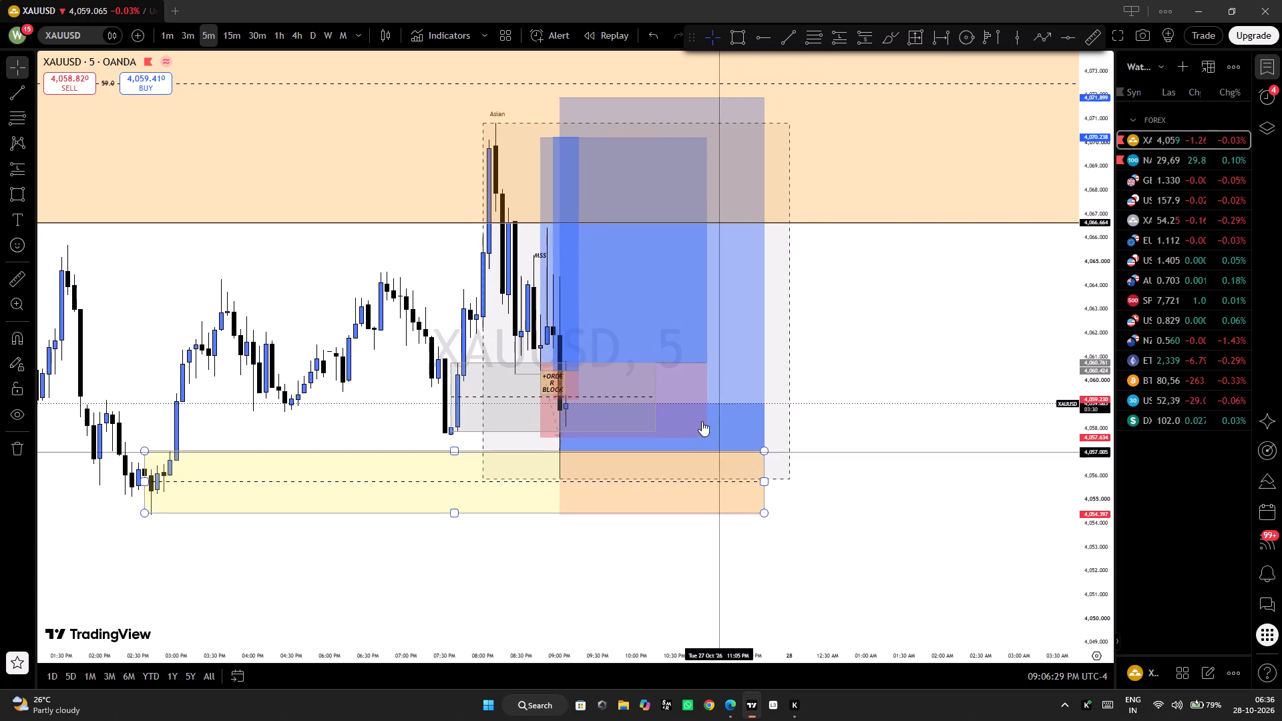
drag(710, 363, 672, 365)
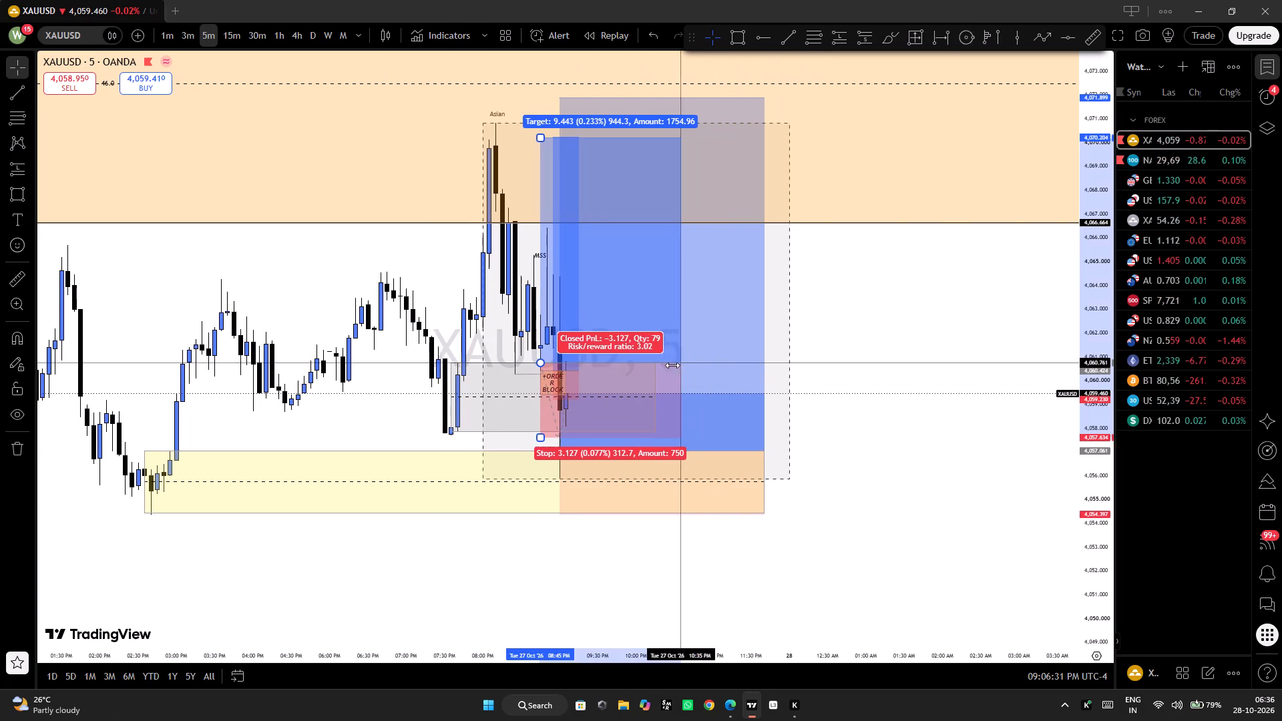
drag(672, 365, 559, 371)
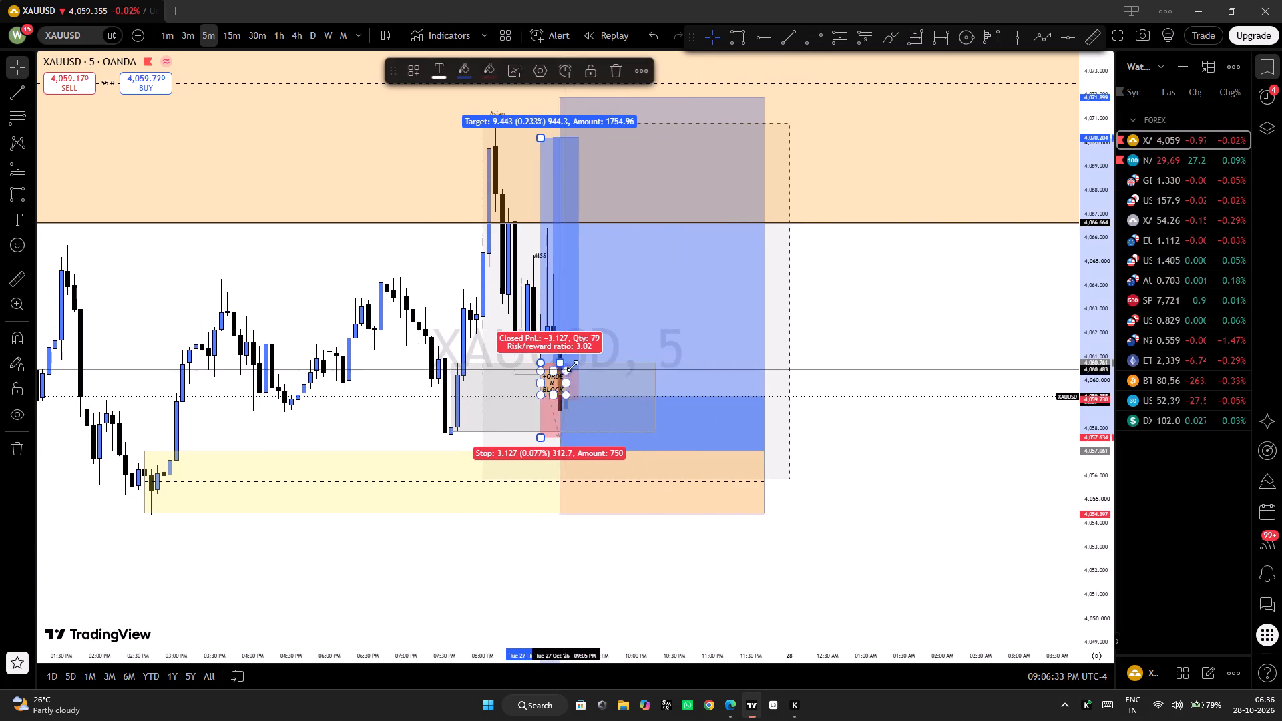
Shorten the order block long position with the 4,060.424 entry so that it ends at 09:00 PM.
drag(578, 367, 564, 369)
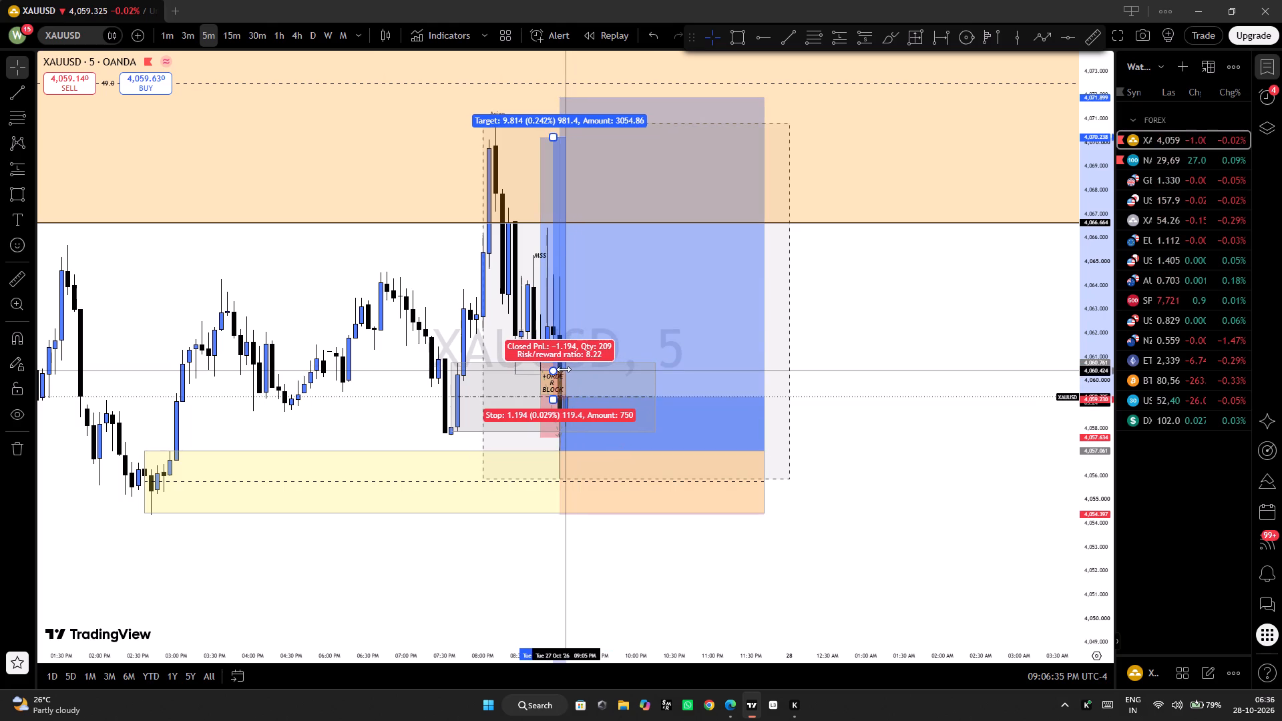
drag(564, 369, 561, 369)
click(923, 439)
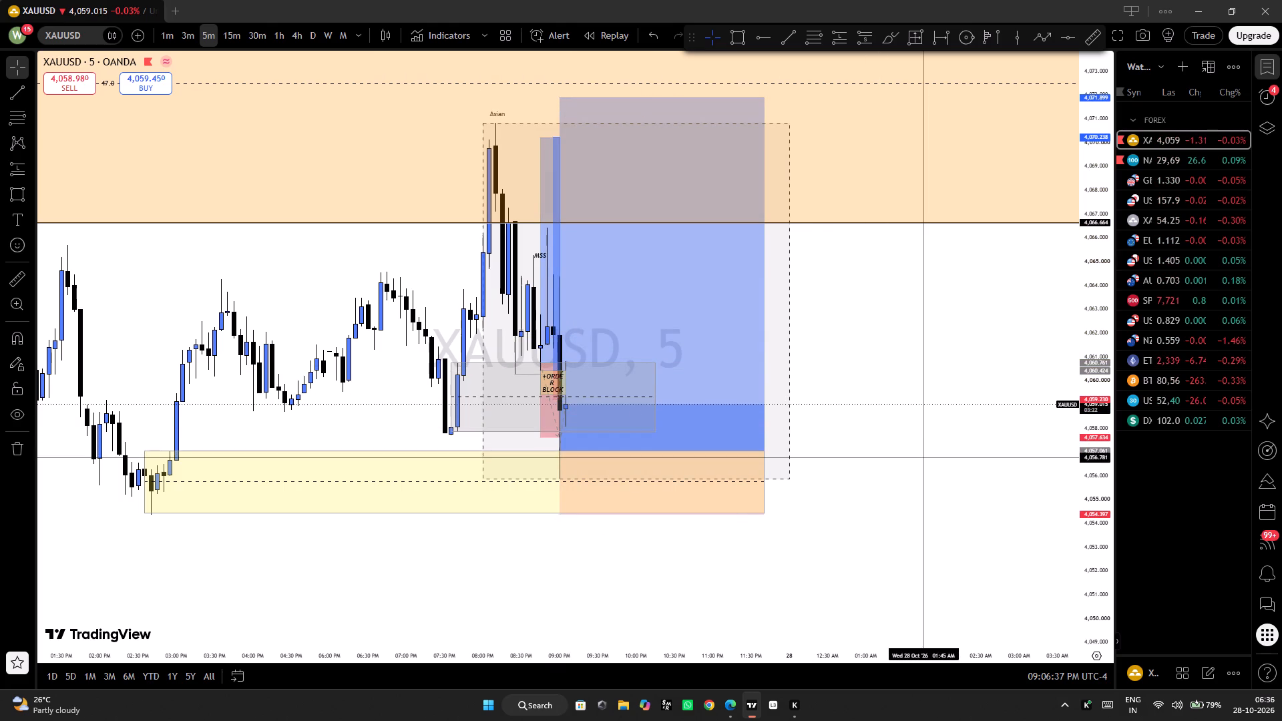
Delete the older long position with the 4,057.634 stop.
click(538, 439)
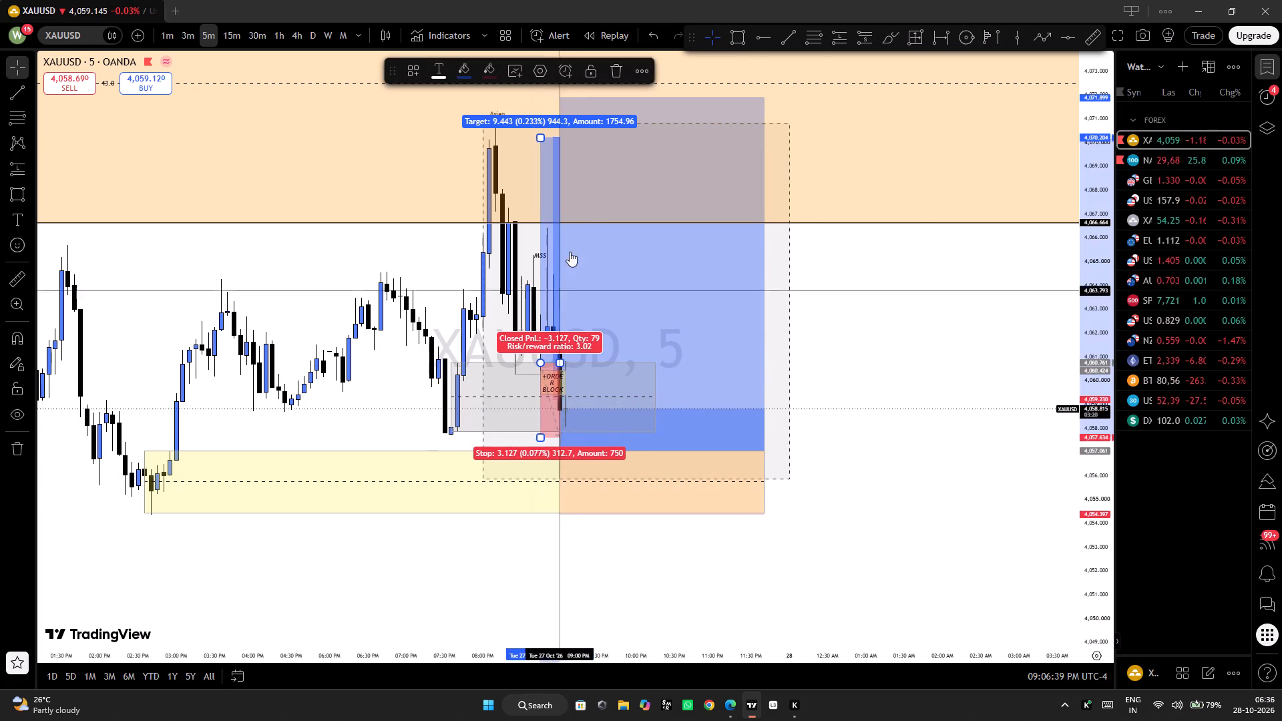
click(618, 66)
scroll(967, 485, up, 1)
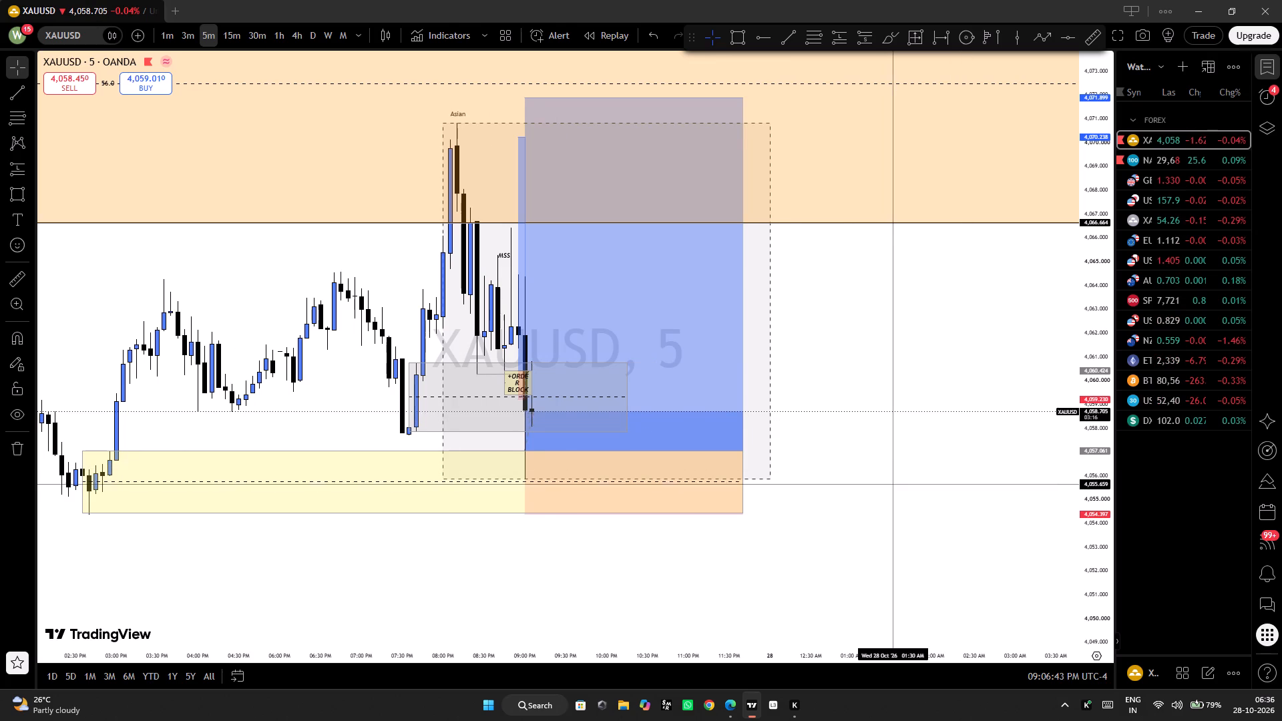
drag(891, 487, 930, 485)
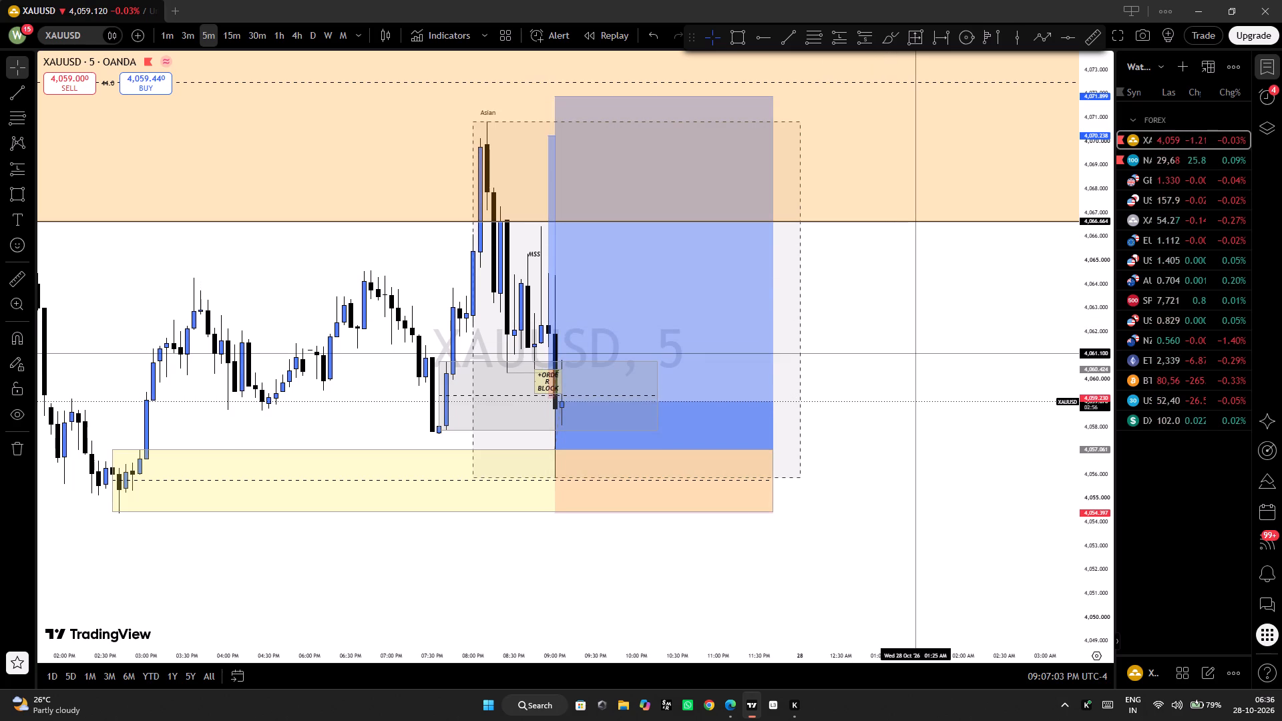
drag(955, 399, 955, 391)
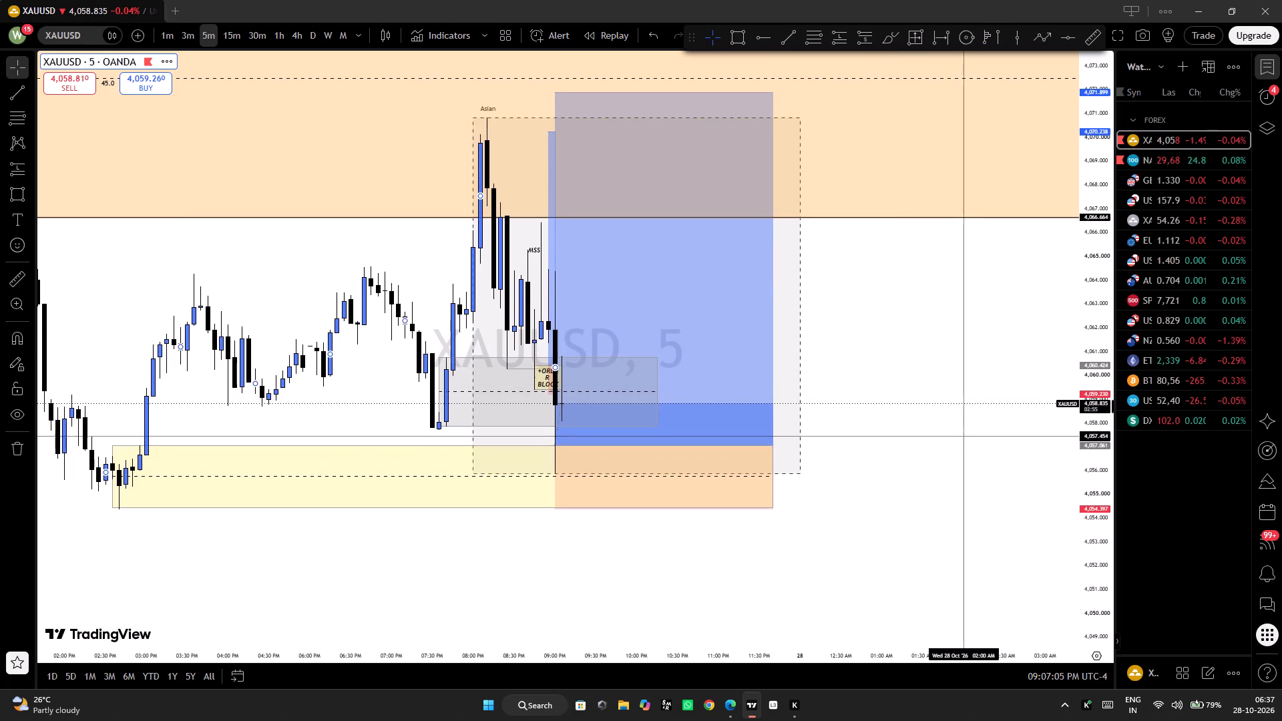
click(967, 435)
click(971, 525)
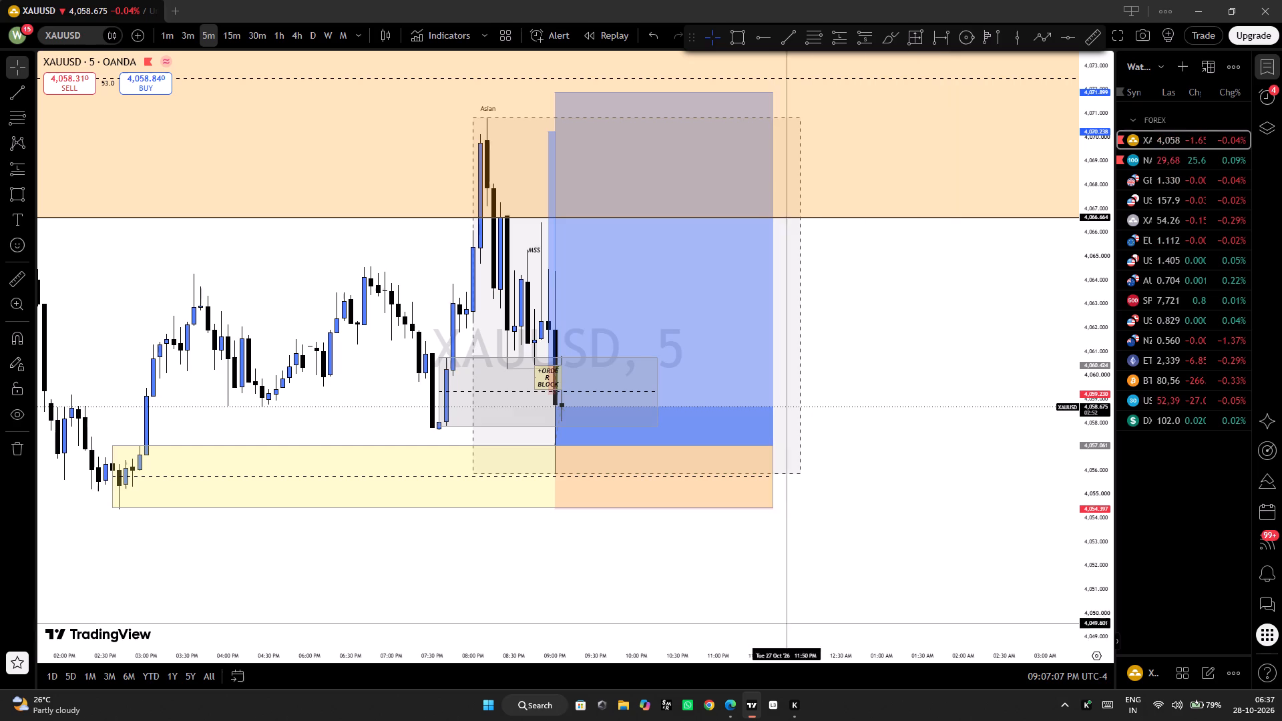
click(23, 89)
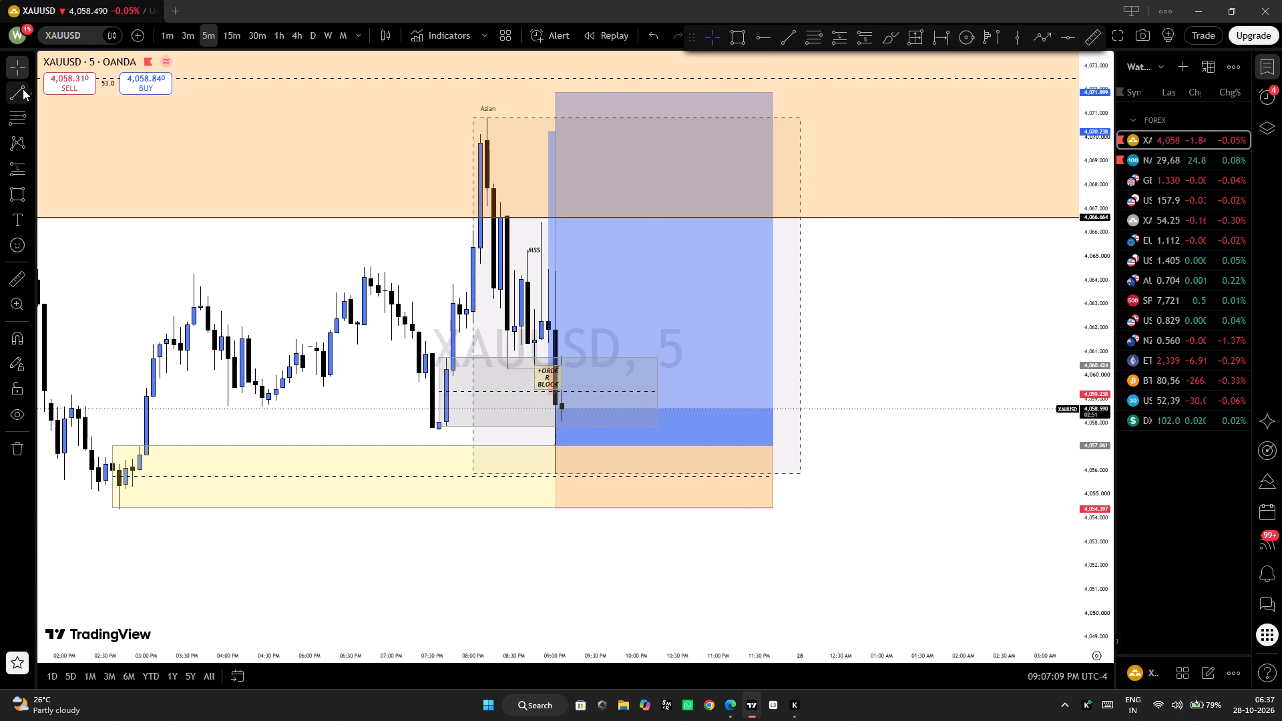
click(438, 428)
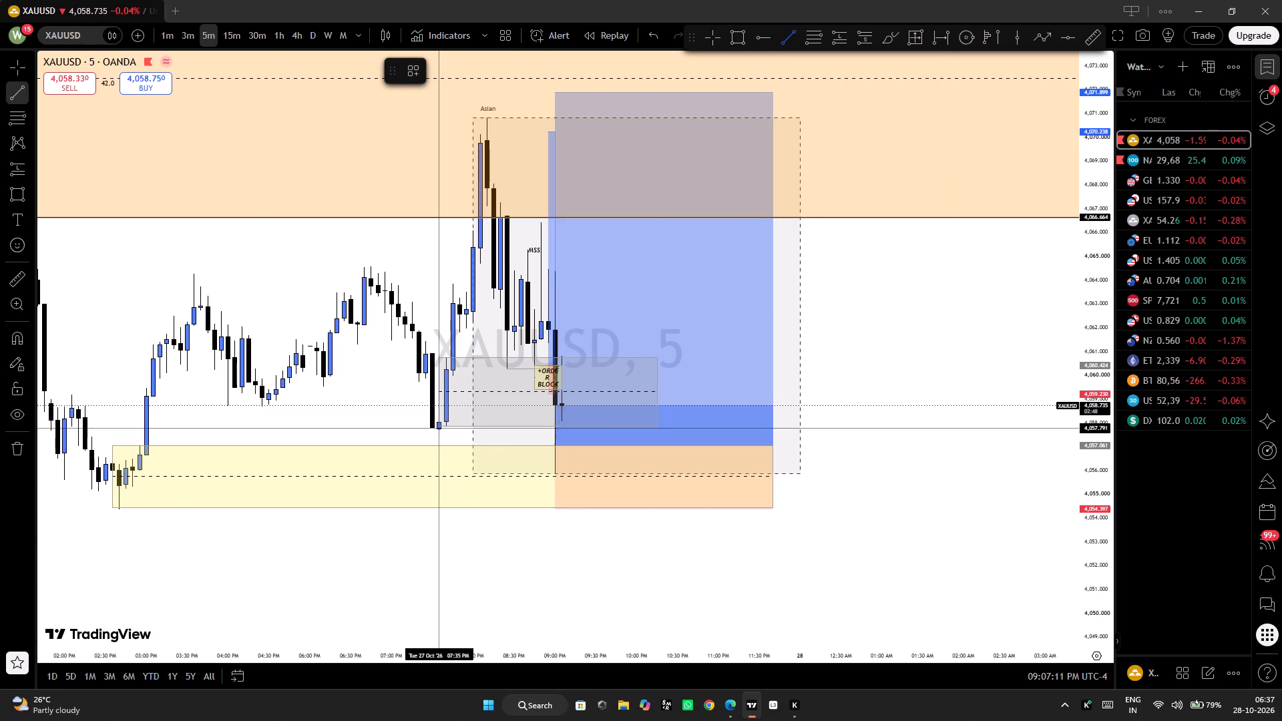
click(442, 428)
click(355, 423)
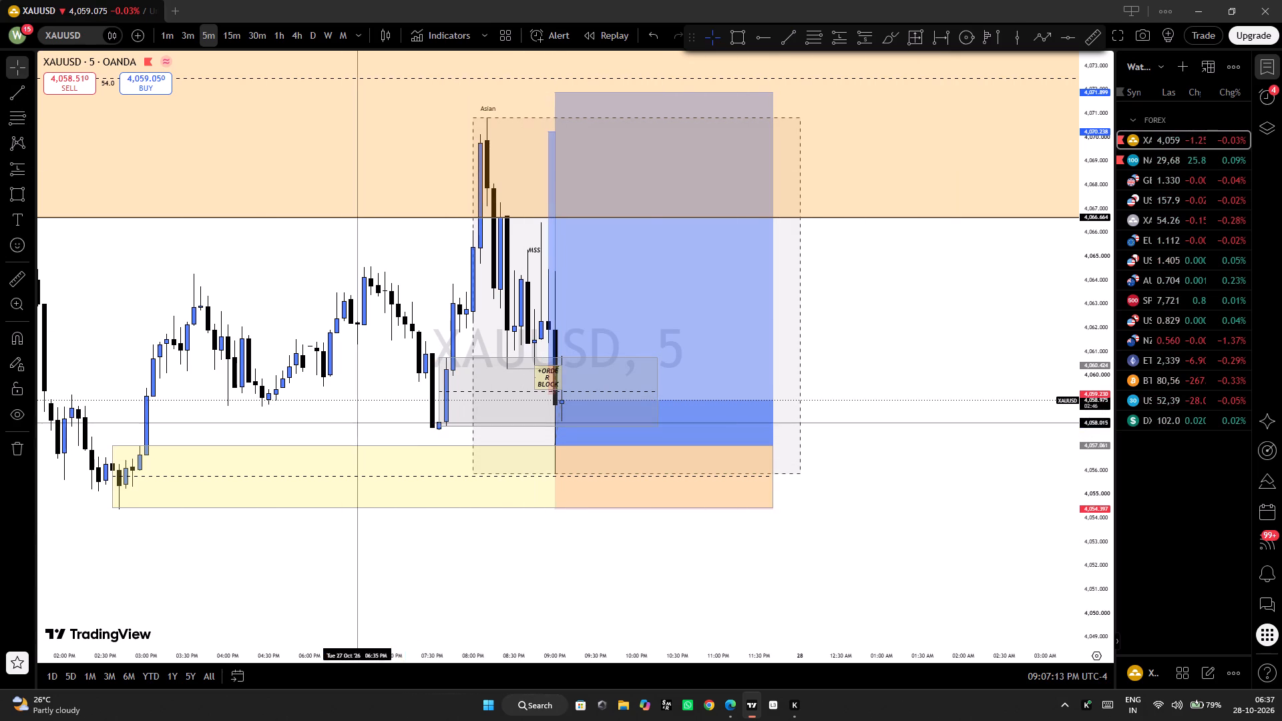
Delete the grey rectangle zone with the dashed midline spanning 07:35 PM to 10:15 PM around the order block.
click(438, 391)
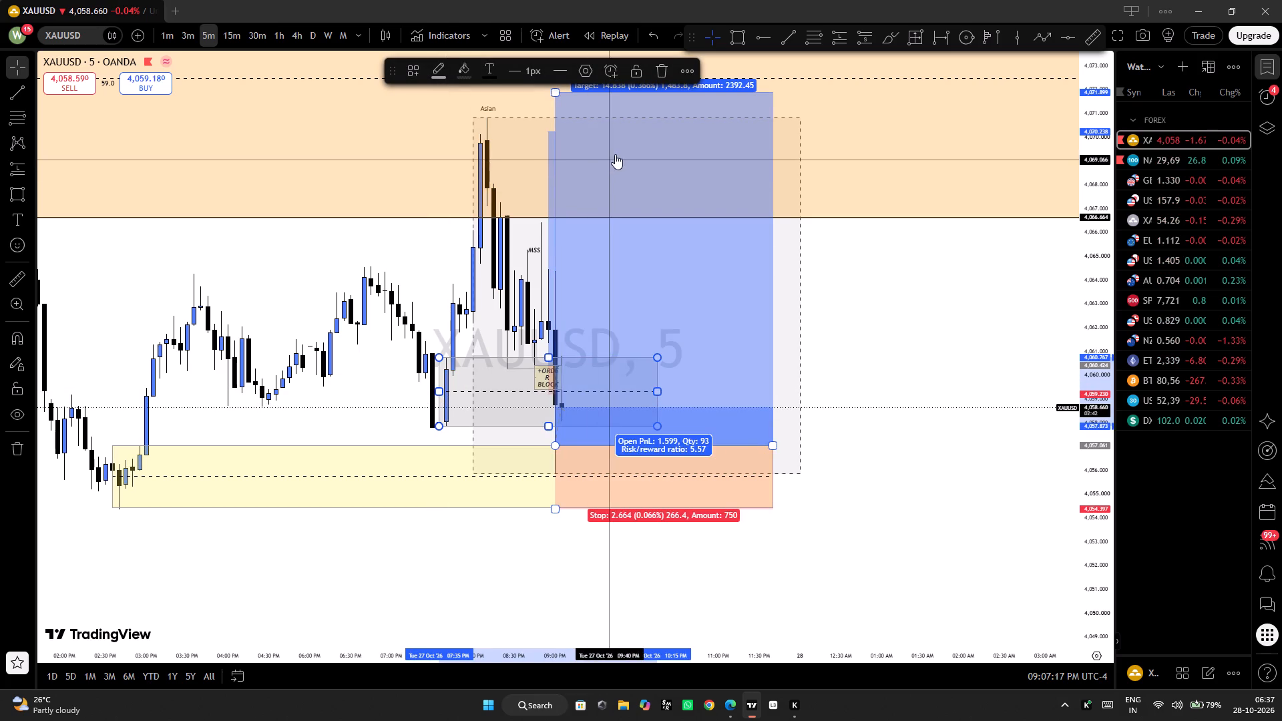
click(666, 72)
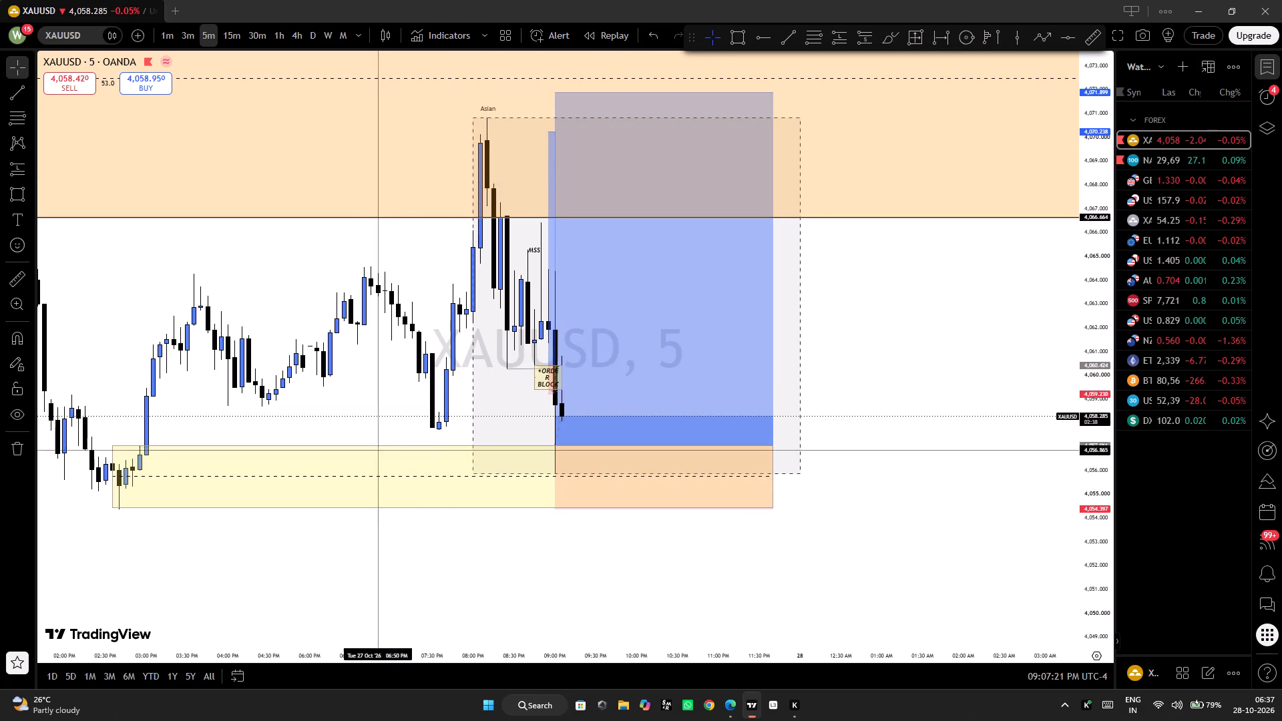
click(347, 403)
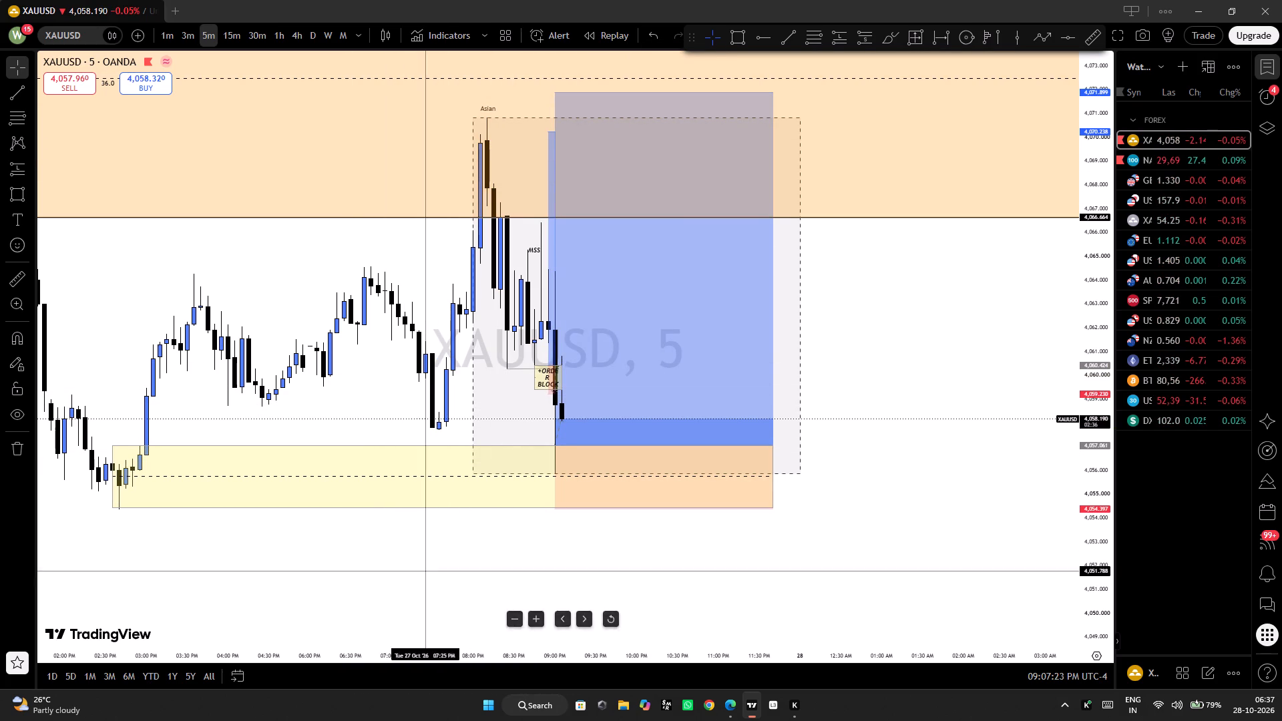
Draw a level trendline from the 07:35 PM swing low to the 09:00 PM candle at about 4,057.76.
click(17, 88)
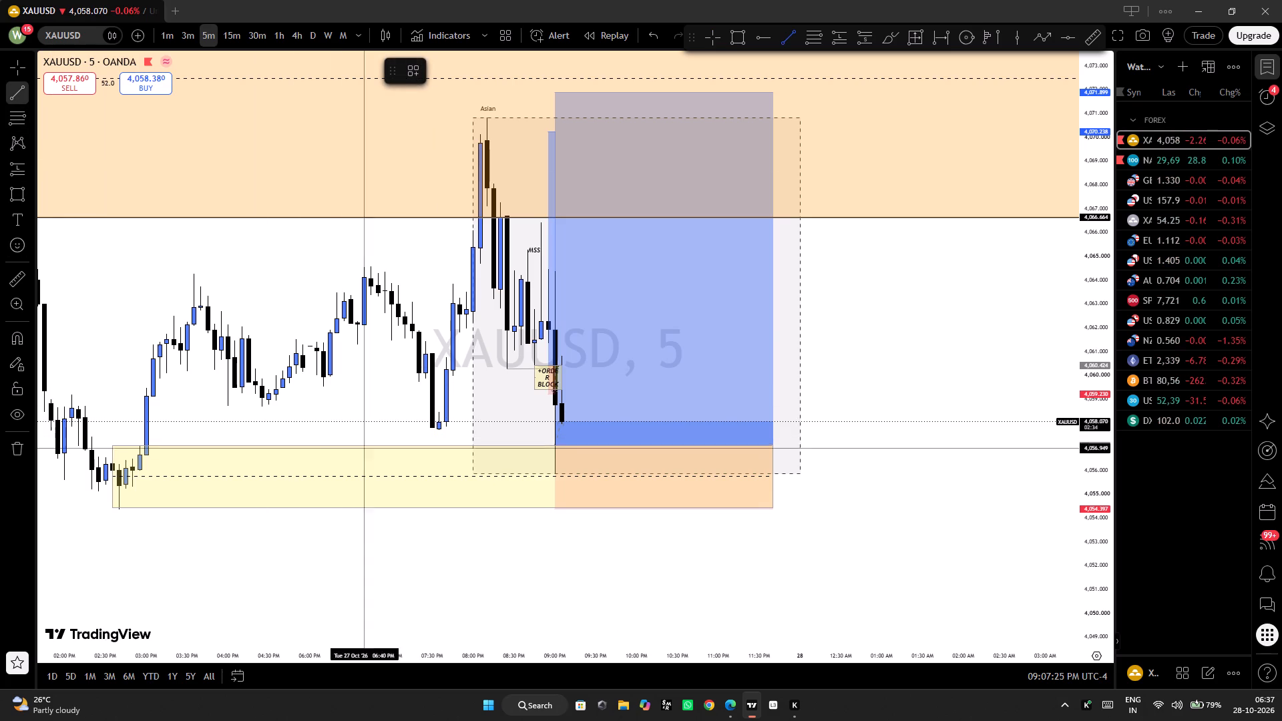
click(439, 428)
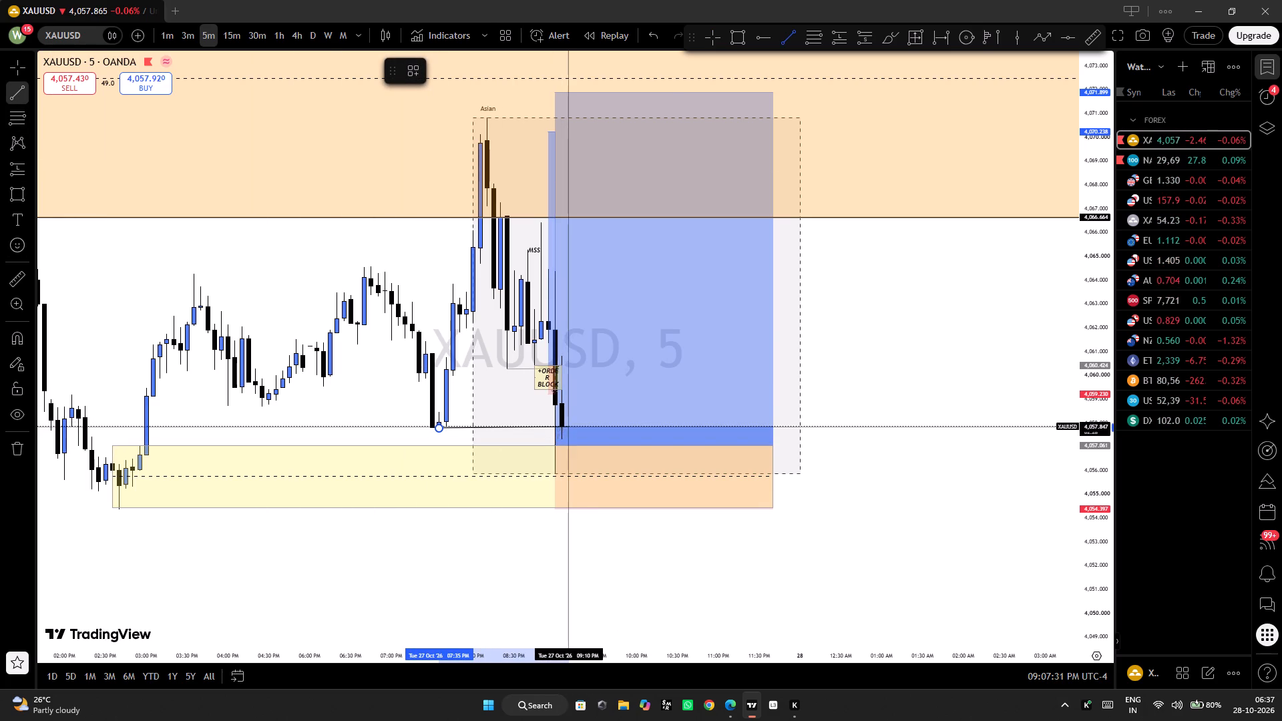
click(566, 427)
click(407, 439)
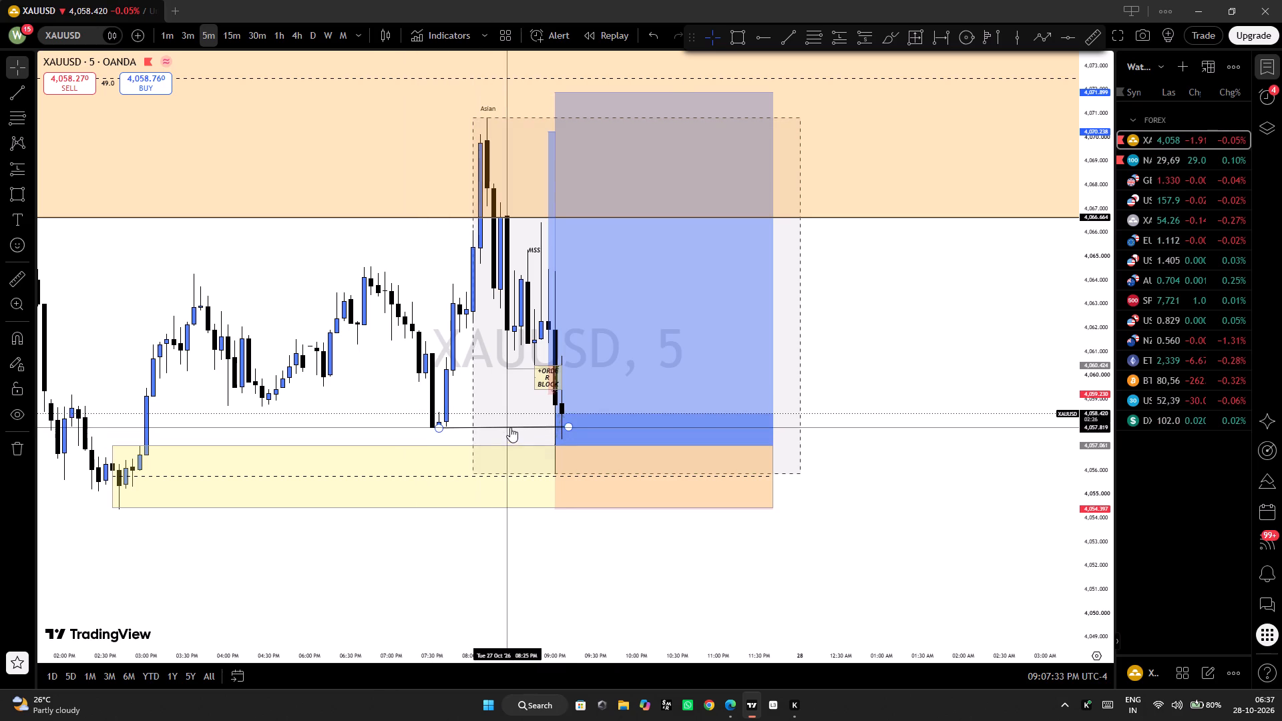
click(510, 427)
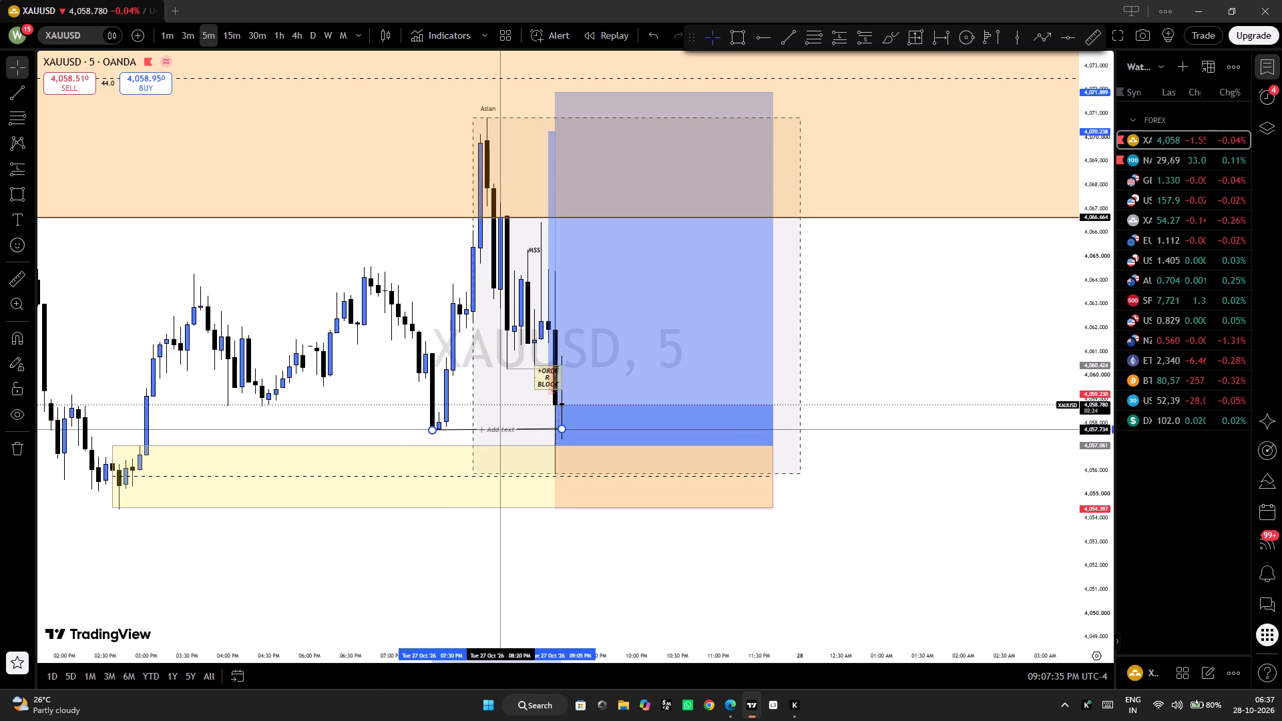
drag(569, 427, 565, 427)
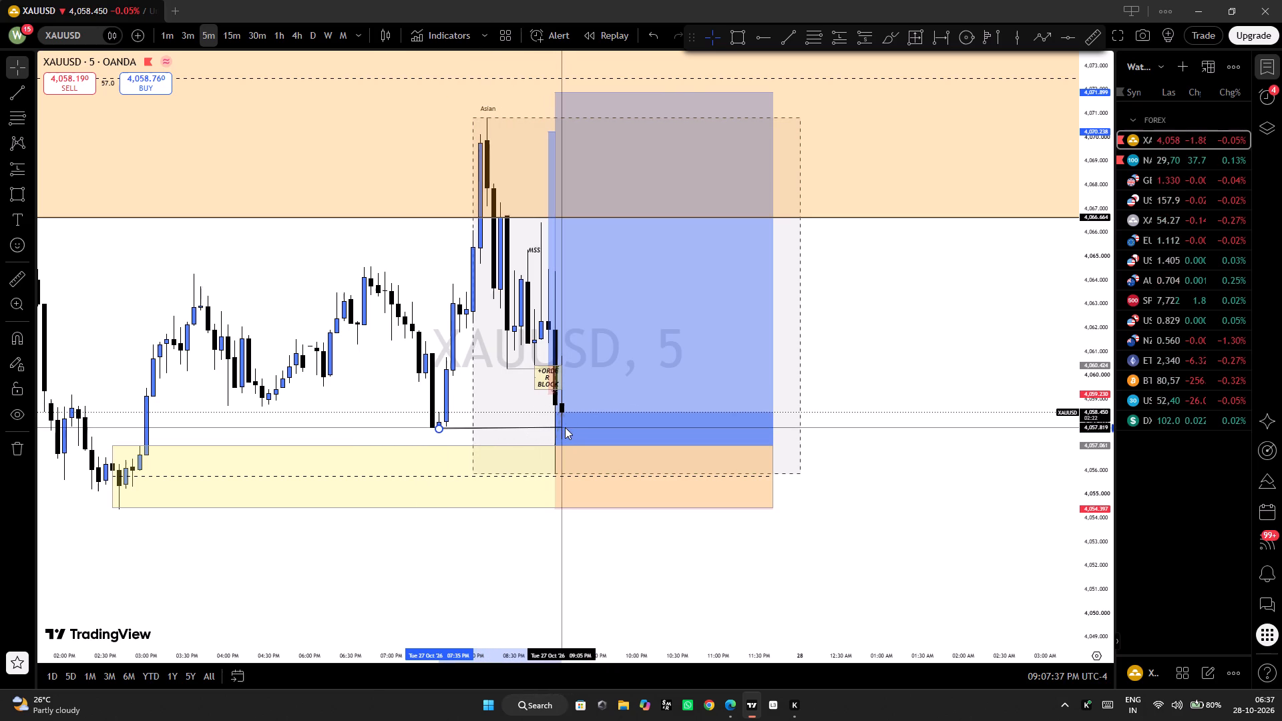
drag(565, 427, 555, 426)
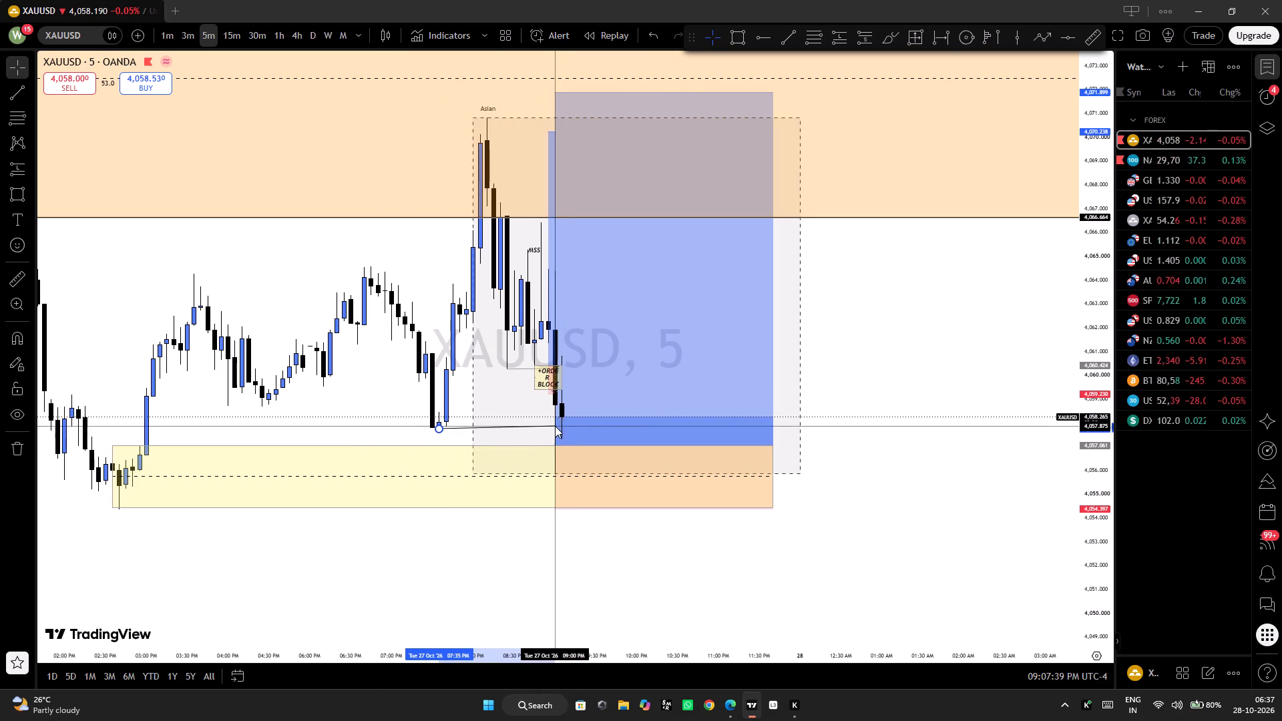
drag(555, 426, 554, 429)
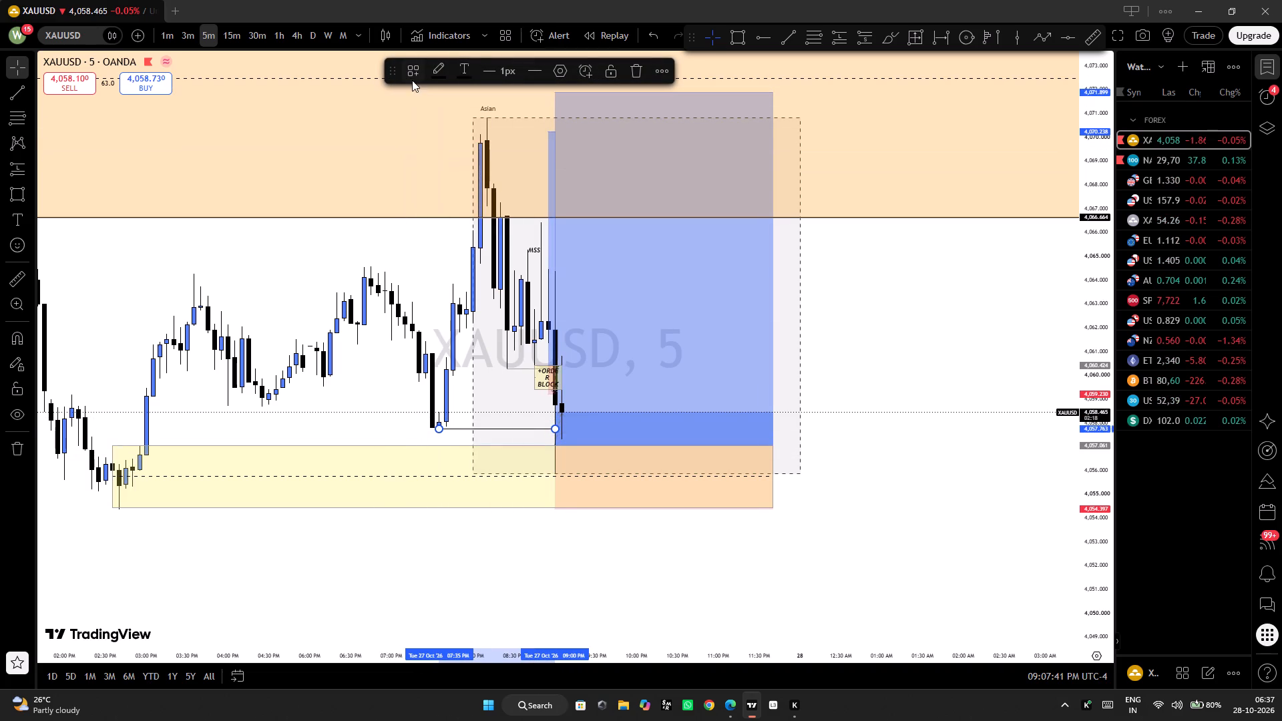
Apply the IDM drawing template to the trendline at the 07:35 PM low.
click(412, 73)
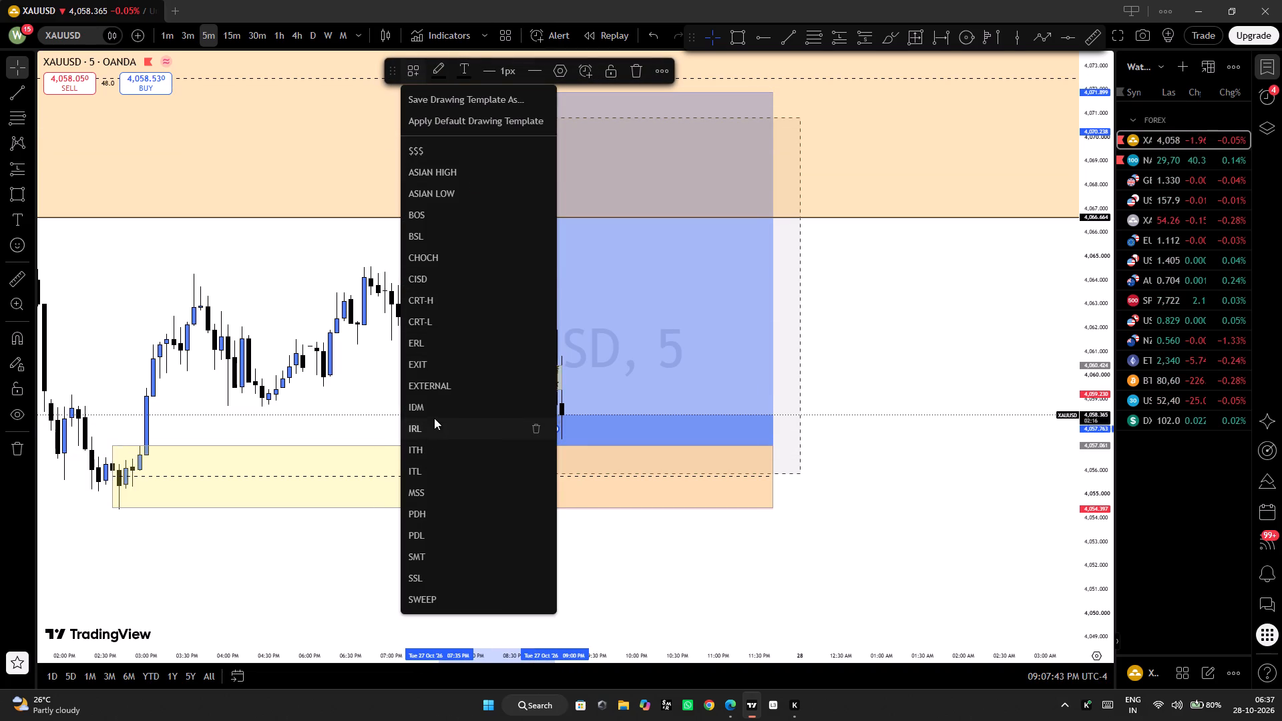
click(438, 409)
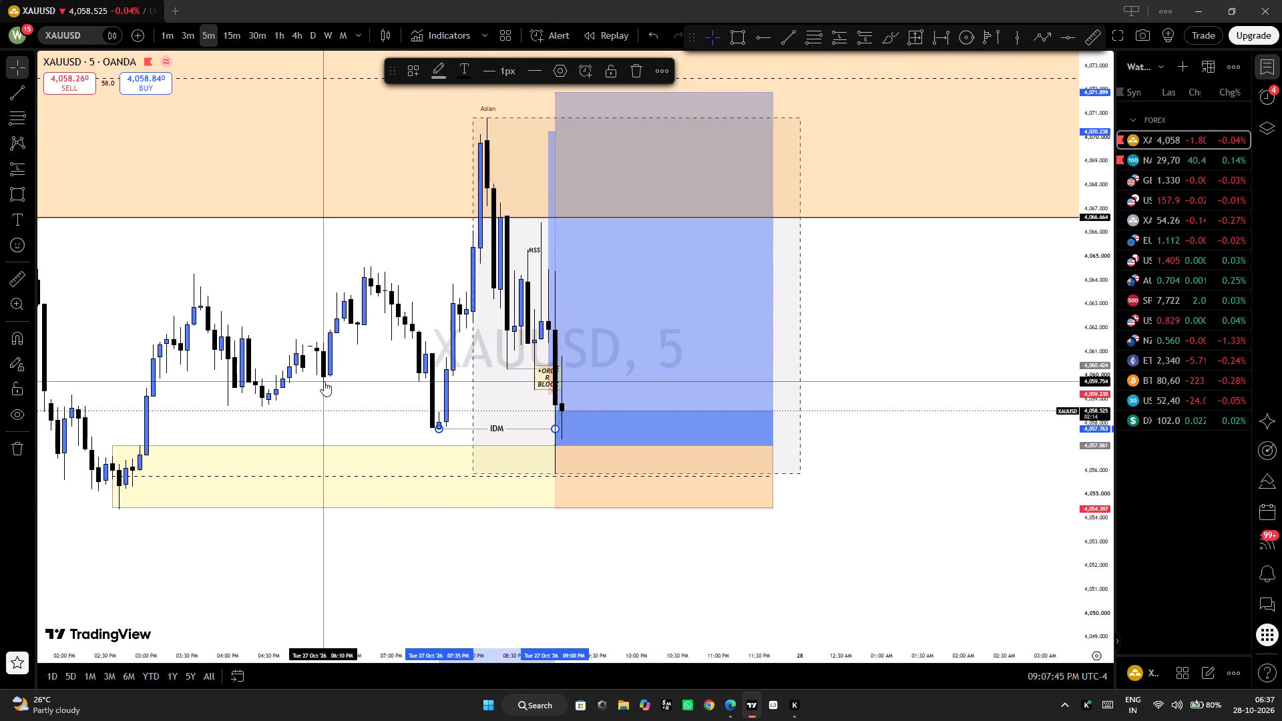
click(325, 381)
click(388, 403)
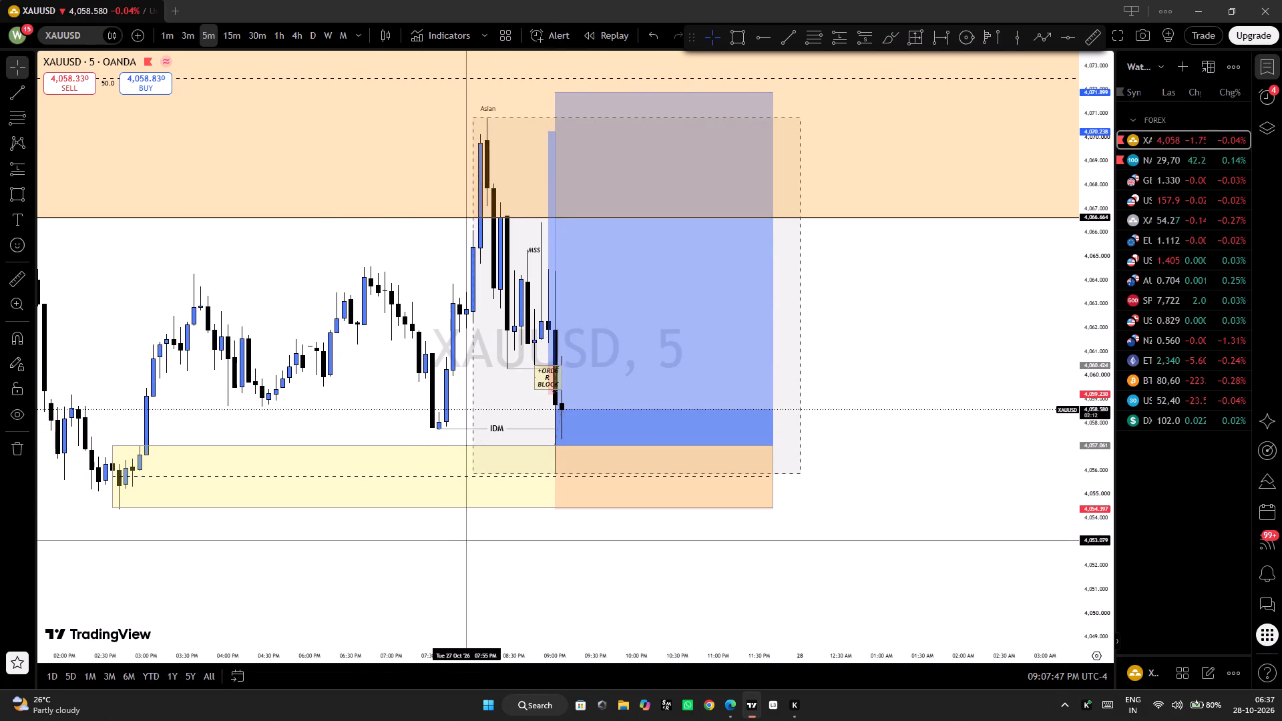
Set the IDM trendline's line colour to black.
click(508, 431)
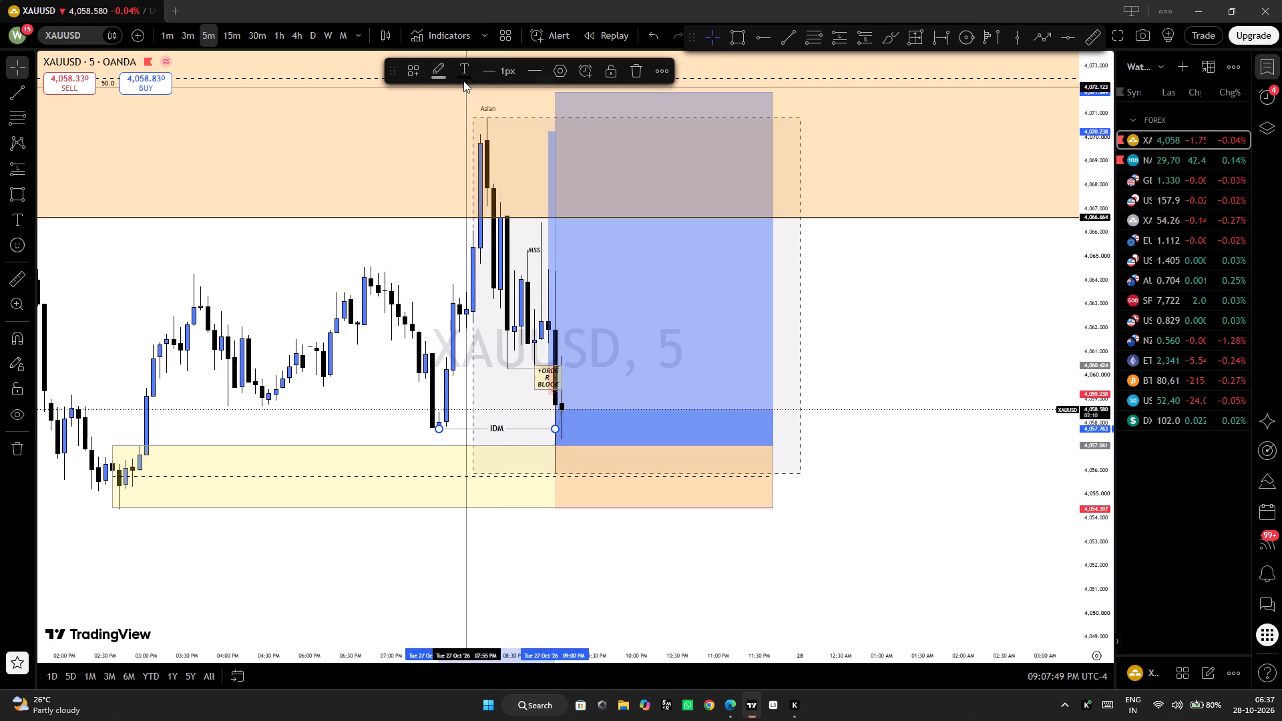
click(446, 67)
click(565, 104)
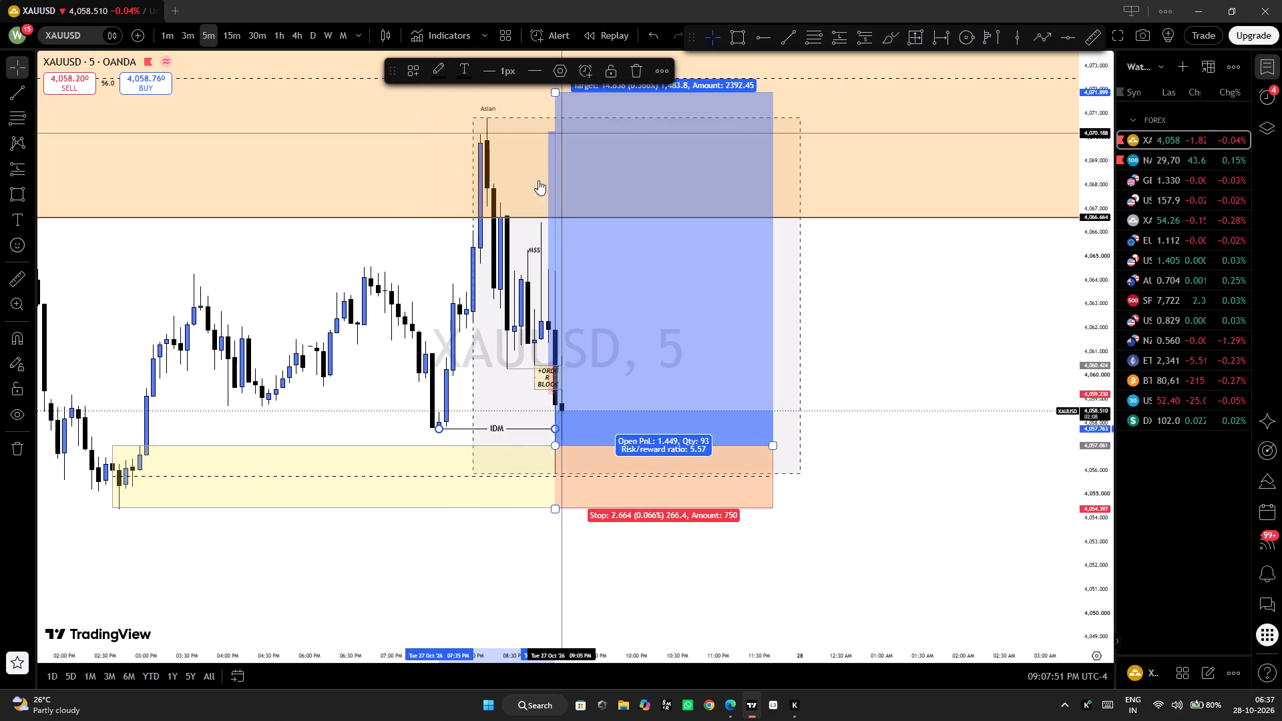
click(293, 350)
click(988, 418)
Draw a level trendline from the 08:50 PM wick high at about 4,066.40 across to 10:15 PM.
drag(949, 509, 938, 515)
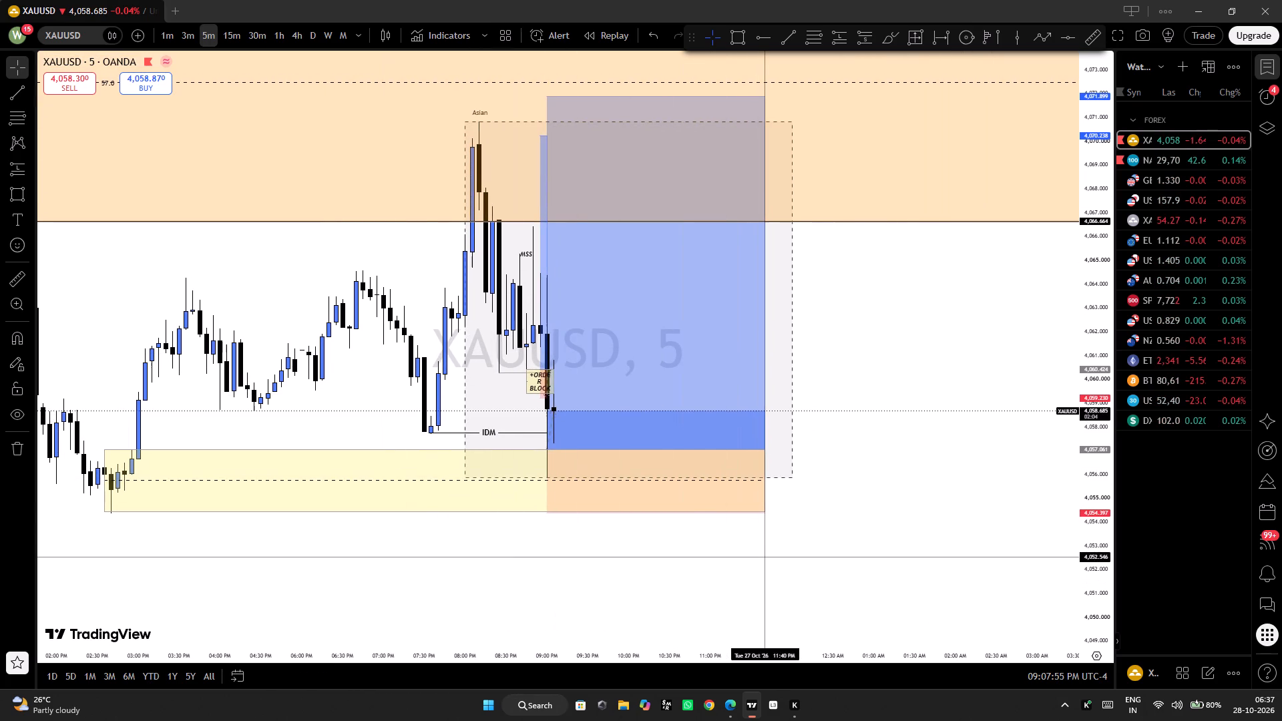
click(764, 557)
drag(774, 566, 736, 577)
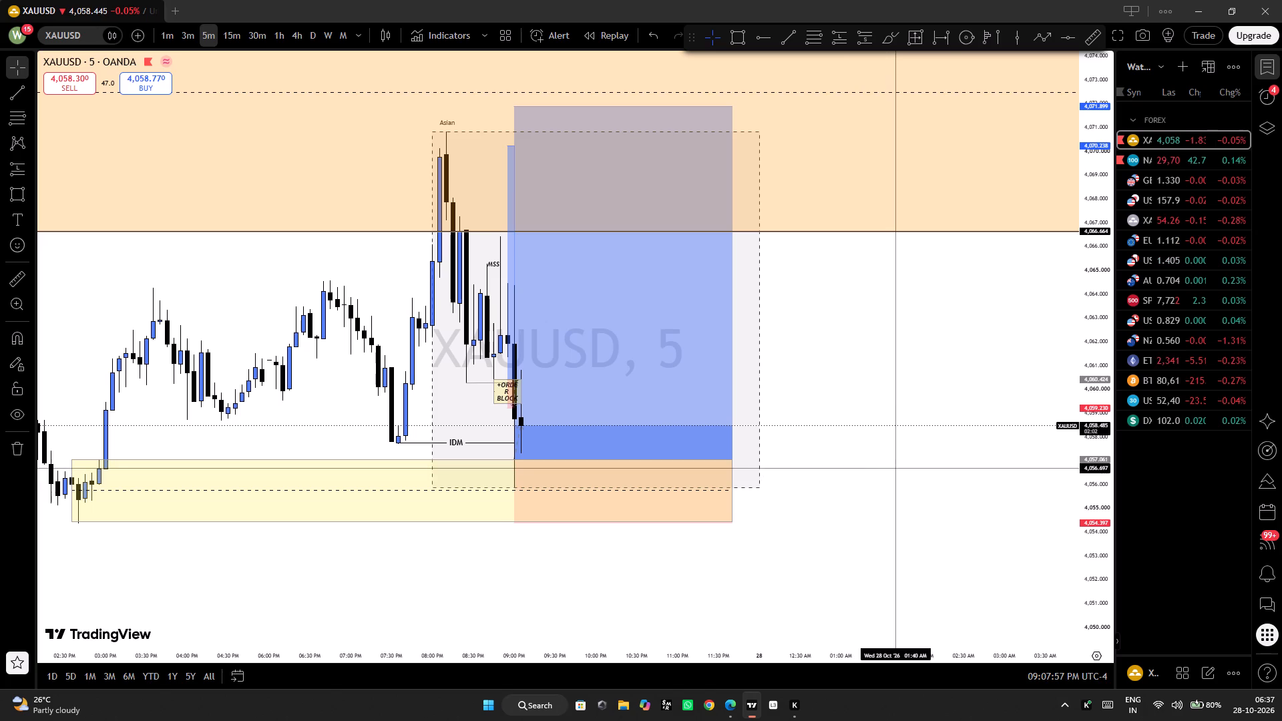
click(967, 338)
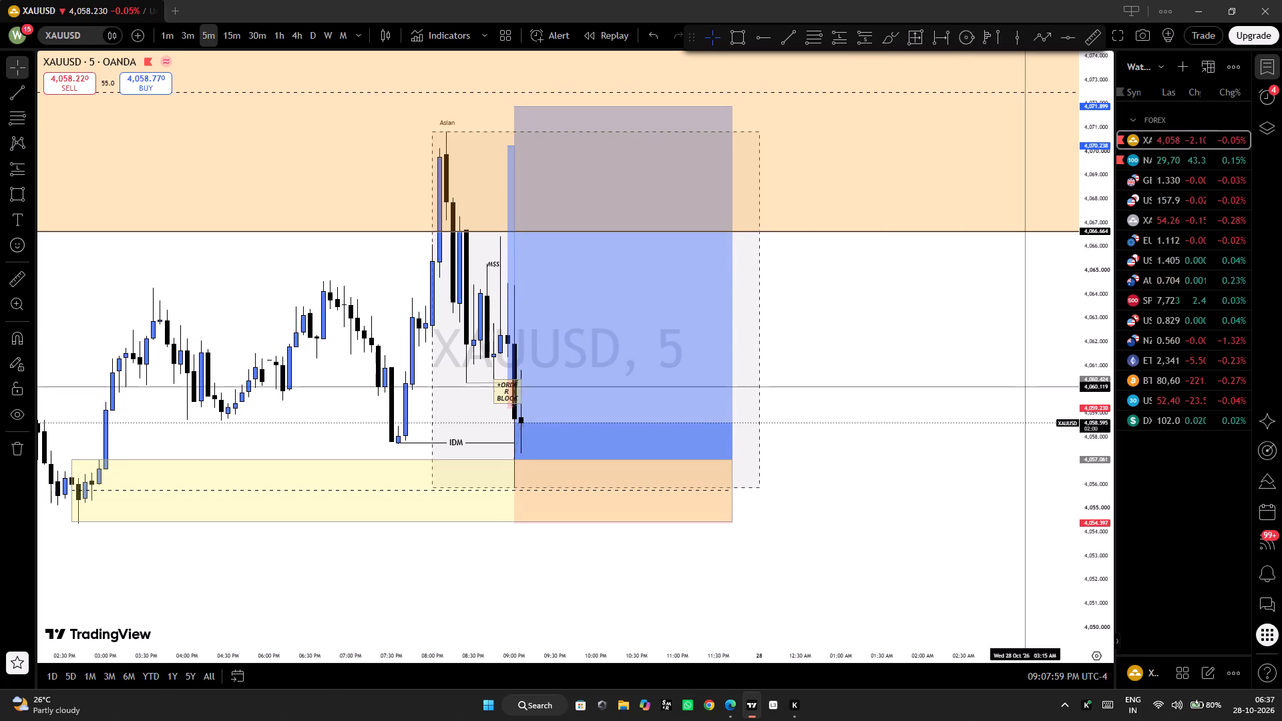
click(9, 92)
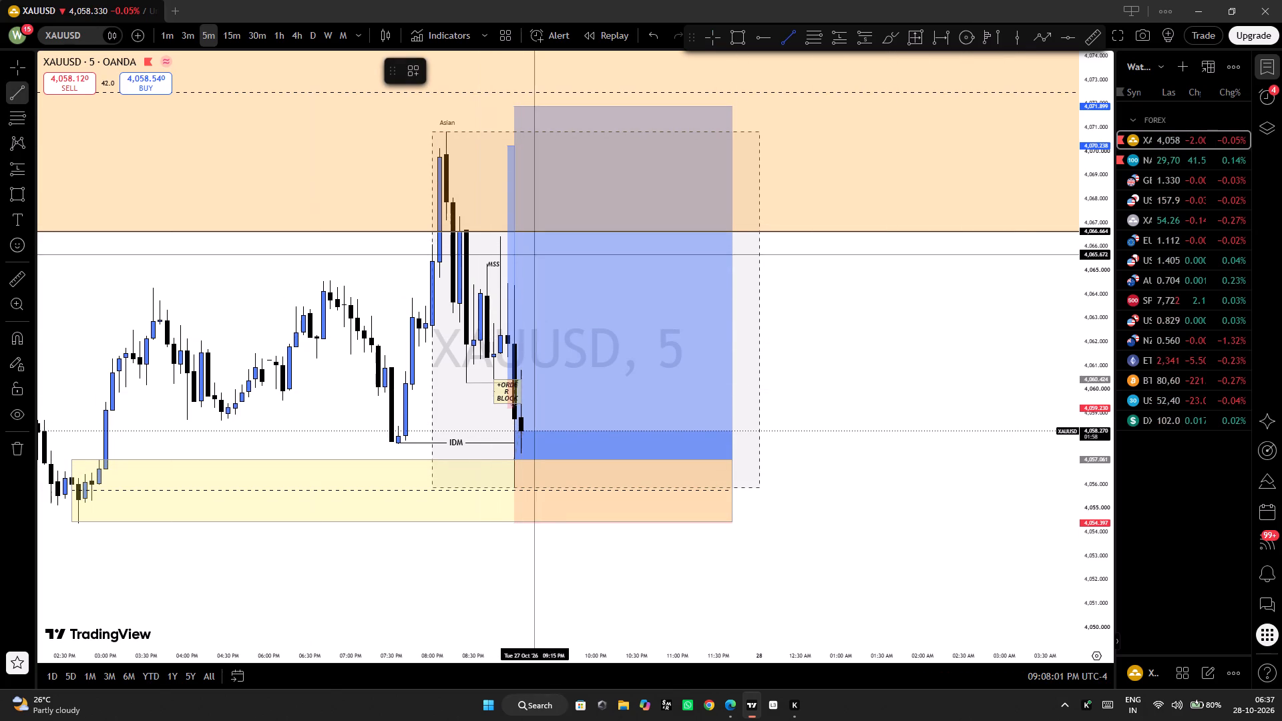
click(501, 237)
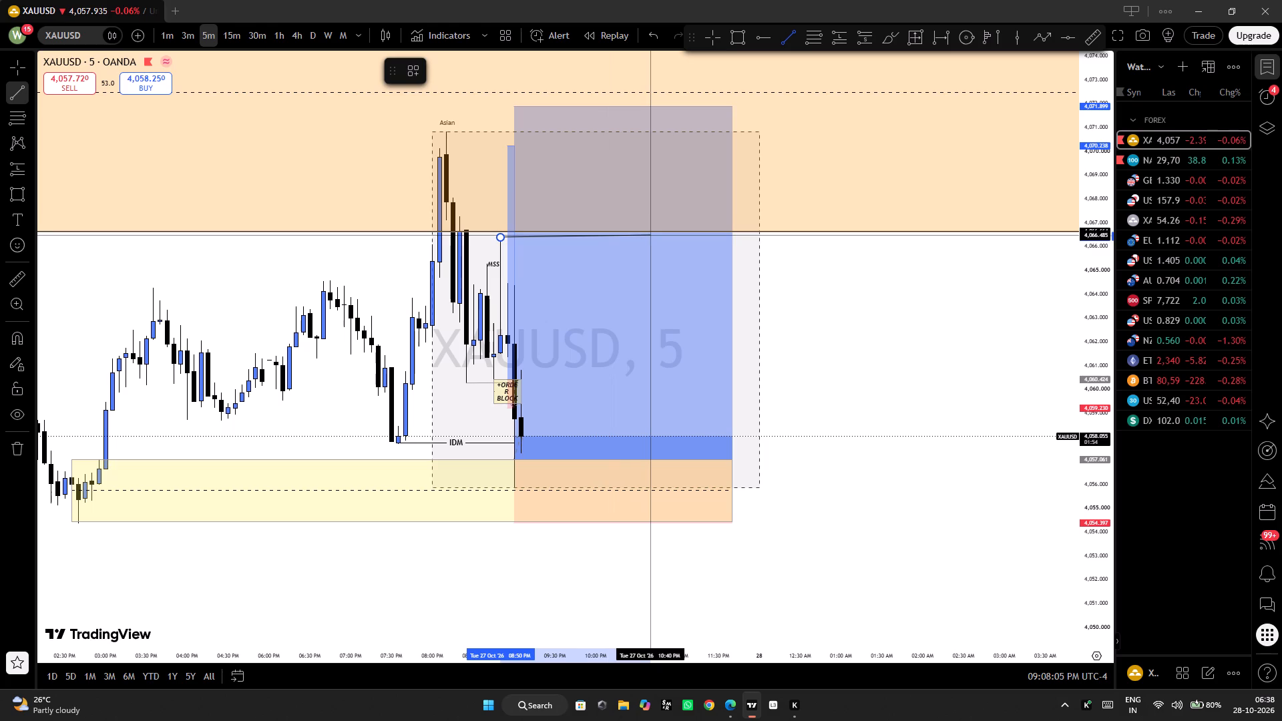
click(618, 237)
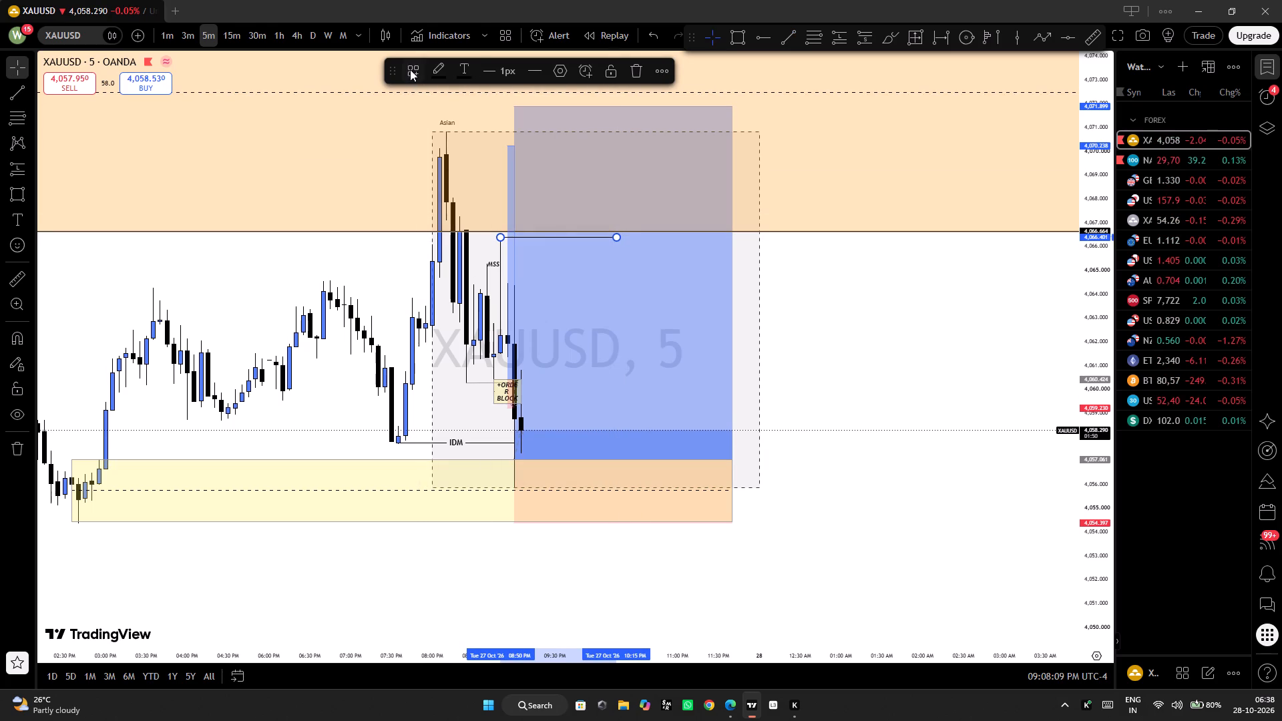
Apply the $$$ drawing template to the trendline at the 08:50 PM high.
click(410, 69)
click(443, 155)
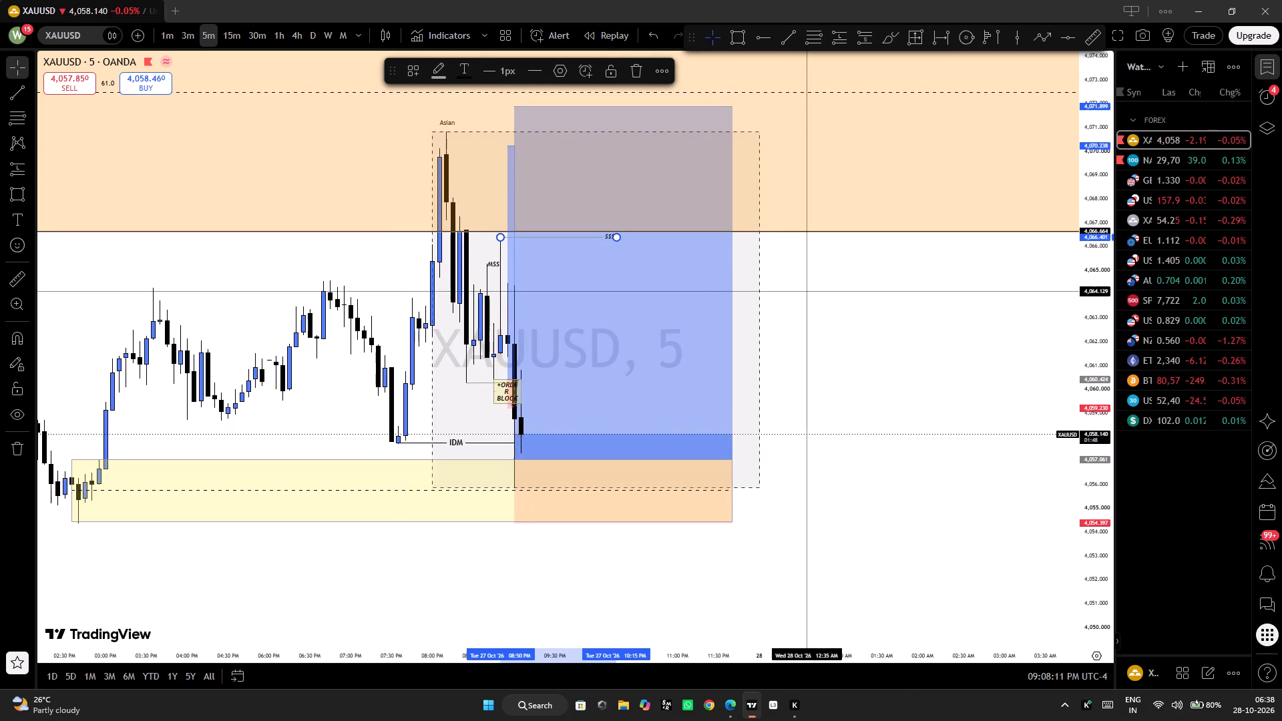
Set the text size of the $$$ trendline's label to 10.
double_click(606, 236)
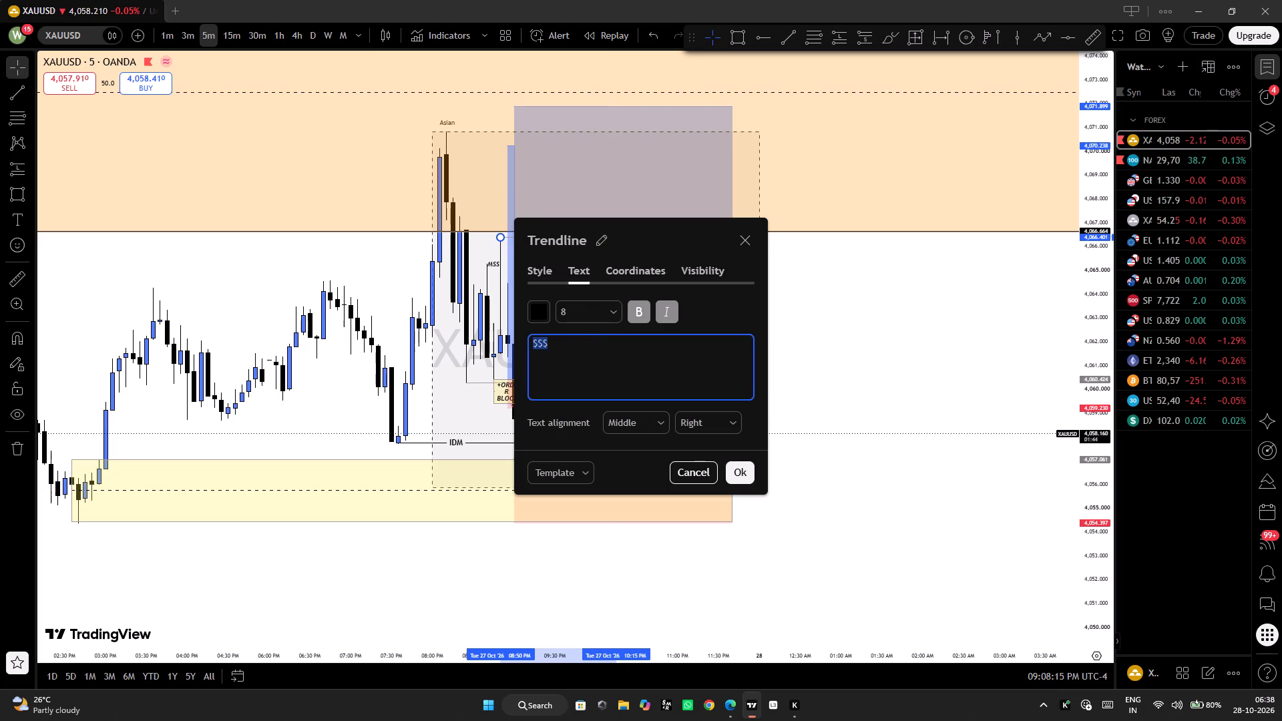
click(585, 310)
click(577, 359)
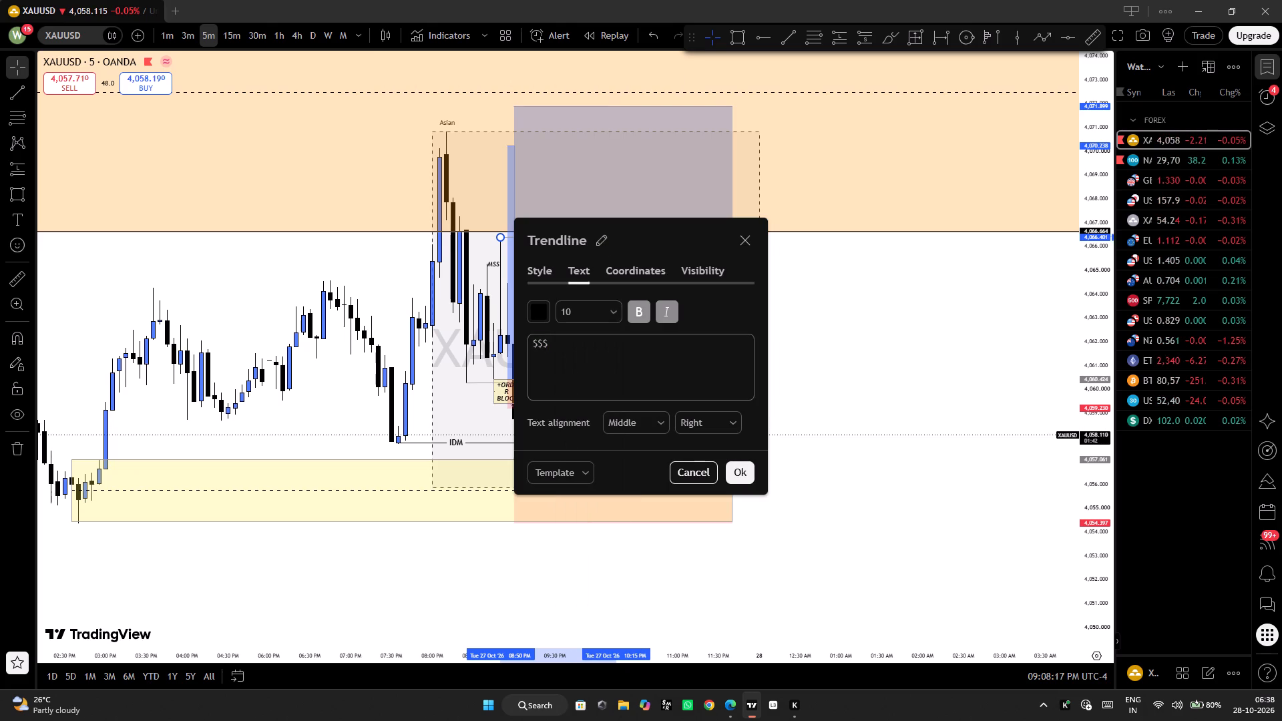
click(738, 470)
click(796, 403)
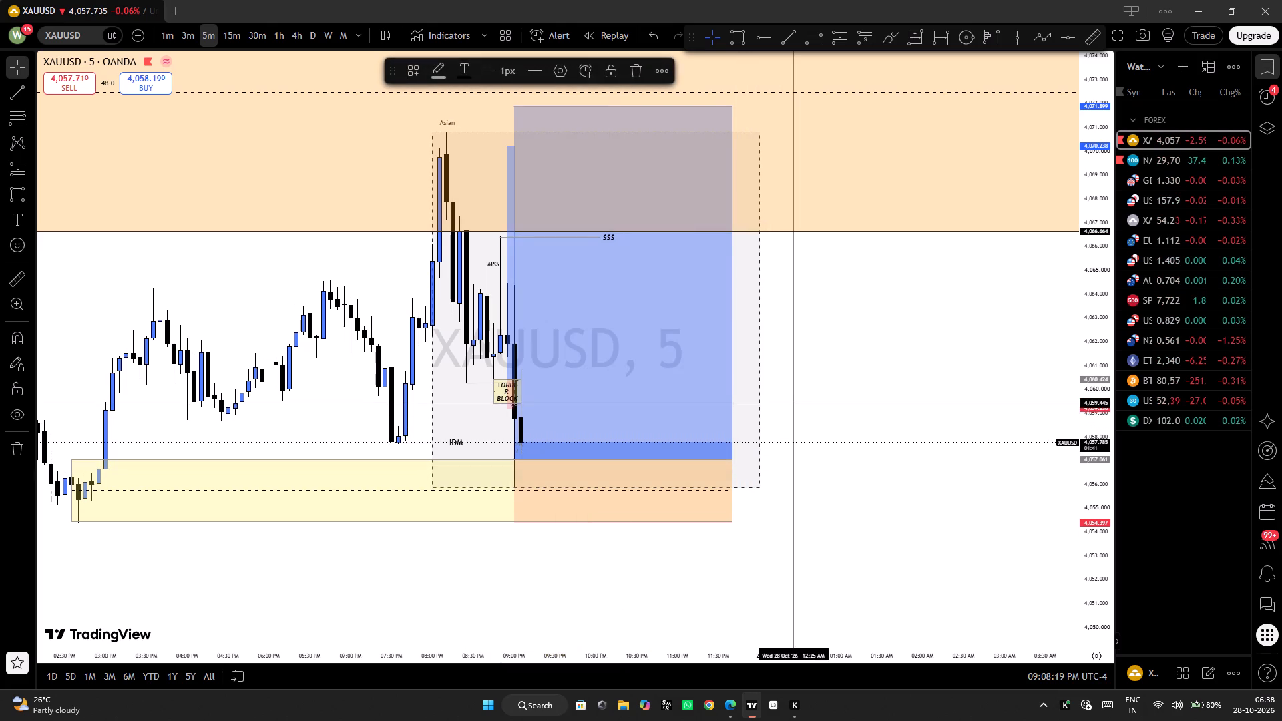
Place a magnet emoji on the $$$ label at the end of its liquidity line.
click(17, 247)
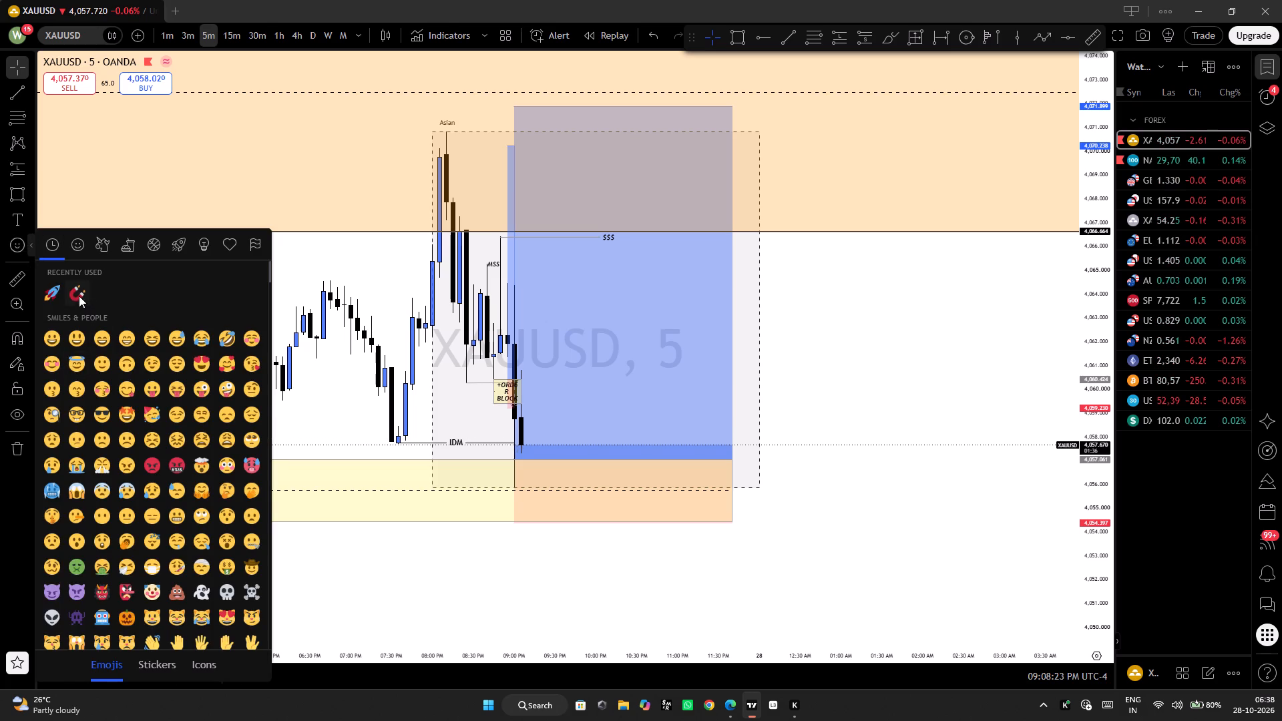
click(79, 296)
click(626, 233)
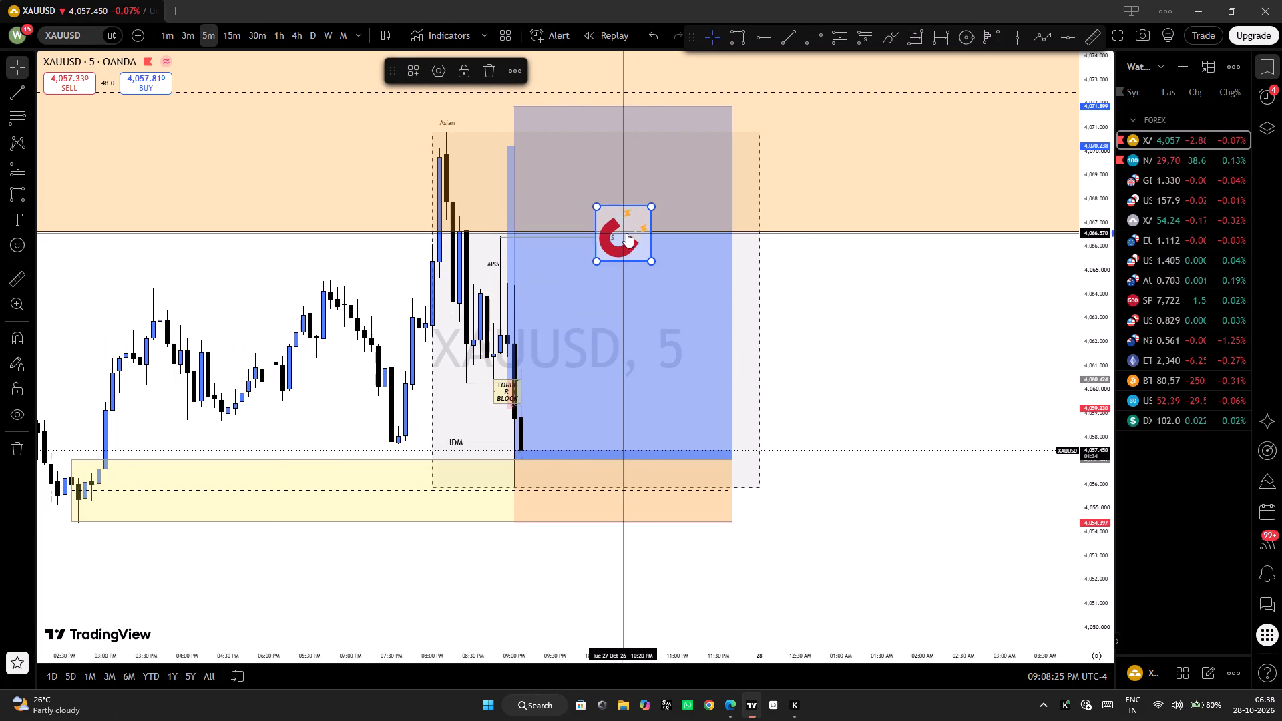
Rotate the magnet emoji on the $$$ line so its open end points down toward price.
drag(653, 259, 638, 271)
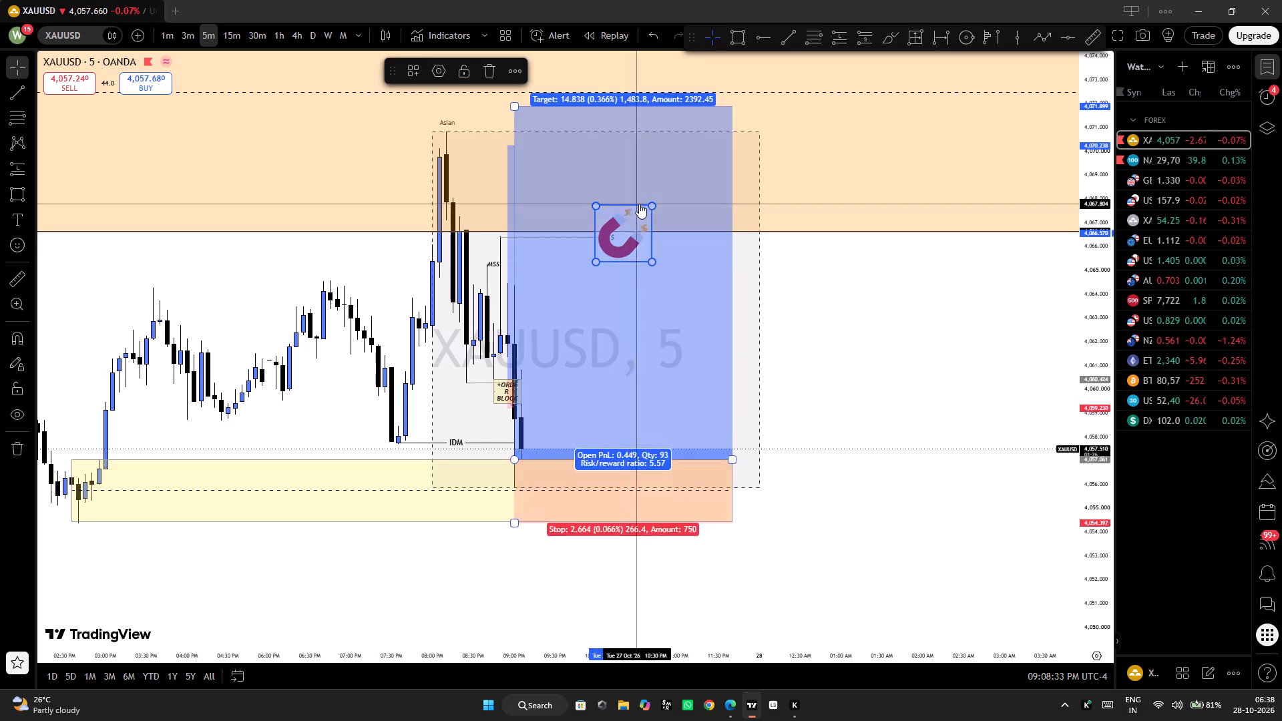
drag(652, 211, 610, 280)
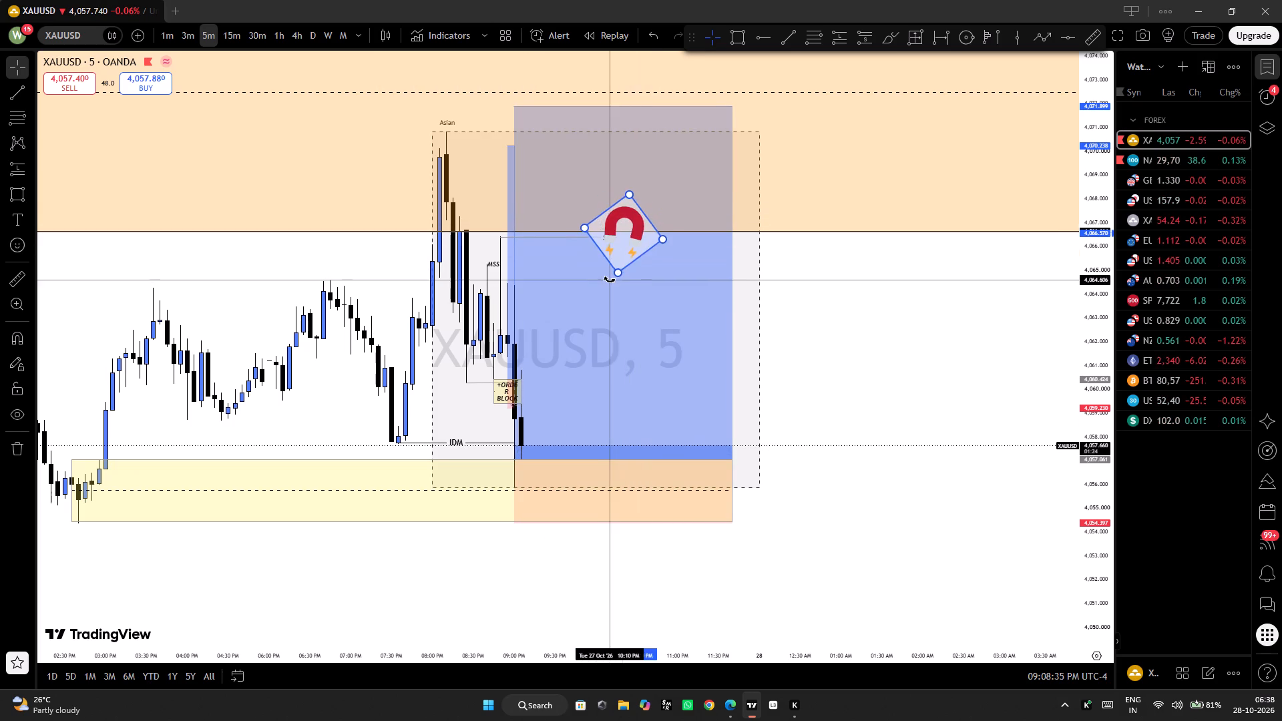
Shrink the magnet emoji on the $$$ line and adjust its rotation so the open end faces down toward the label.
drag(610, 280, 591, 284)
drag(605, 272, 618, 255)
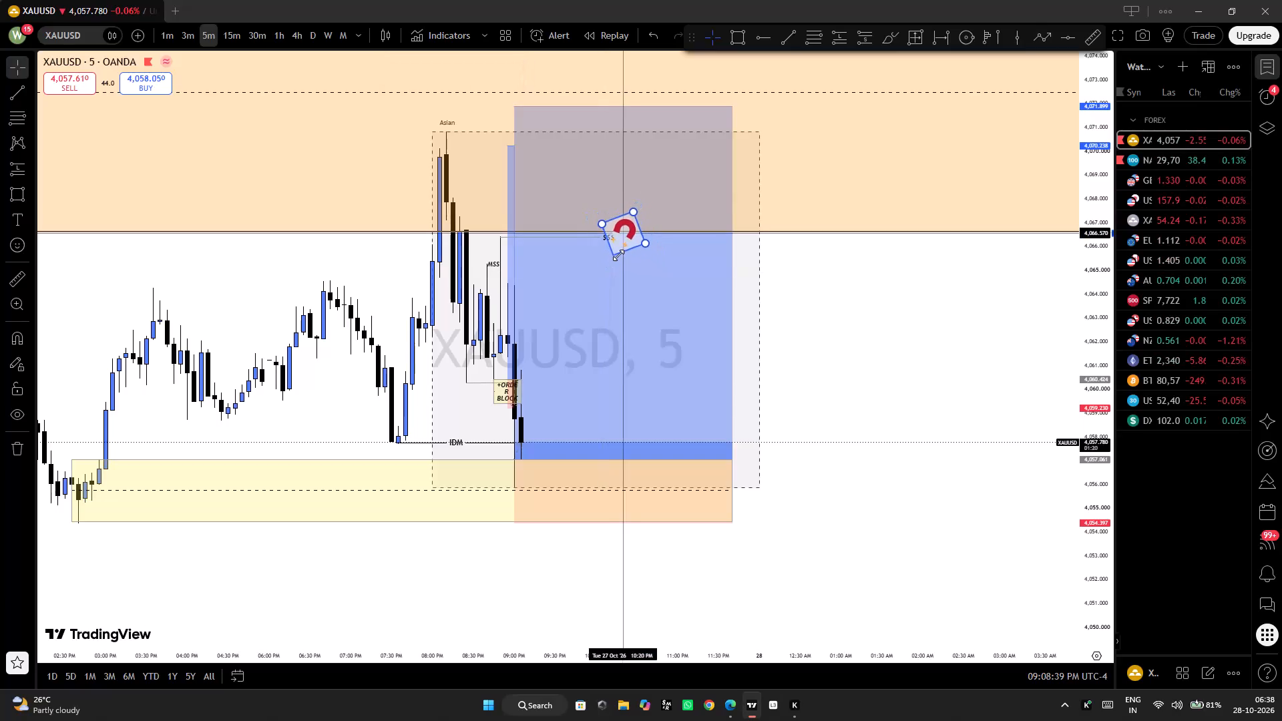
drag(618, 255, 619, 265)
drag(641, 238, 637, 229)
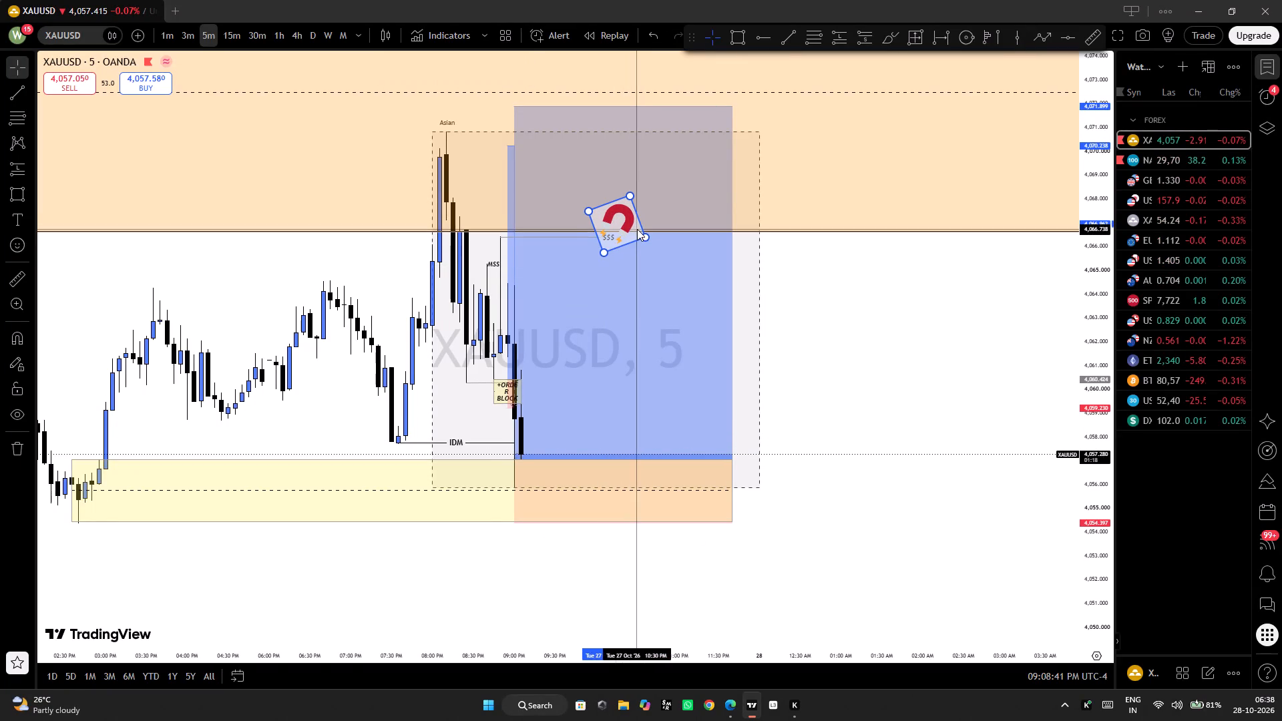
drag(637, 229, 644, 228)
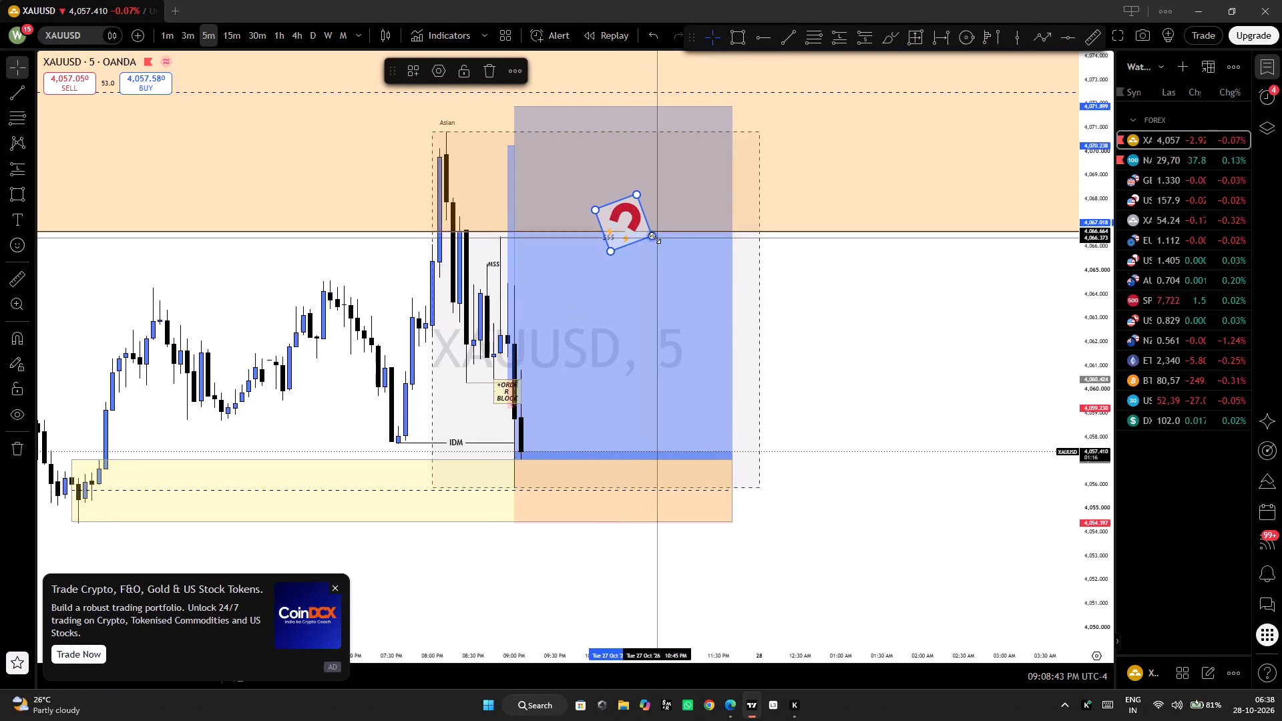
click(655, 238)
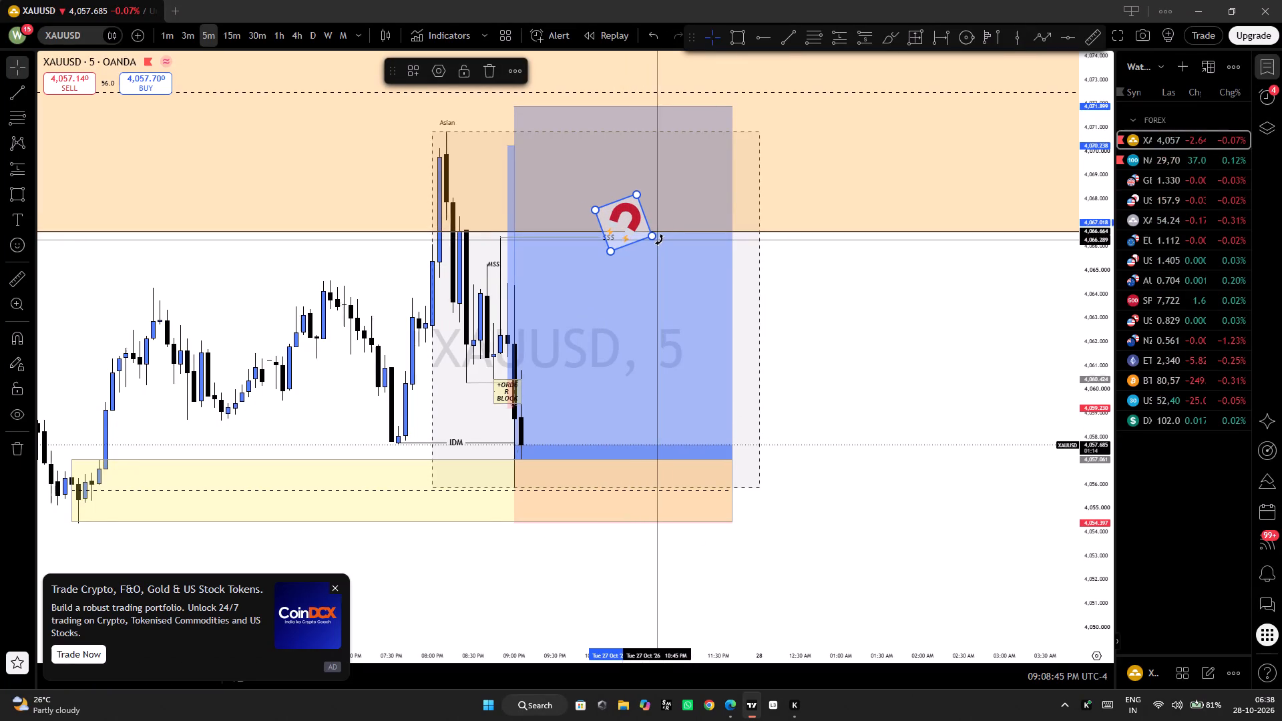
drag(659, 240, 664, 233)
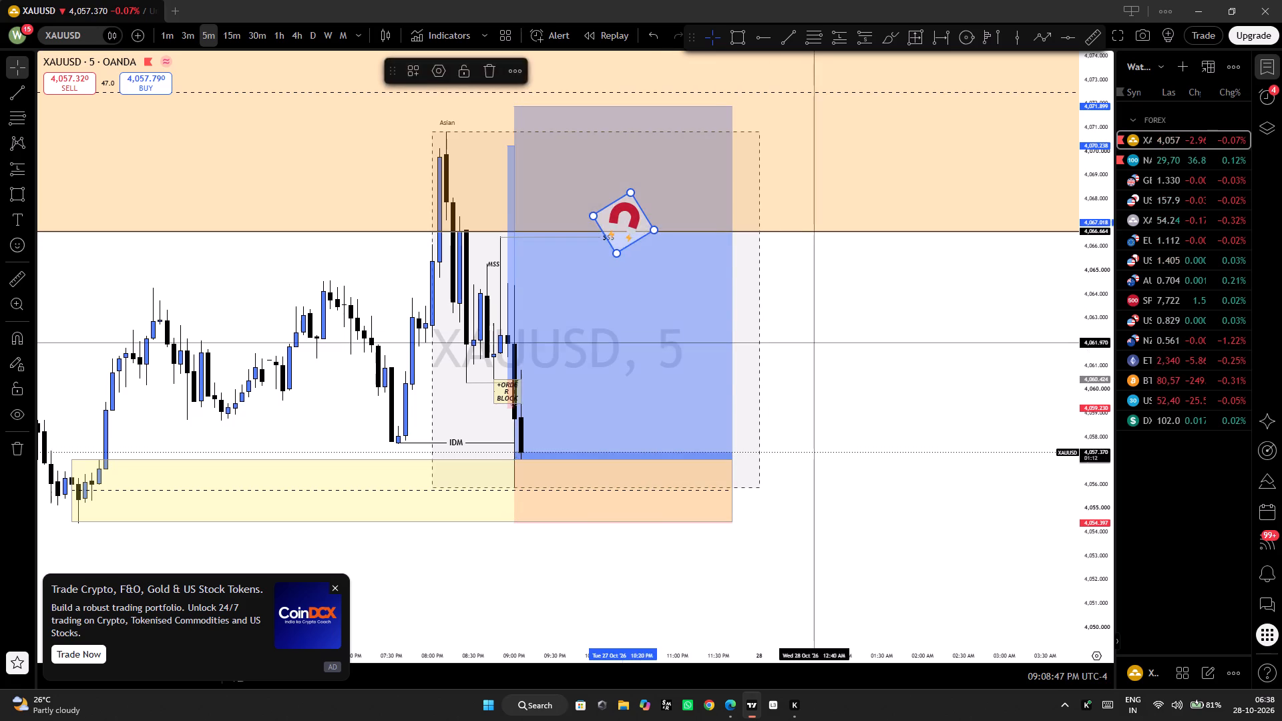
click(818, 344)
click(809, 383)
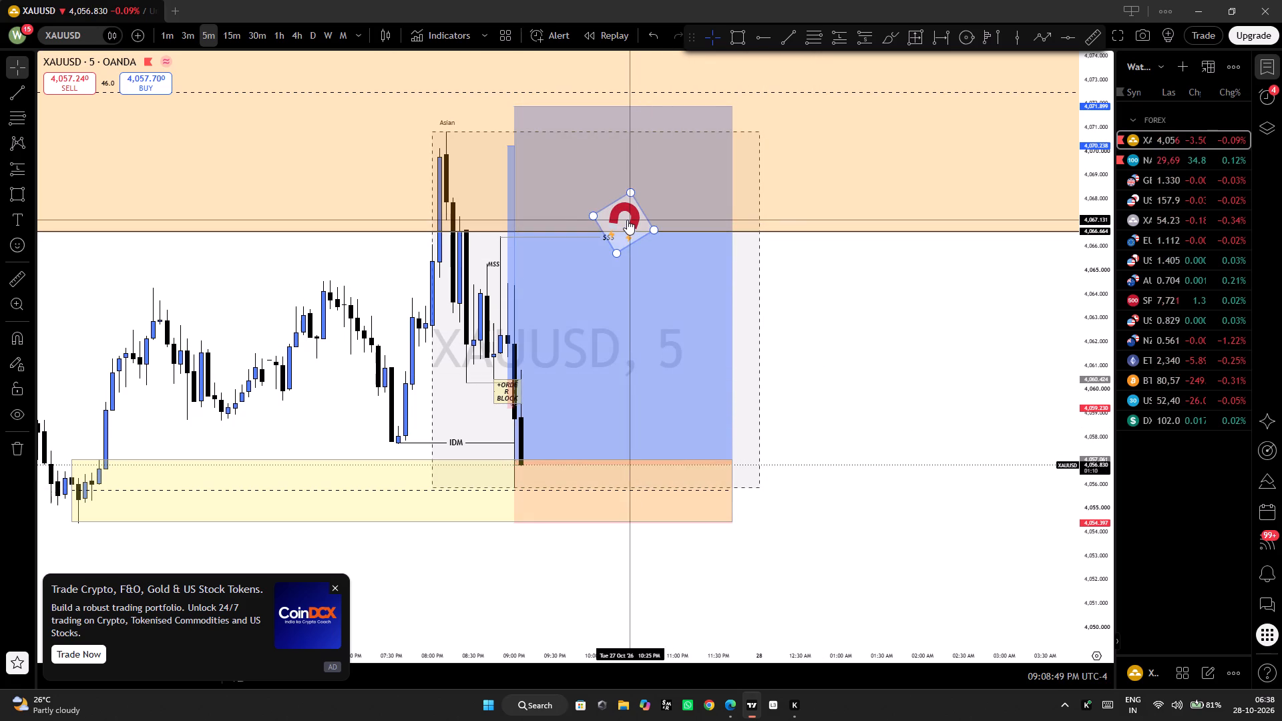
Shift the magnet emoji slightly earlier in time so it sits centred over the $$$ label, and deselect it.
drag(627, 220, 621, 220)
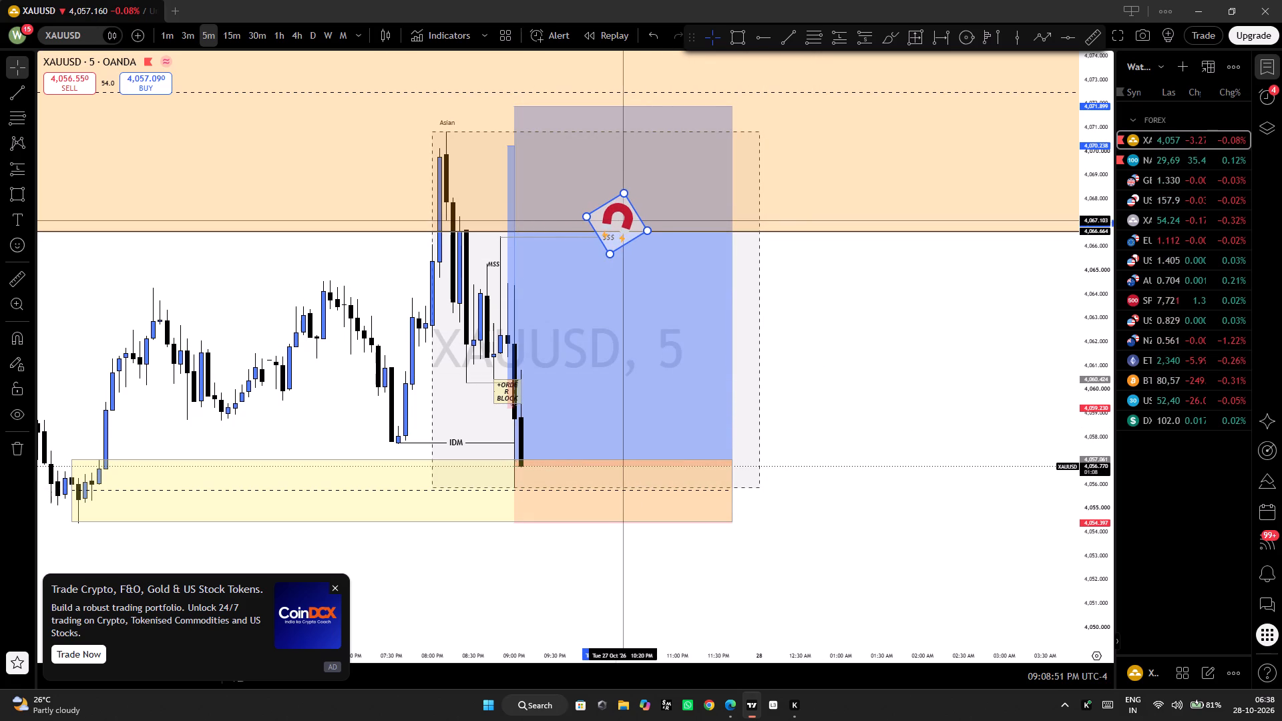
drag(621, 220, 620, 220)
click(763, 326)
click(813, 397)
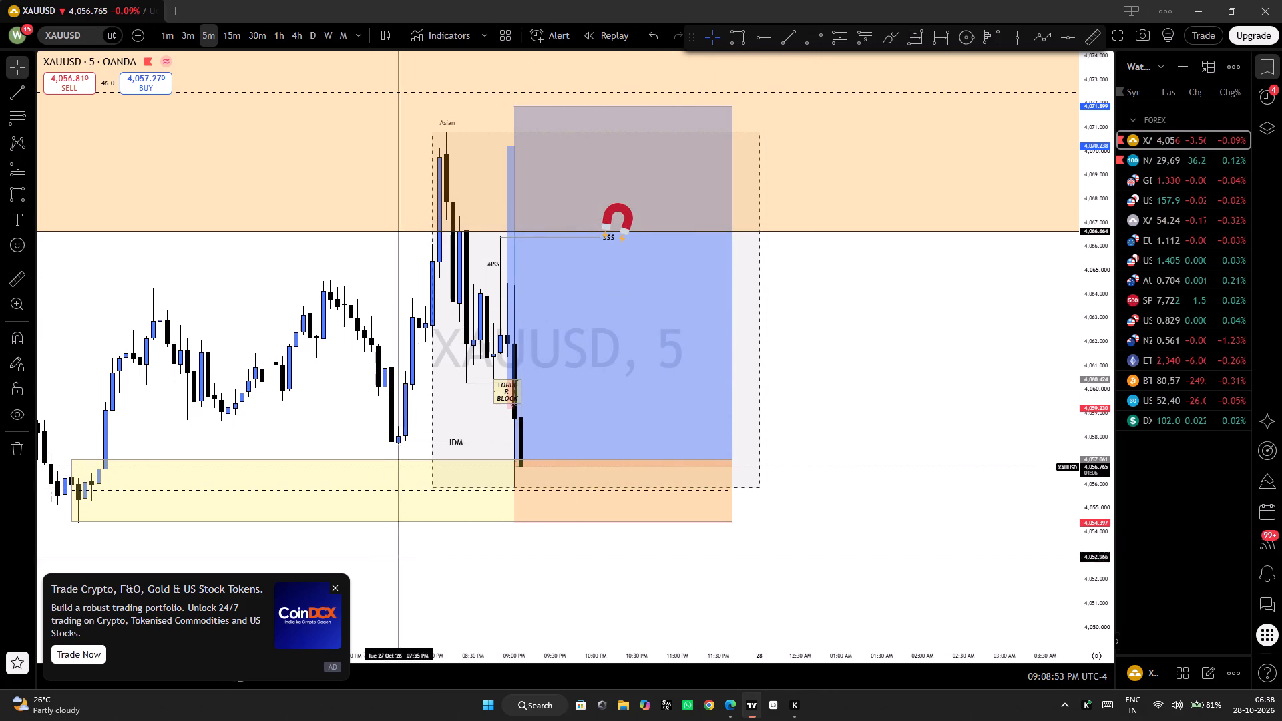
Dismiss the advertisement covering the chart.
click(333, 587)
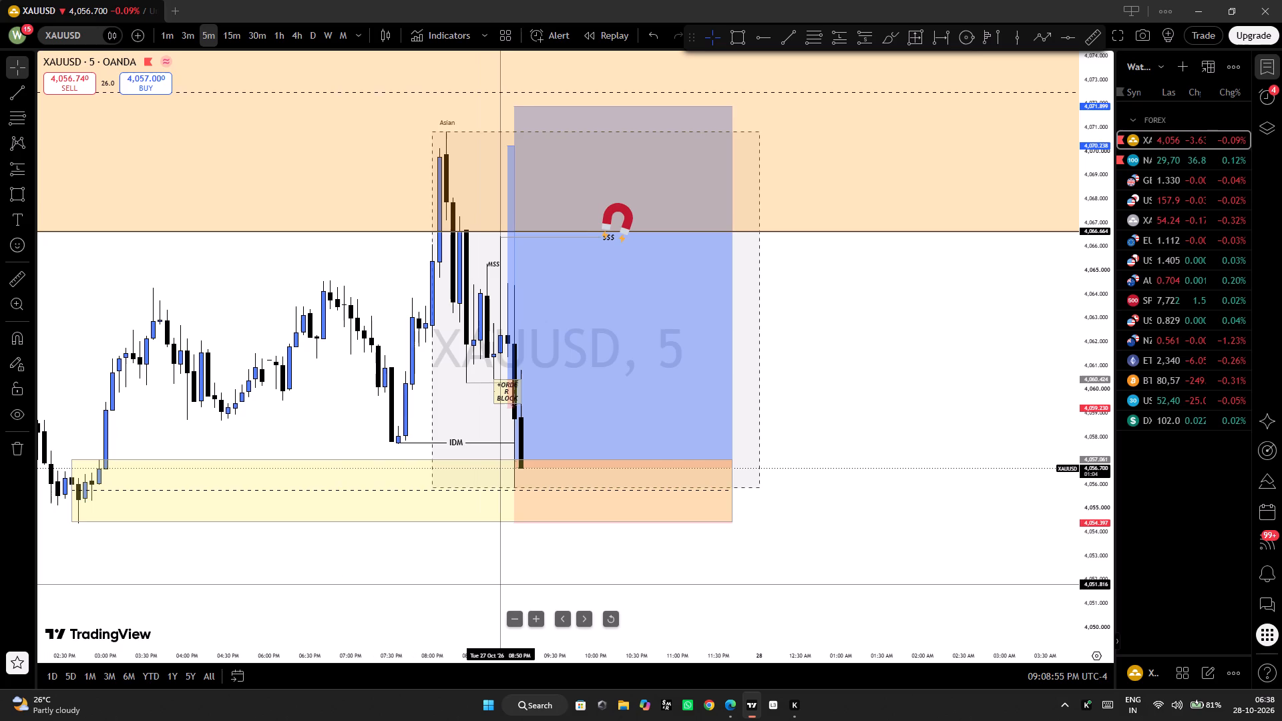
Switch XAUUSD to the 3-minute timeframe and examine the price reaction at the yellow demand zone and the long setup.
drag(502, 583, 516, 569)
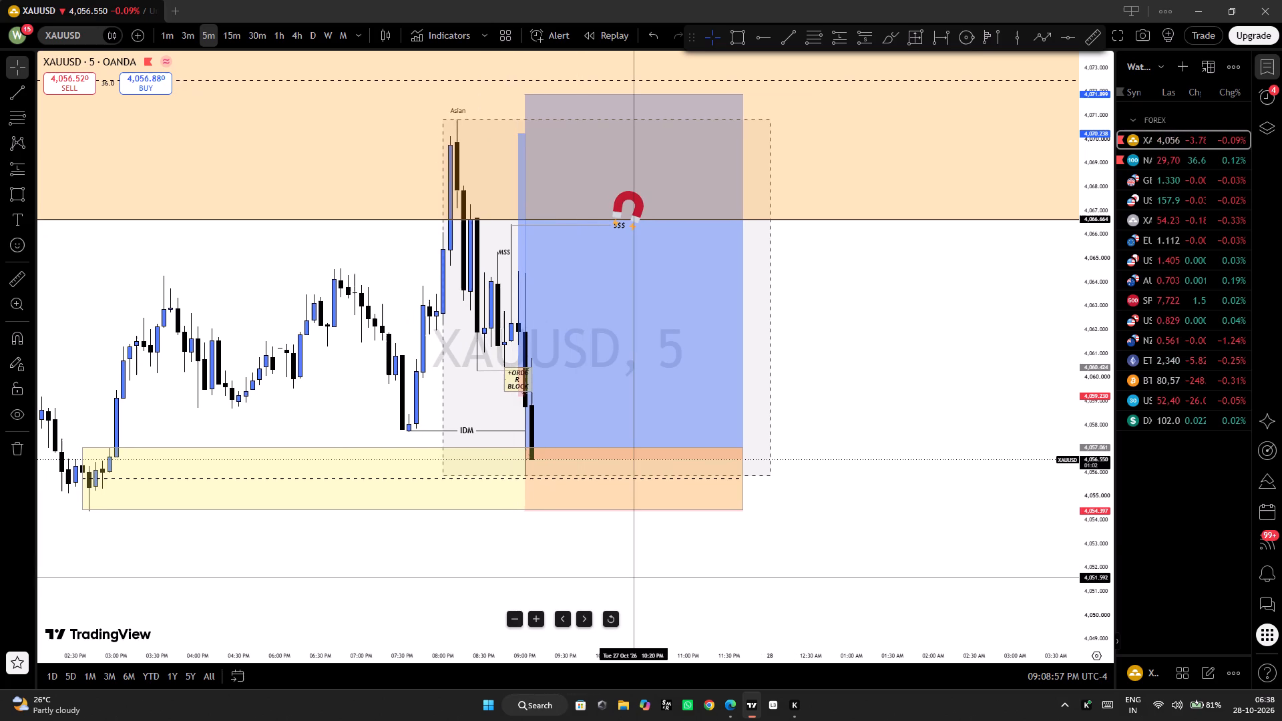
click(620, 551)
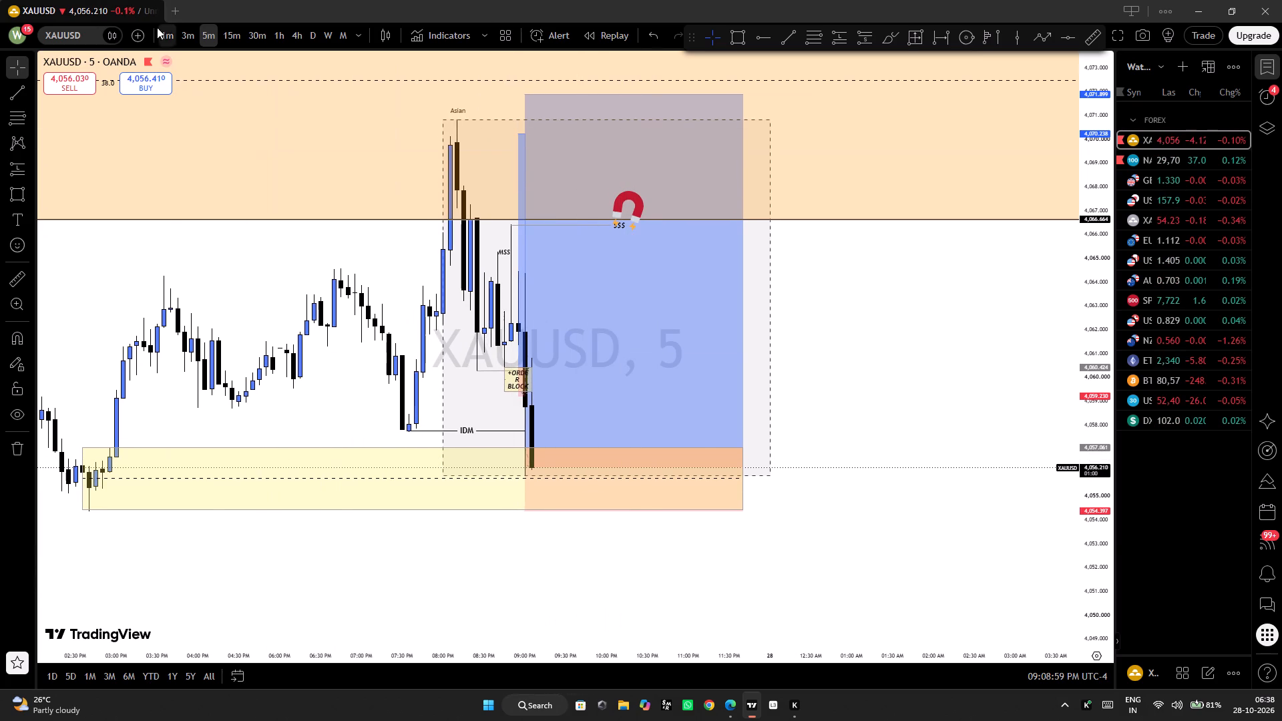
click(186, 33)
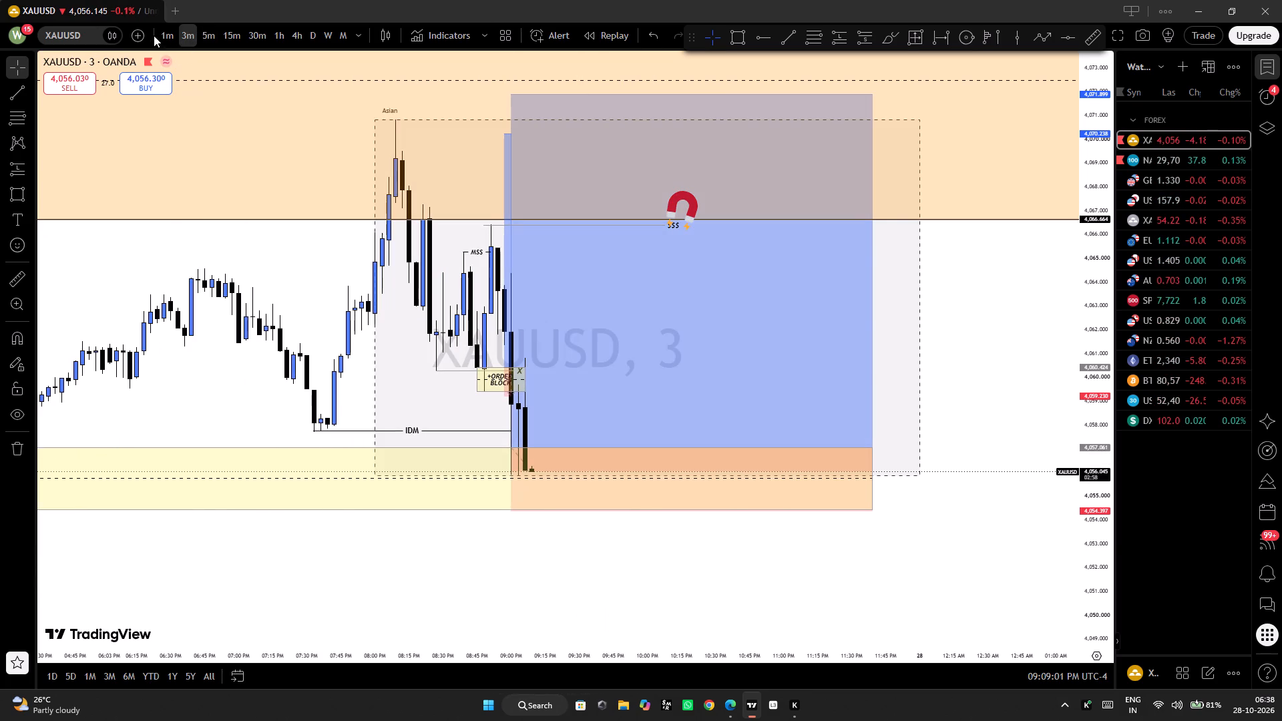
scroll(211, 111, down, 2)
scroll(301, 202, down, 2)
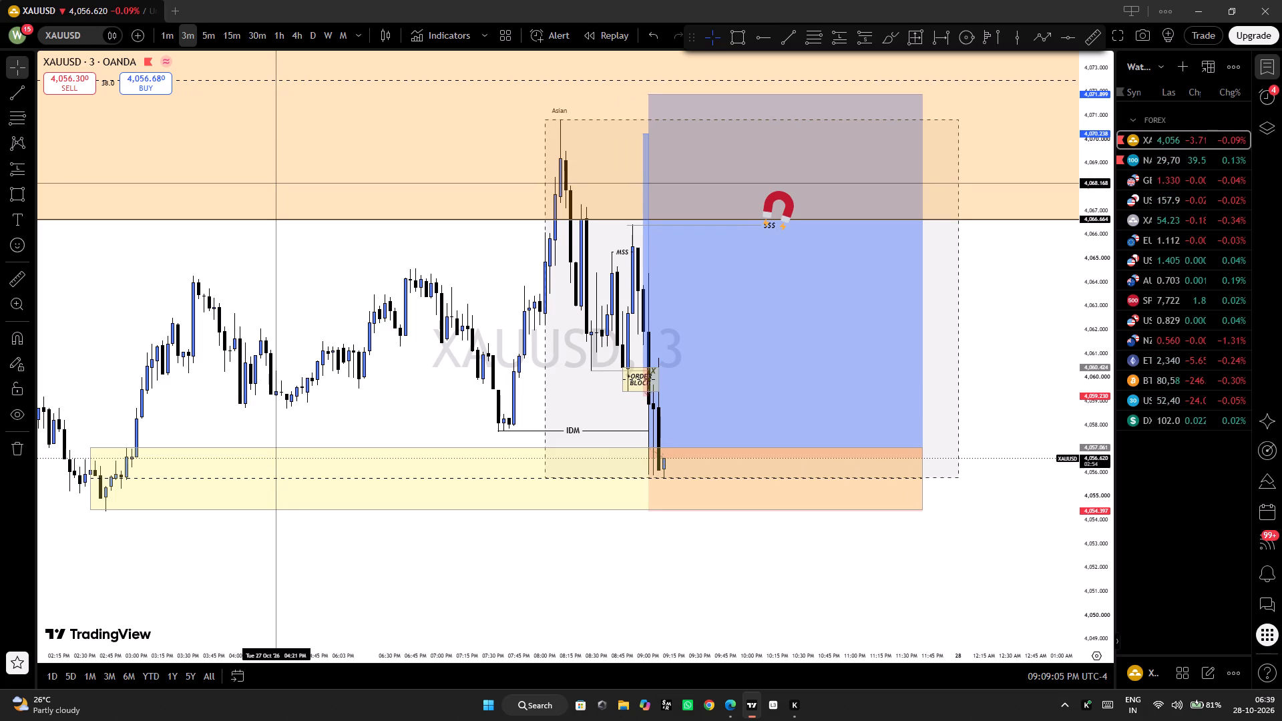
scroll(277, 183, up, 1)
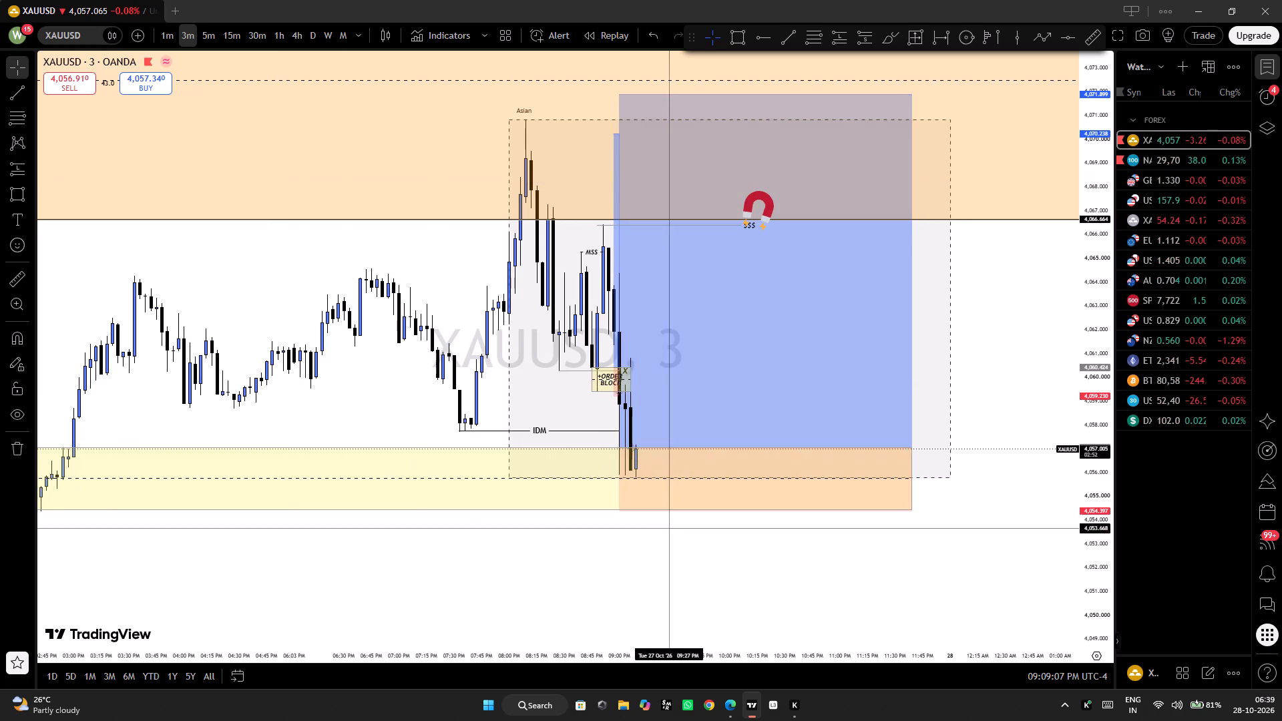
drag(679, 563, 656, 559)
click(679, 556)
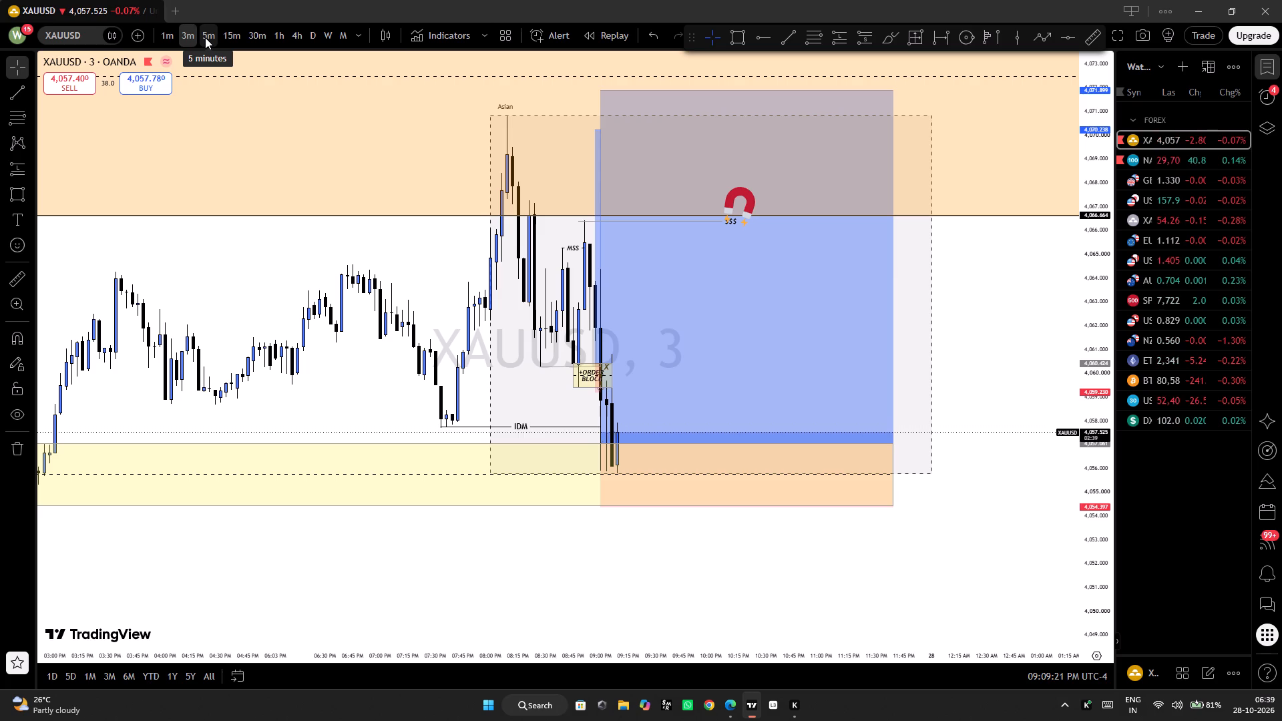
Return XAUUSD to the 5-minute timeframe and review the annotated long setup around the demand zone.
click(205, 37)
scroll(206, 39, up, 2)
scroll(560, 276, up, 1)
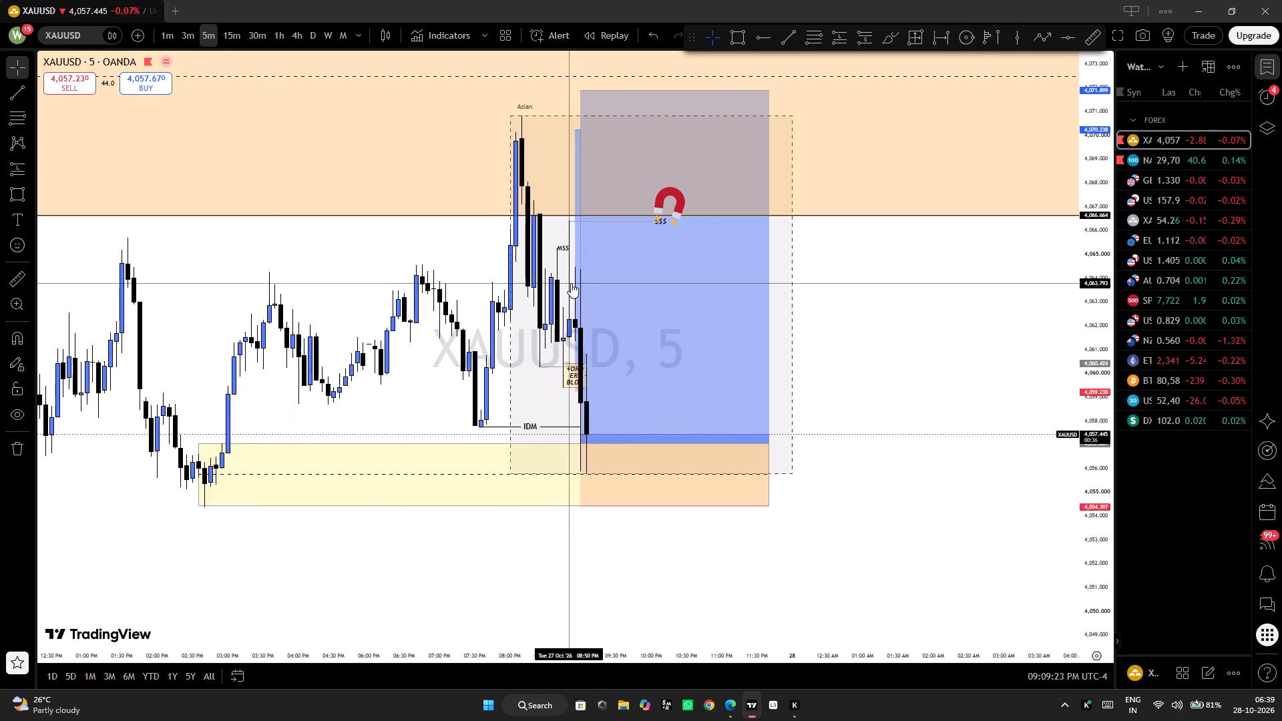
click(952, 429)
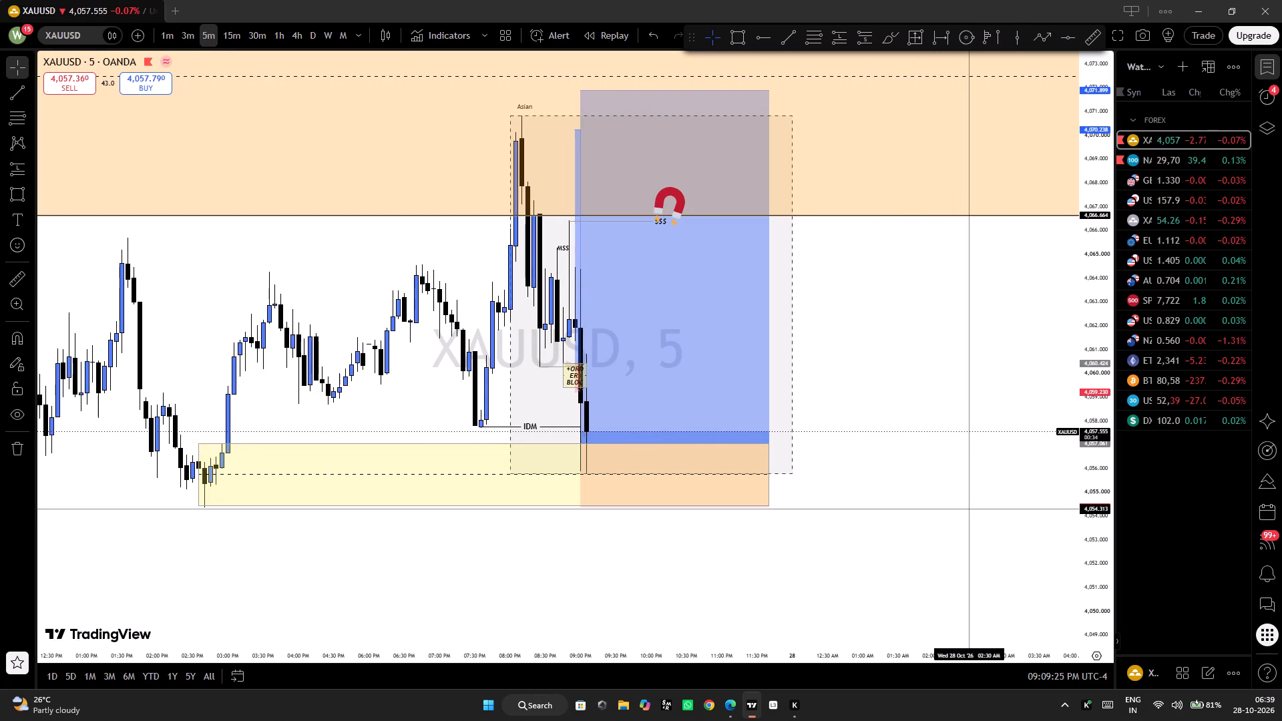
scroll(964, 508, up, 1)
click(930, 519)
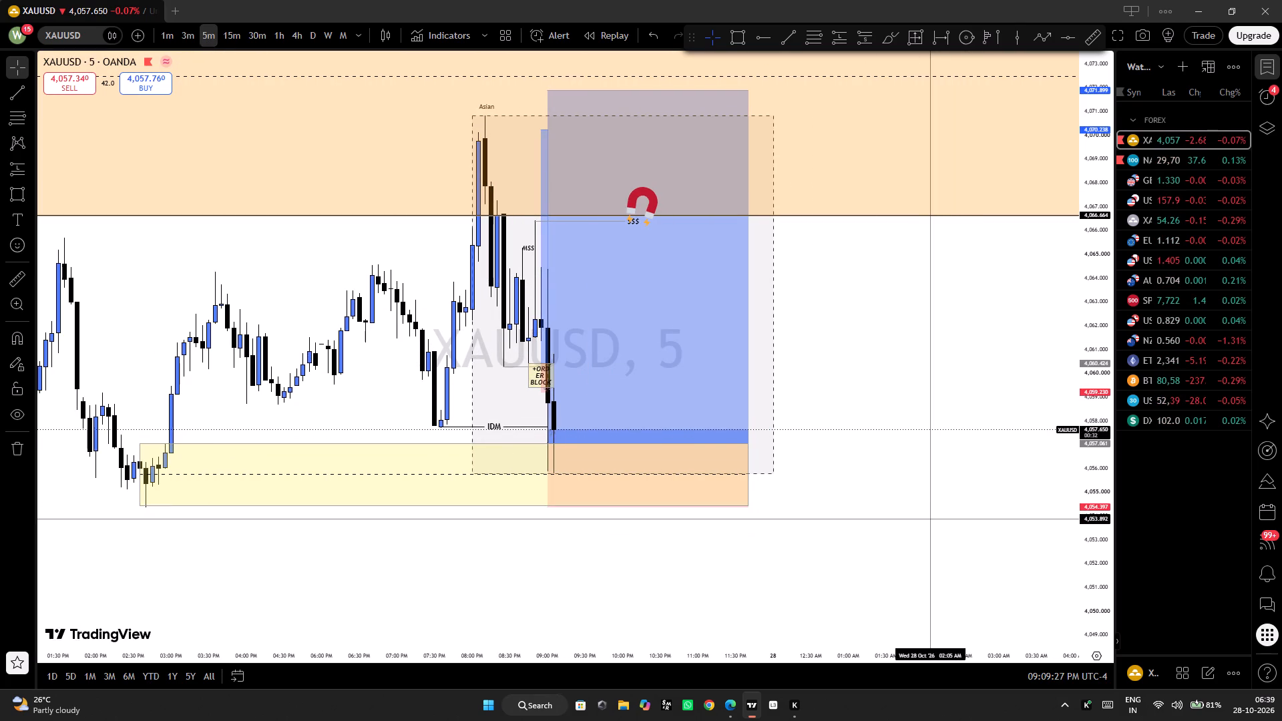
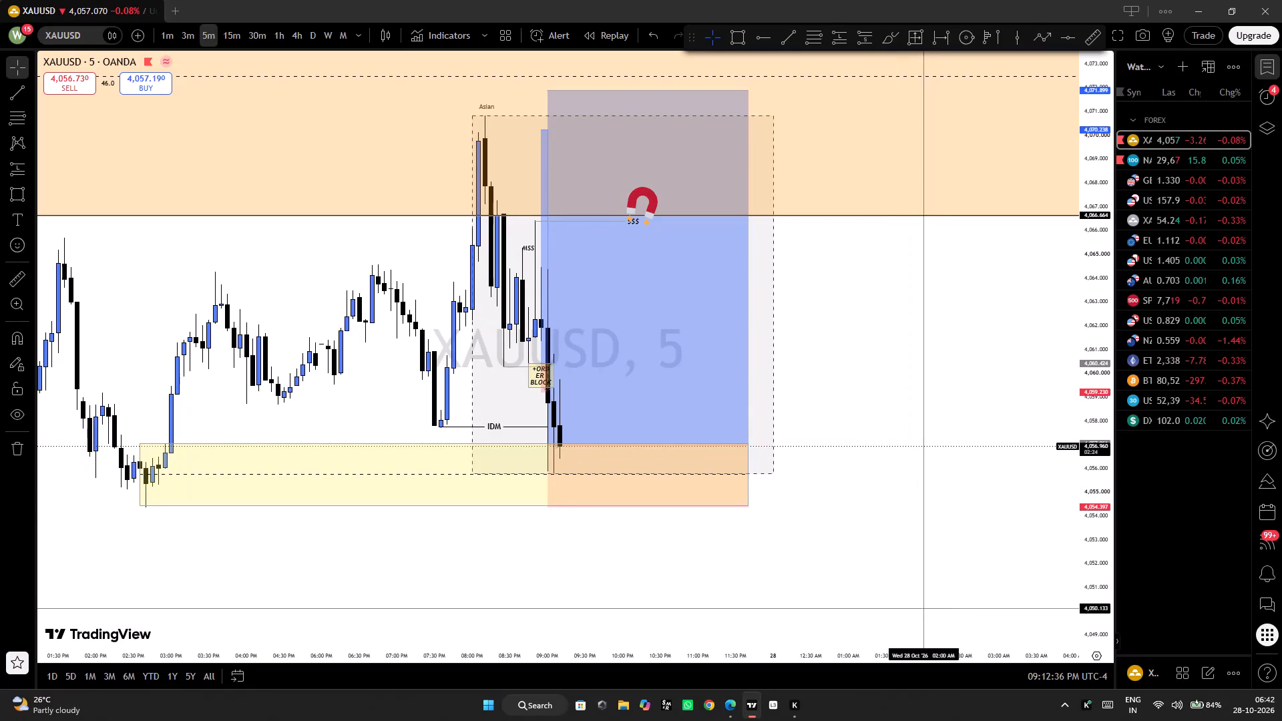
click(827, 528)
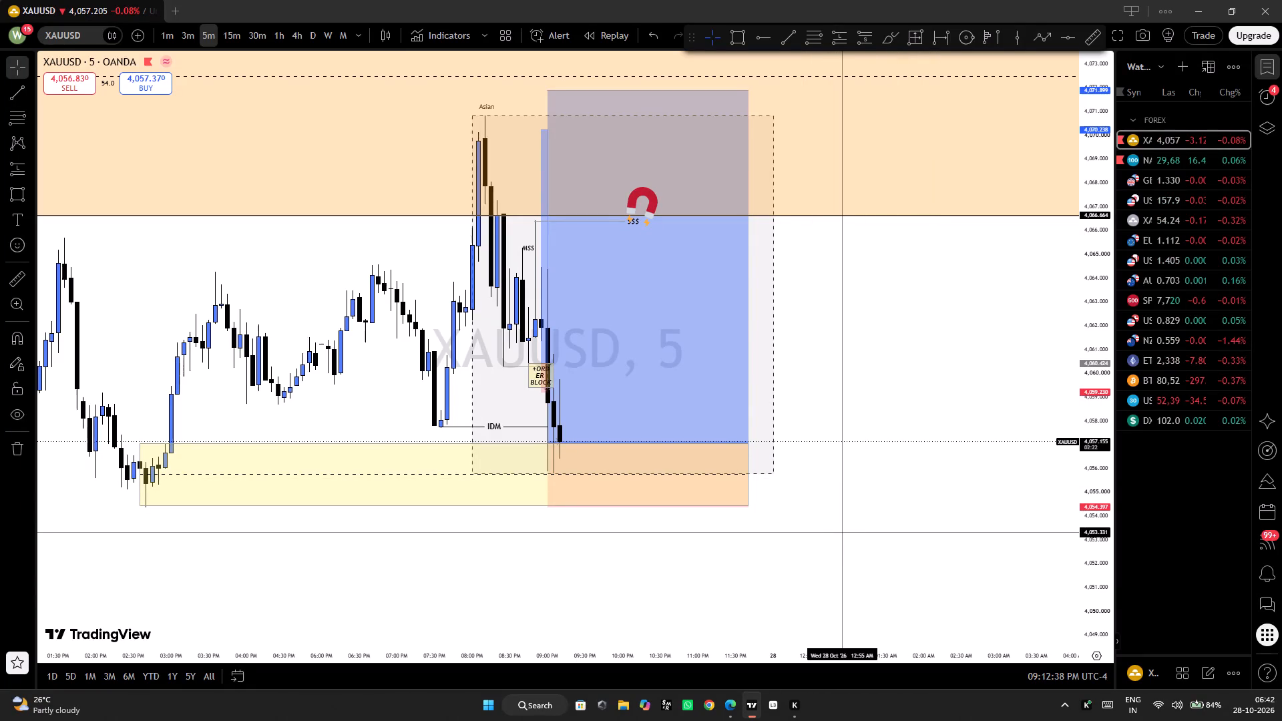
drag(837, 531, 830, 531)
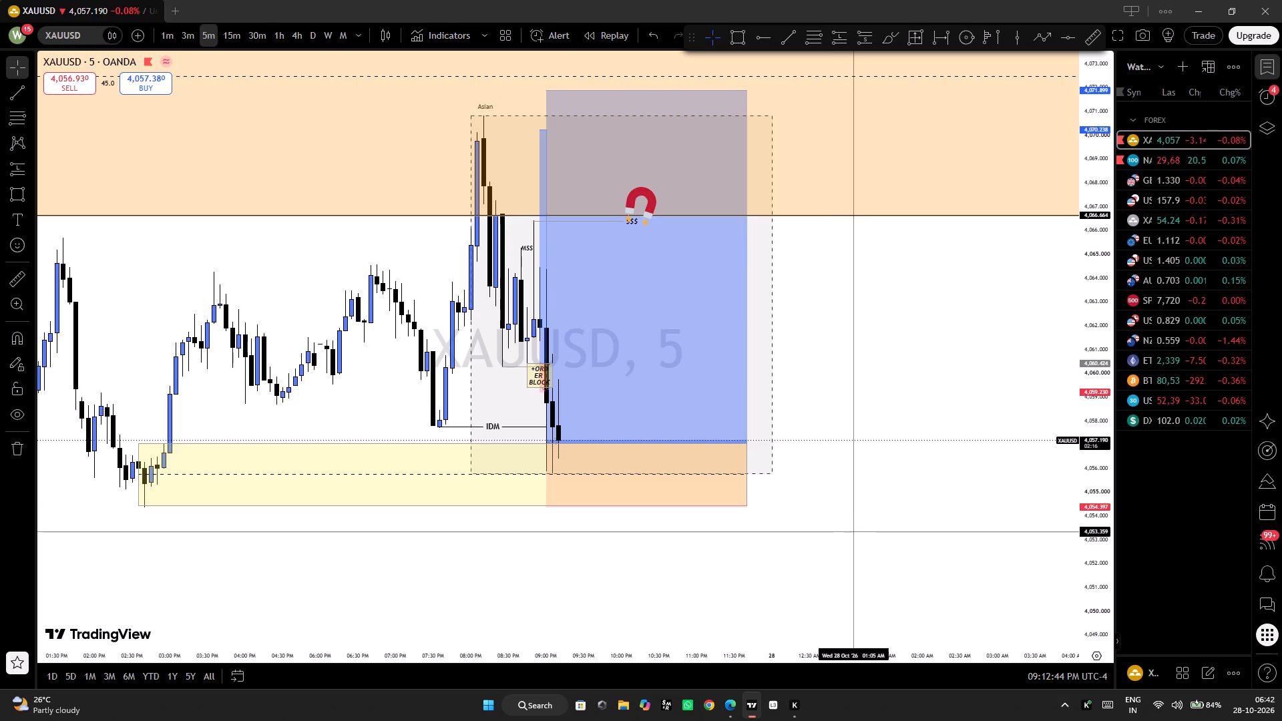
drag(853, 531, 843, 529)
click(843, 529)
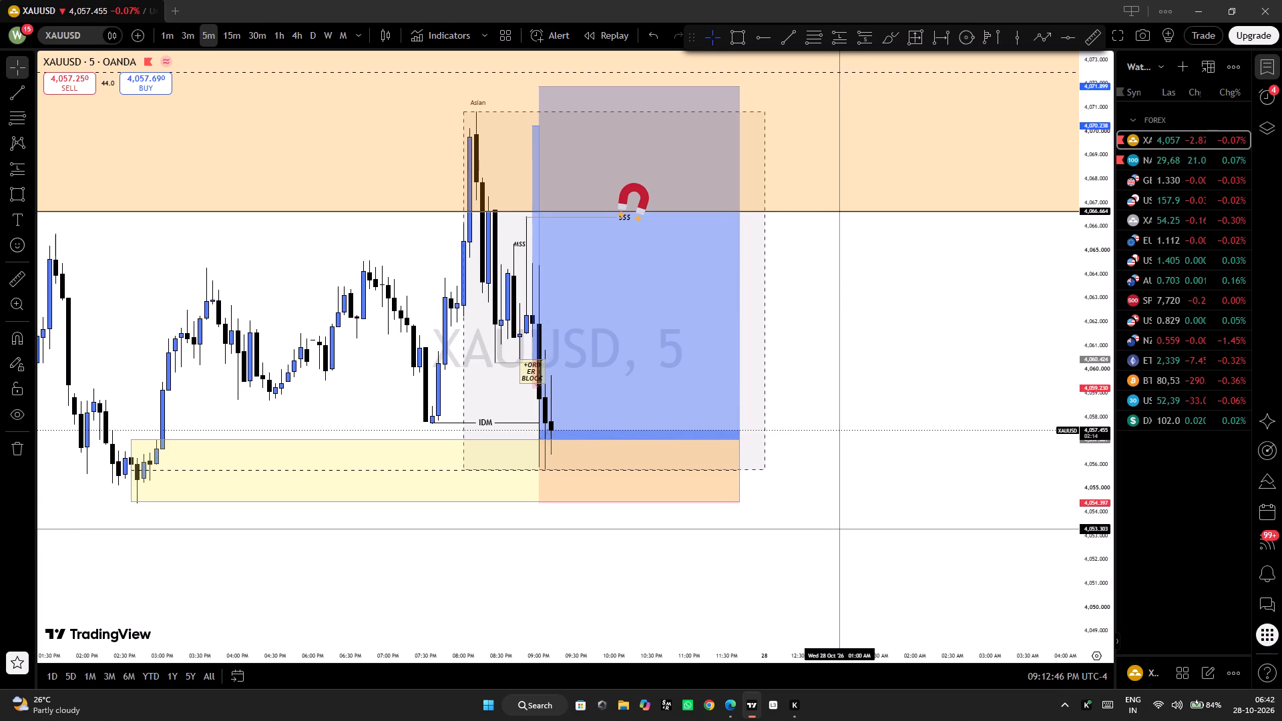